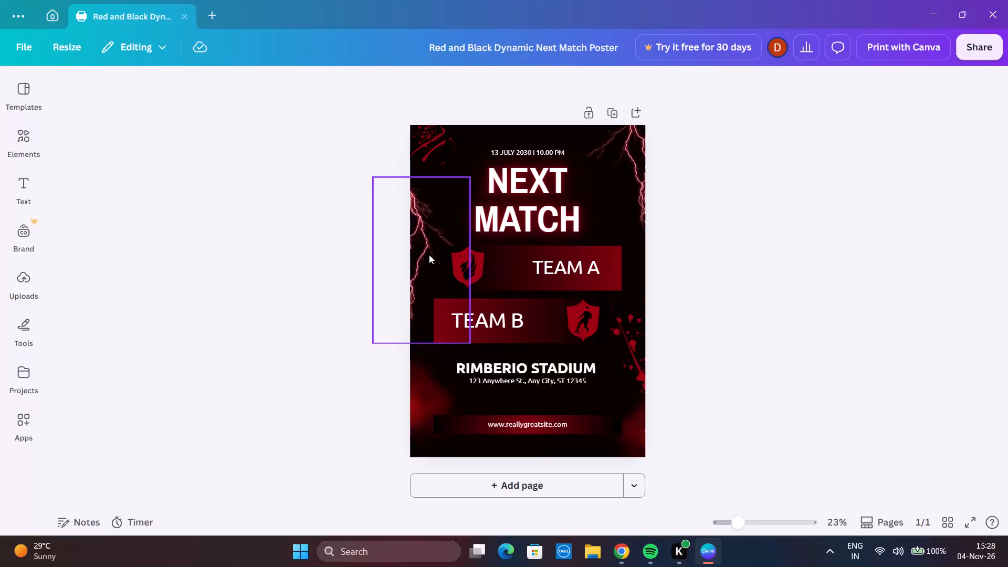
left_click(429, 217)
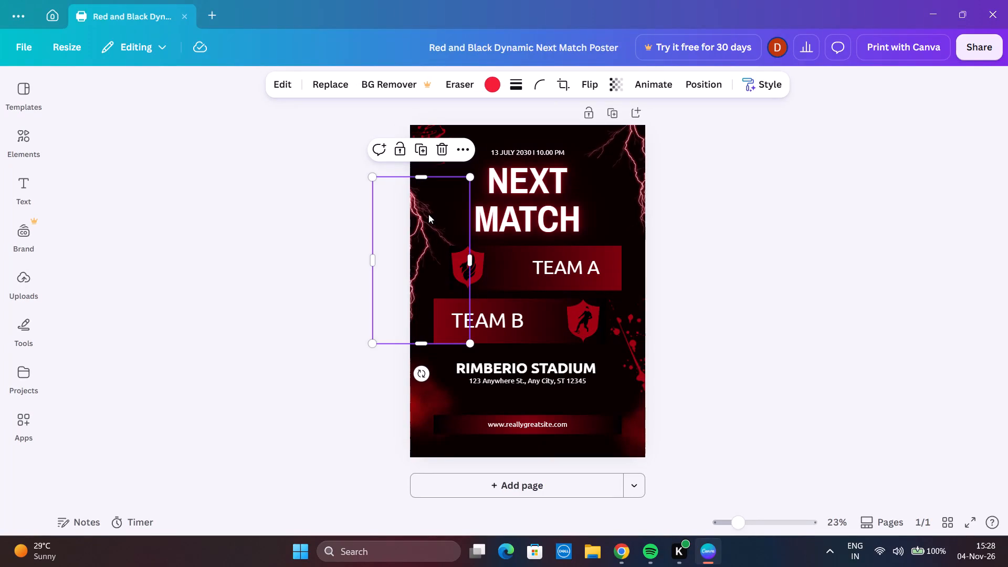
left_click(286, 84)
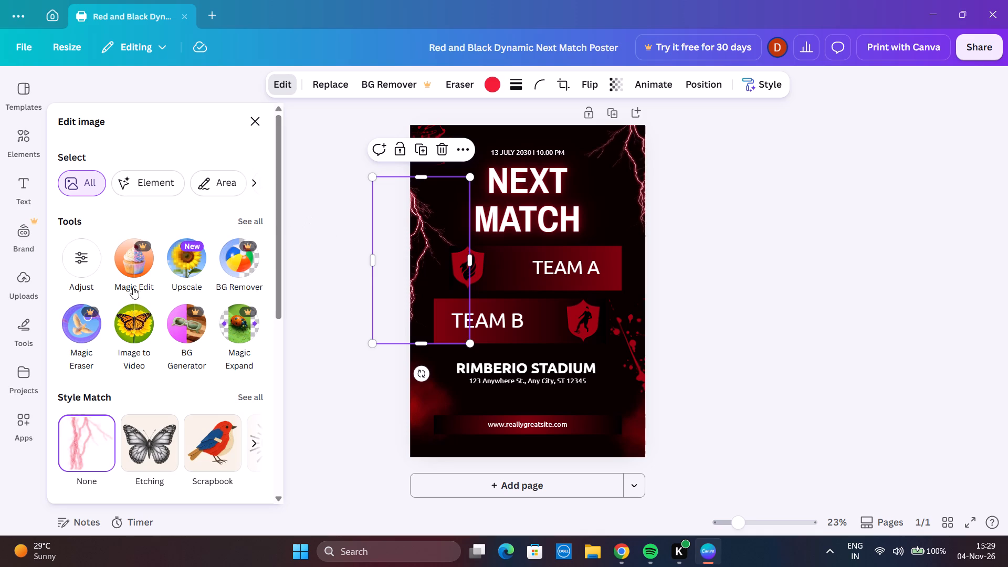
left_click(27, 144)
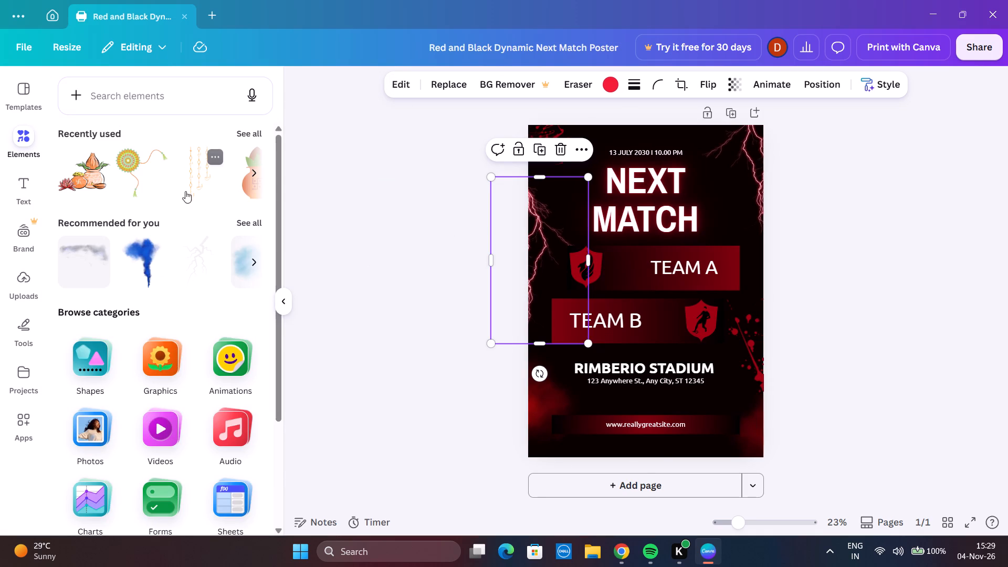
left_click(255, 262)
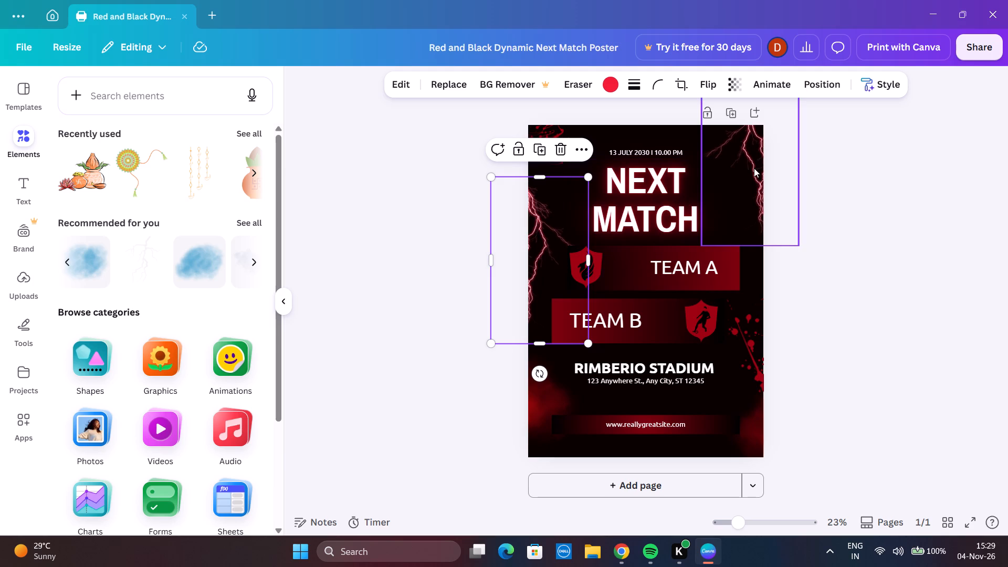
Delete the date and time line above the NEXT MATCH title.
left_click(650, 145)
left_click(650, 151)
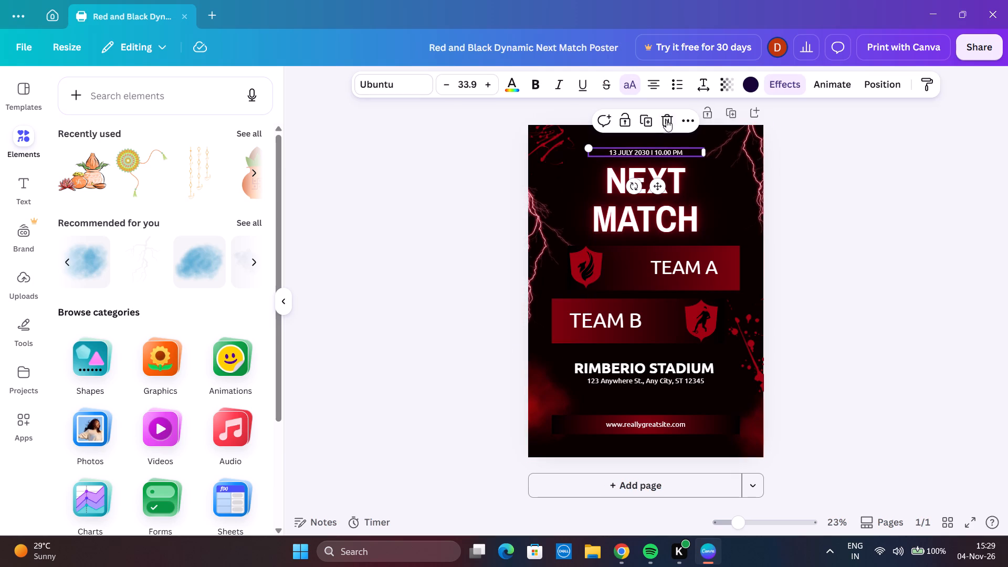
left_click(666, 120)
Delete the red splatter graphics in the poster's upper-left corner and along its right edge.
left_click(544, 146)
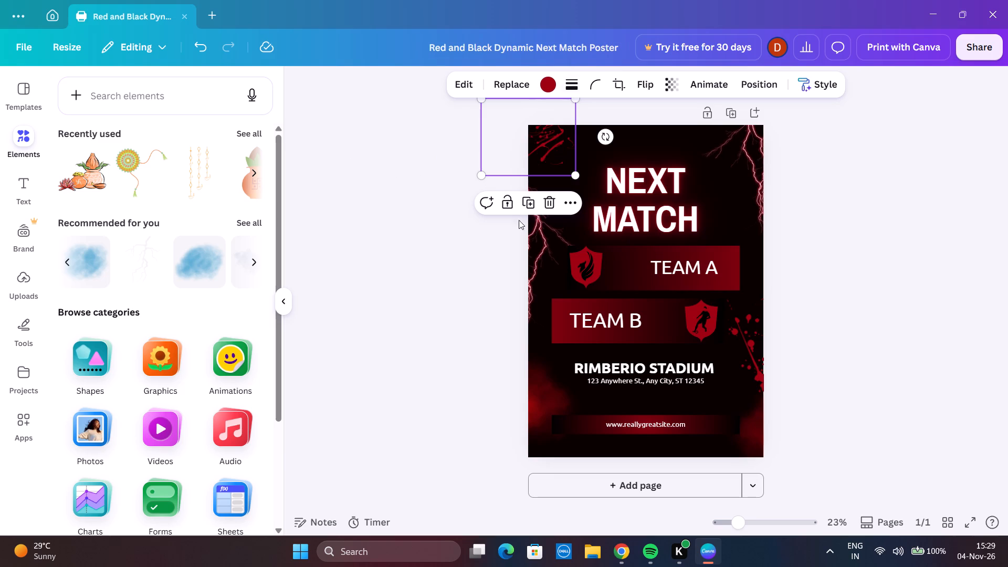
left_click(551, 204)
left_click(760, 342)
left_click(770, 265)
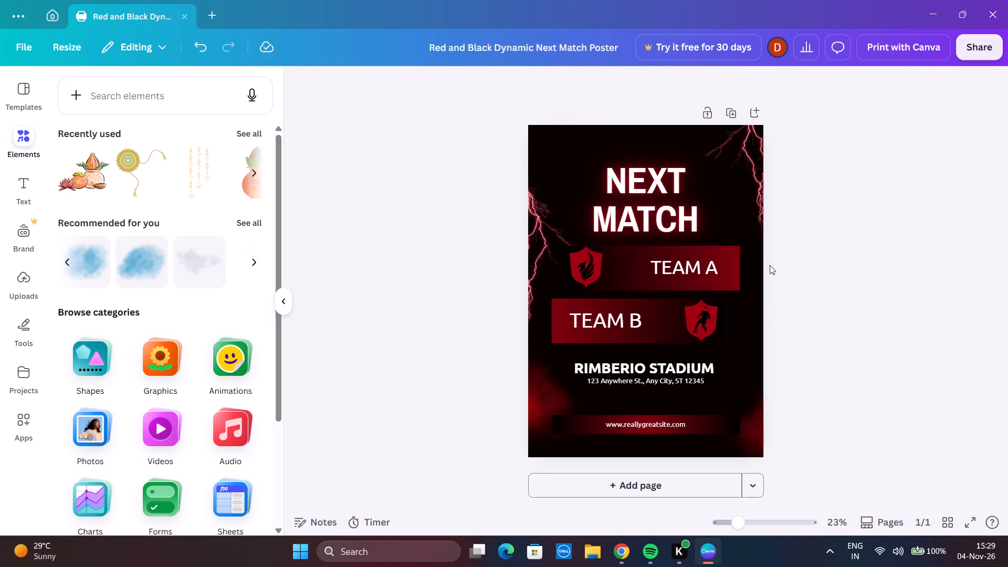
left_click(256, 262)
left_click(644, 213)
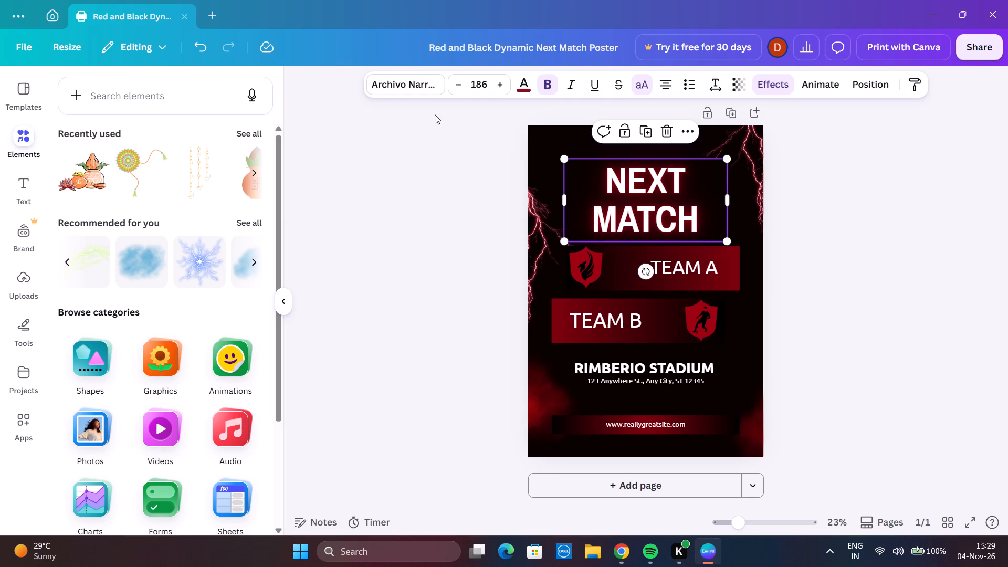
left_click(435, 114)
Select all the poster's elements, try purple as the text colour, and settle on white, including the title's glow.
left_click_drag(496, 125, 981, 430)
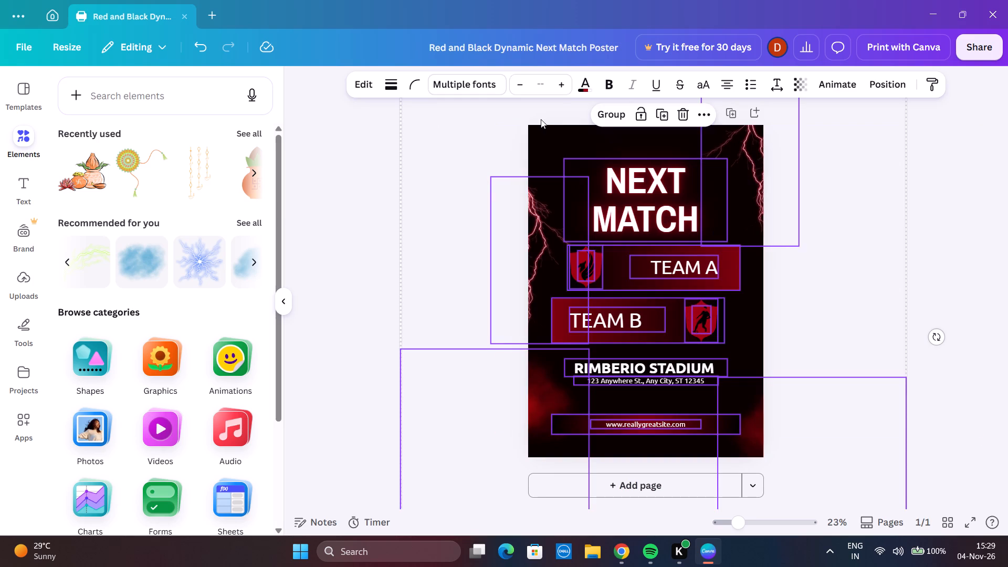
left_click(583, 84)
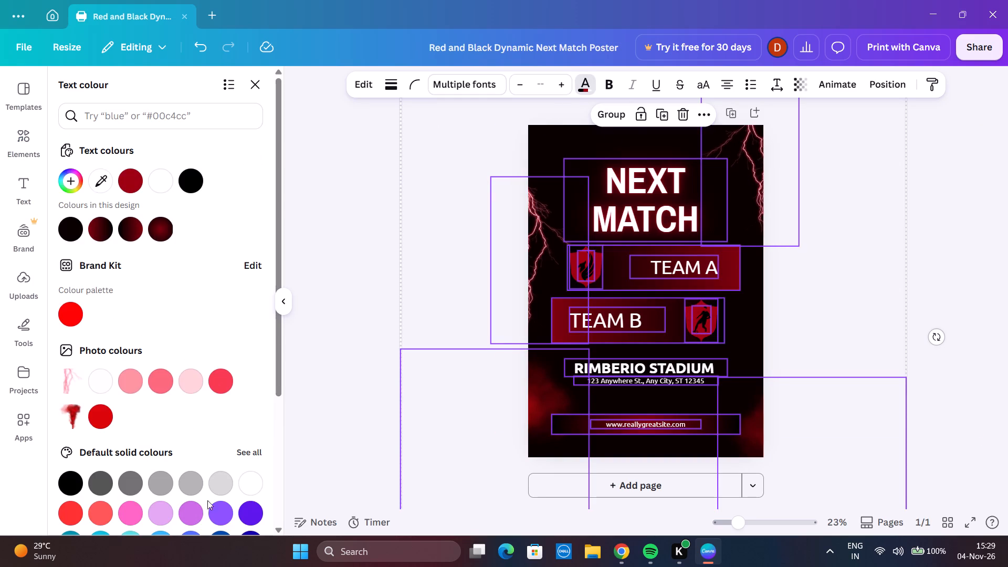
scroll(205, 479, "down", 1)
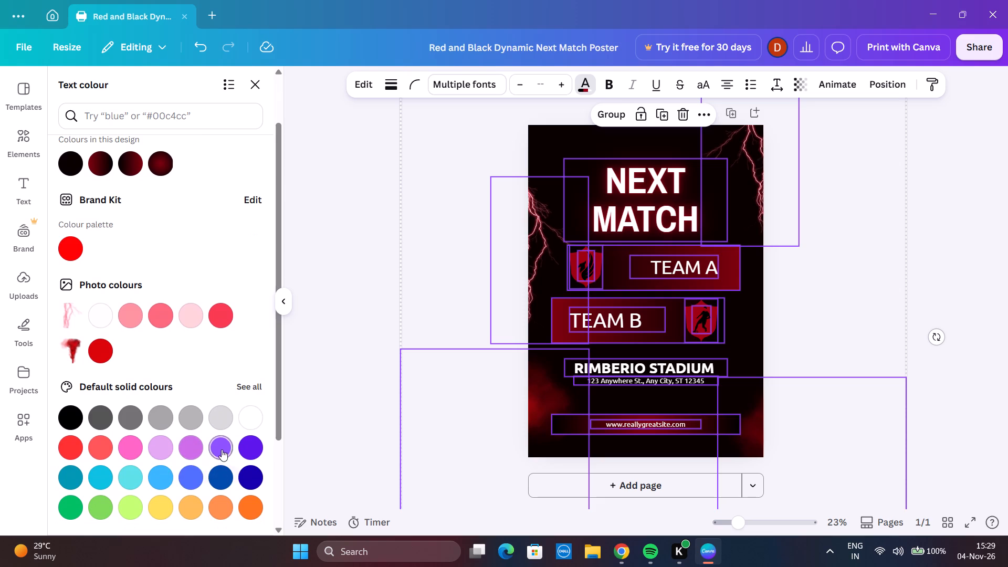
left_click(217, 445)
left_click(217, 445)
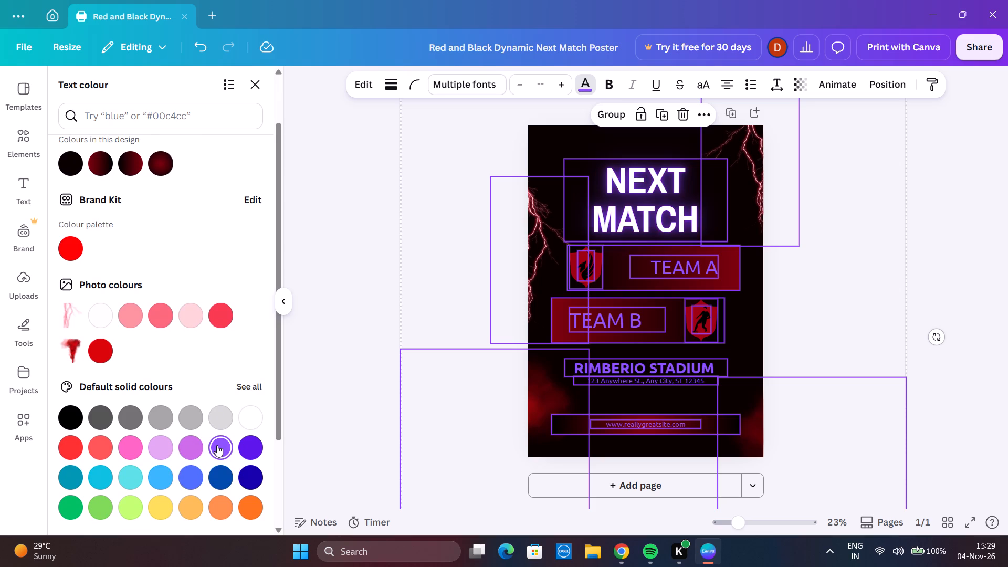
left_click(247, 418)
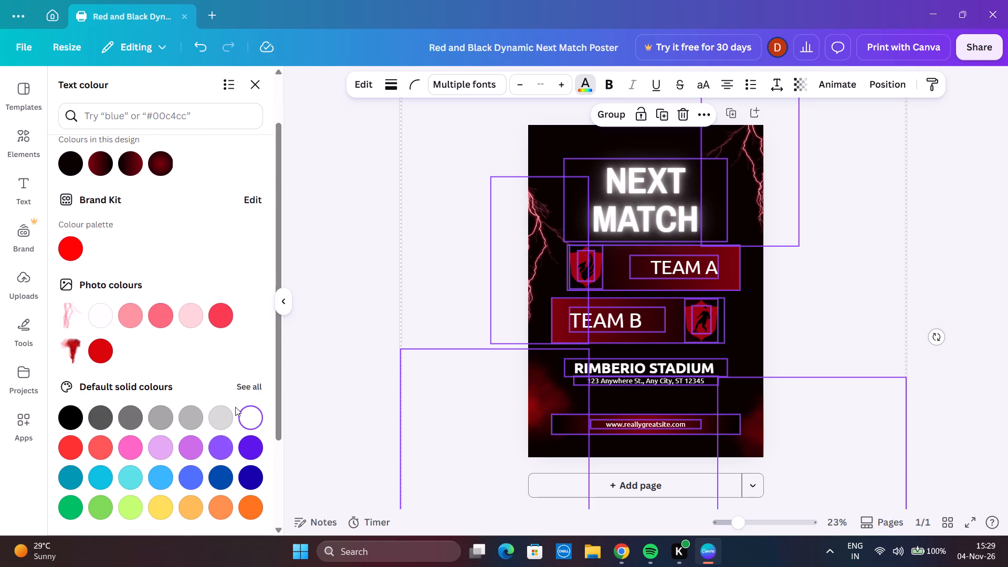
left_click(393, 272)
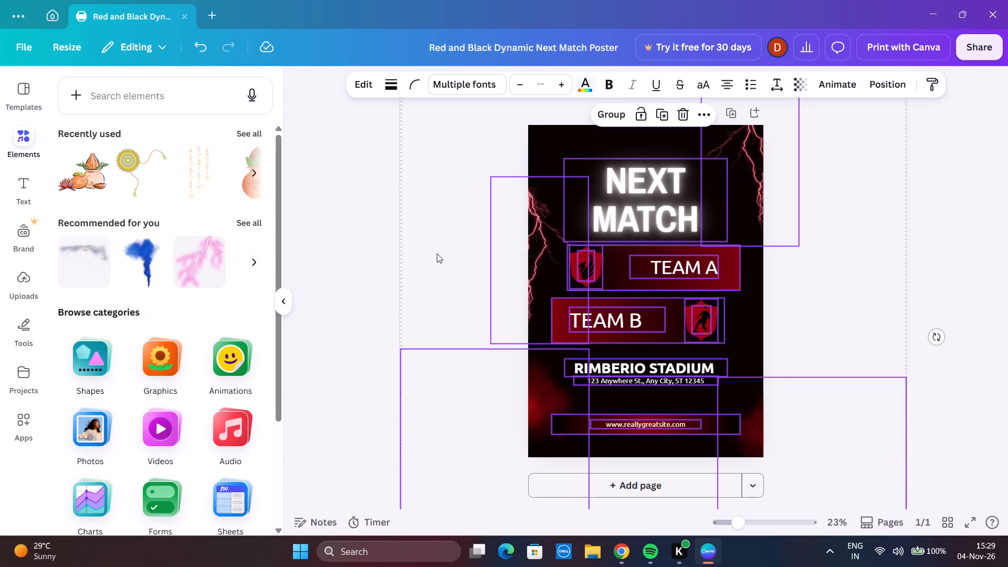
left_click(380, 218)
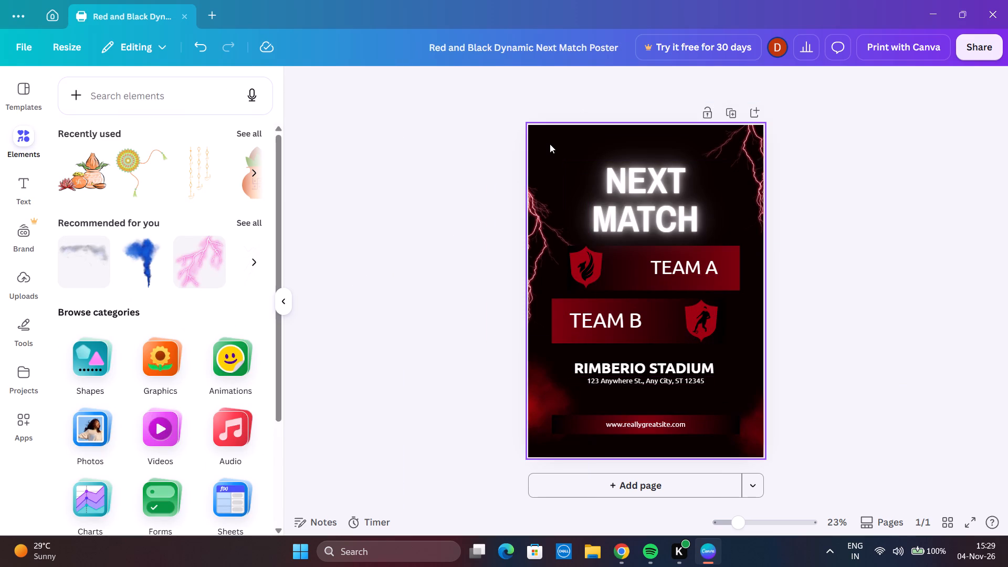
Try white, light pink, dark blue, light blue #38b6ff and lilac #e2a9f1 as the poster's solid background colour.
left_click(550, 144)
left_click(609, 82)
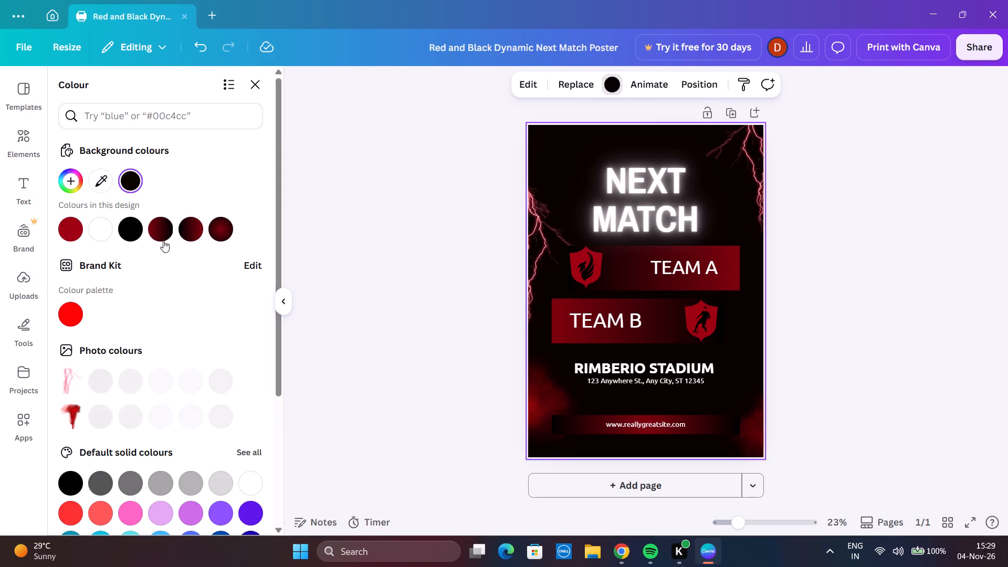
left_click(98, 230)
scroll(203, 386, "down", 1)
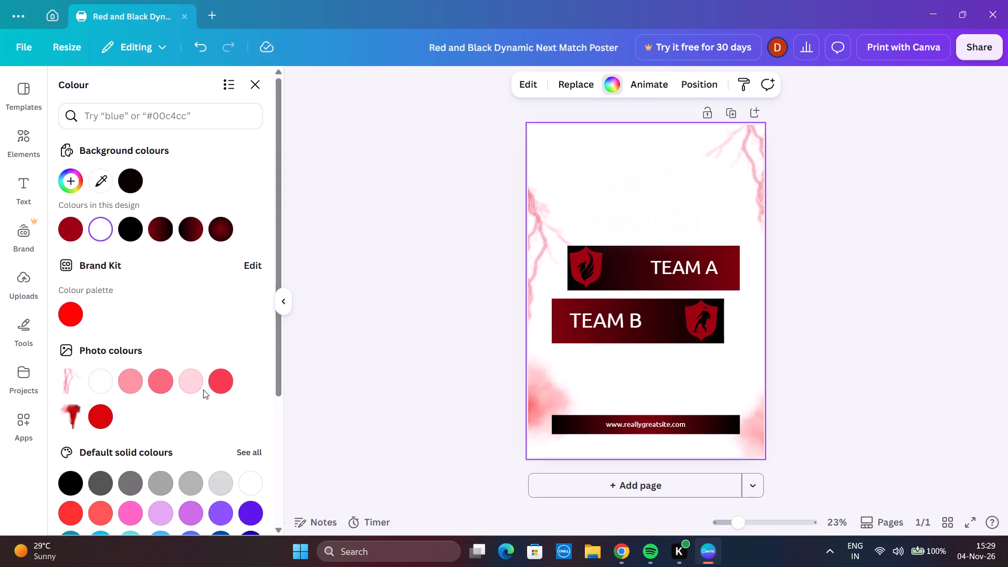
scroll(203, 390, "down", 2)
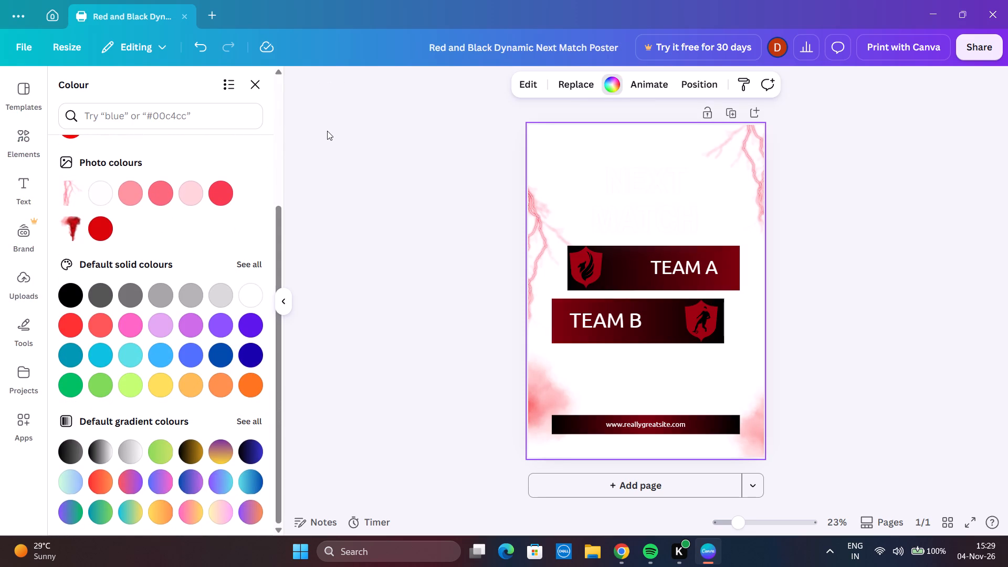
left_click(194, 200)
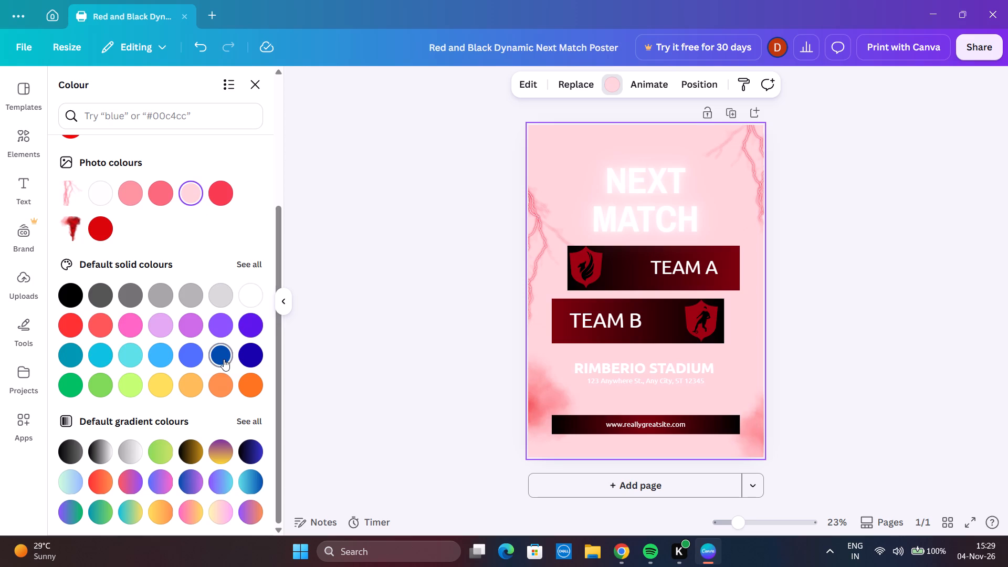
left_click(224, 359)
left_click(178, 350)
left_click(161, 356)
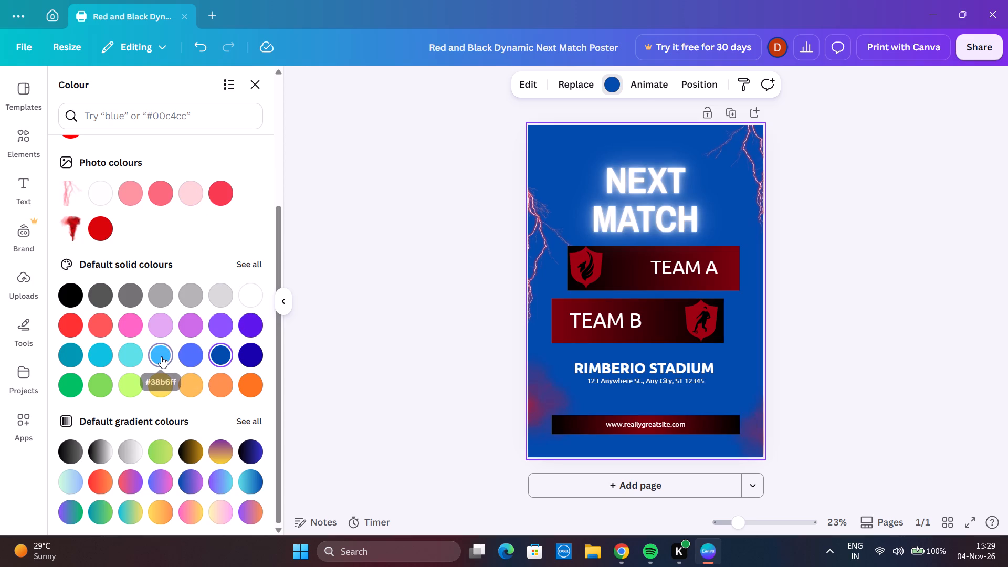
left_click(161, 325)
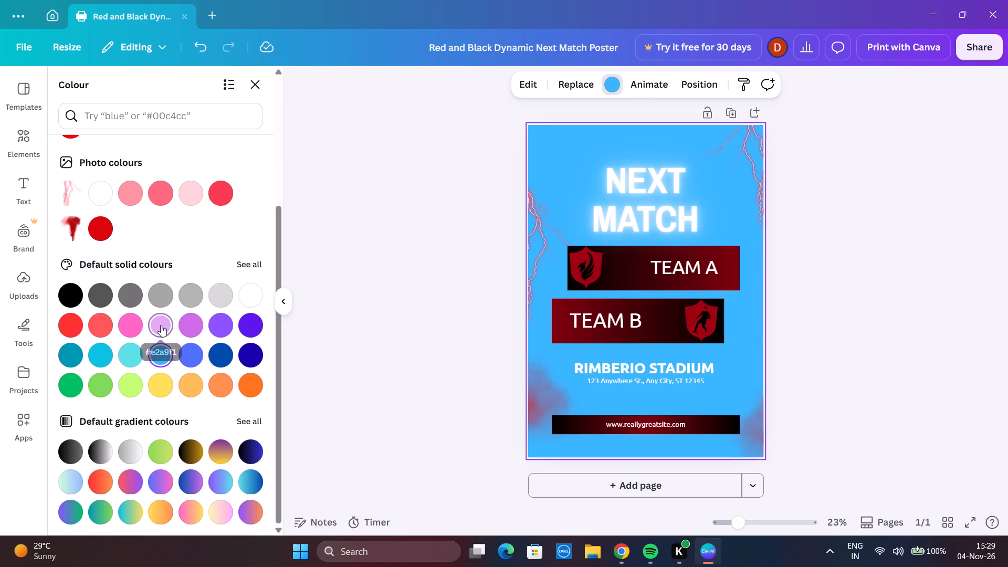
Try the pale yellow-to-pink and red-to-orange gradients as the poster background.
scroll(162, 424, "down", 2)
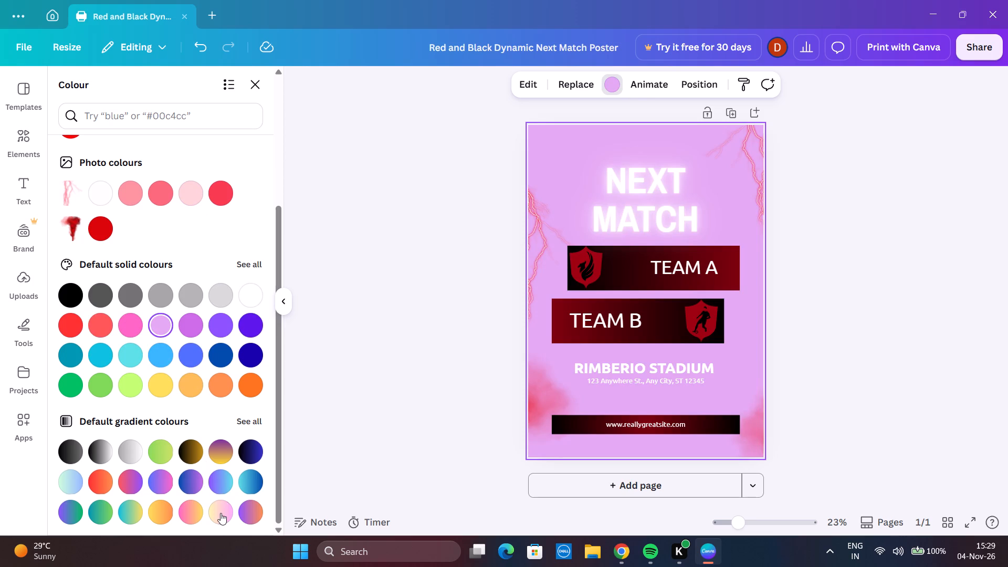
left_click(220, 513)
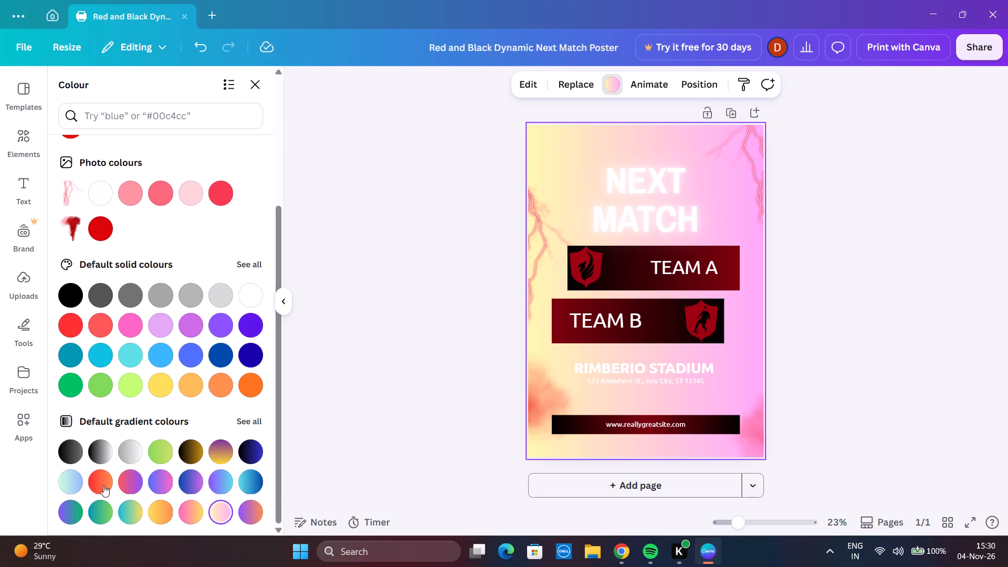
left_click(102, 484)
Set the poster background to the near-white photo colour after comparing it with light pink.
scroll(96, 371, "up", 1)
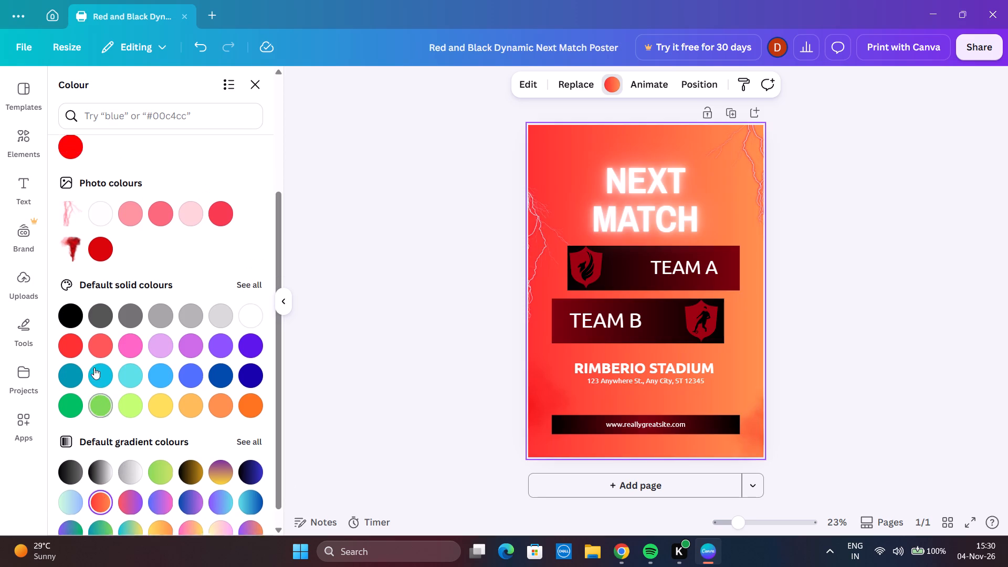
scroll(103, 354, "up", 1)
left_click(101, 318)
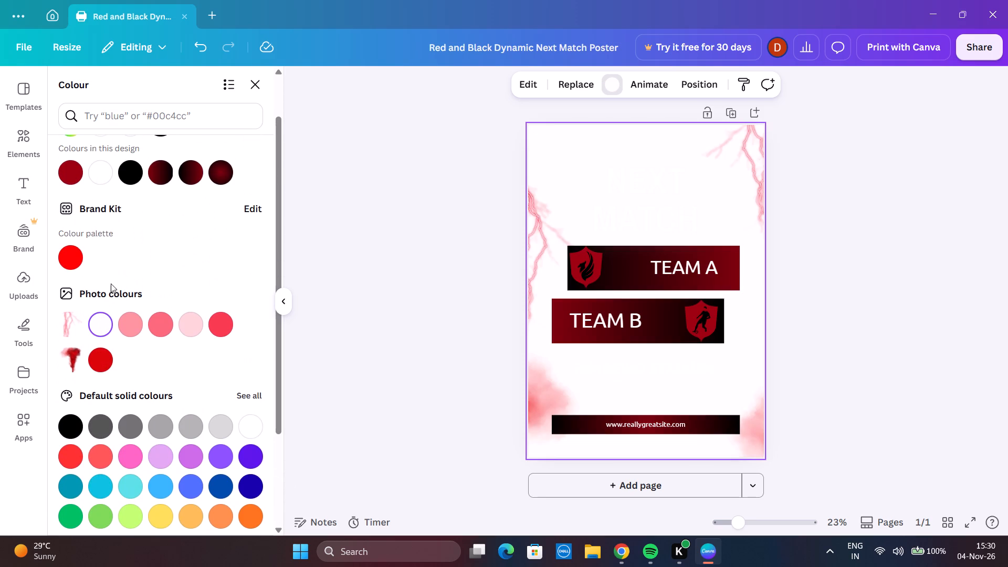
left_click(183, 323)
left_click(91, 323)
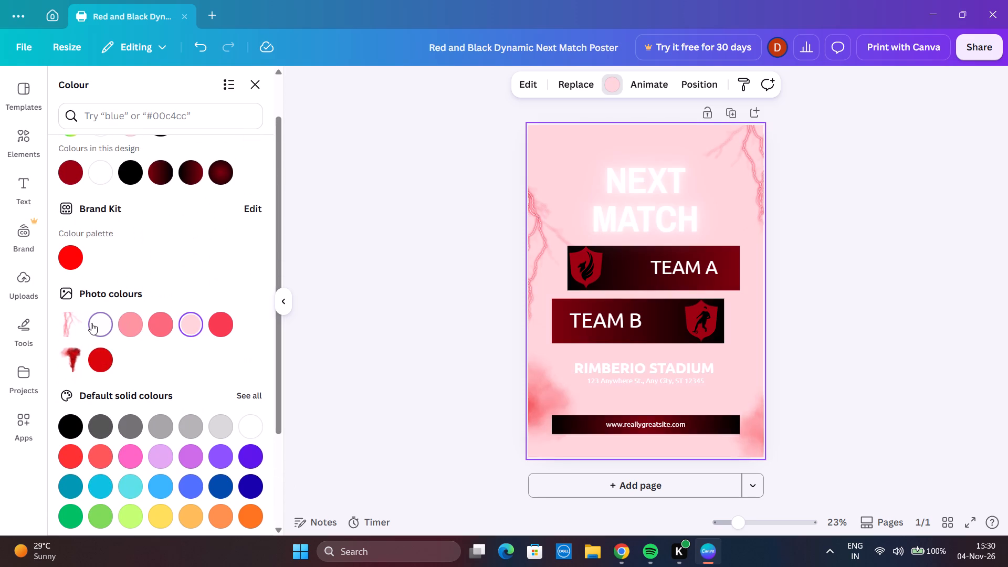
Recolour the lightning graphic on the poster's left edge, trying black and settling on the light purple default solid colour.
left_click(547, 224)
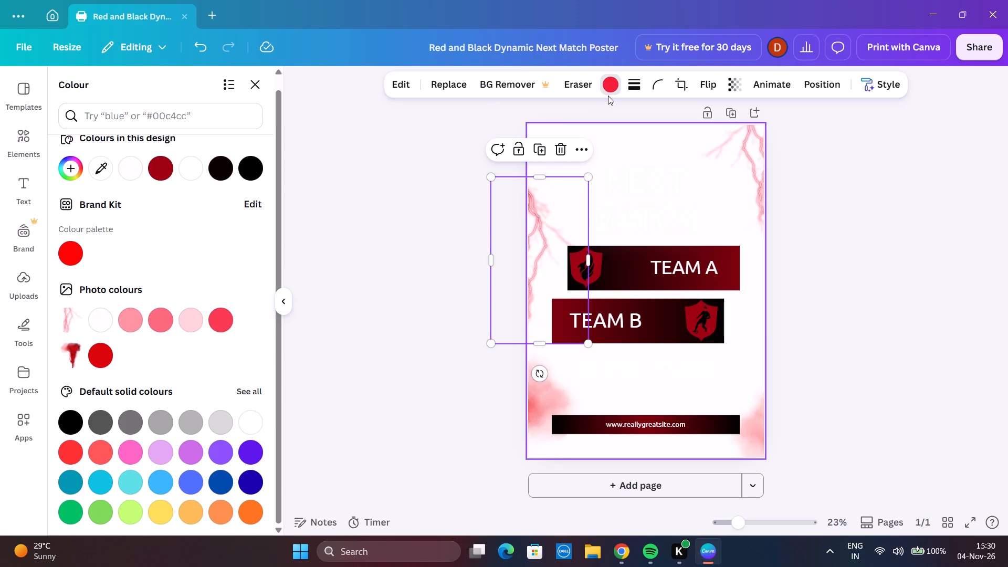
left_click(612, 83)
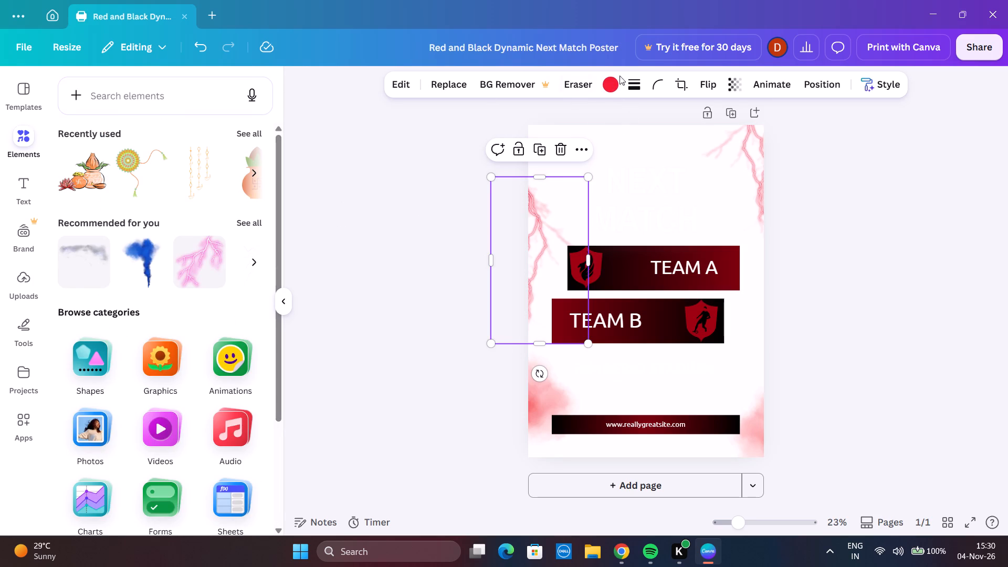
left_click(610, 90)
left_click(227, 175)
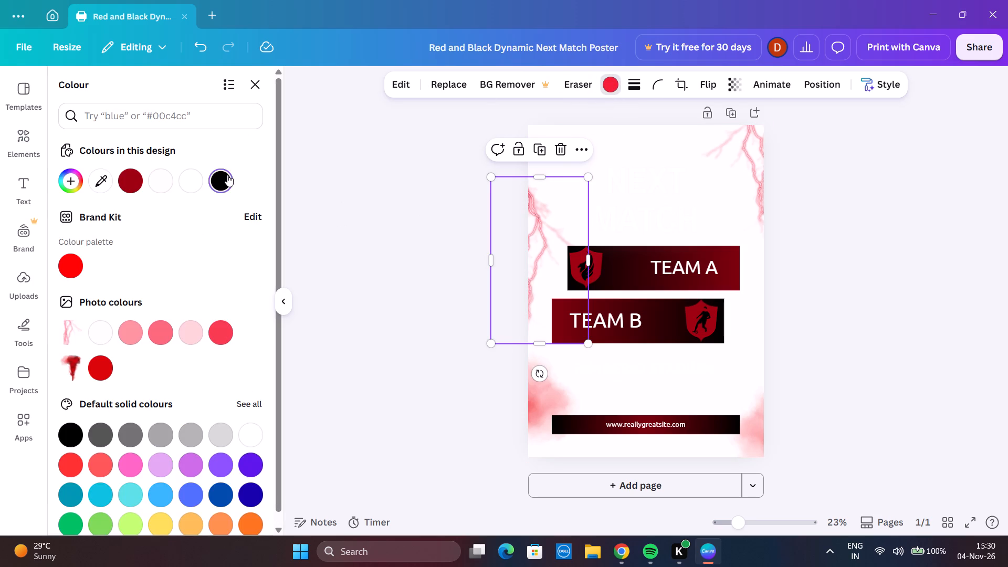
left_click(226, 175)
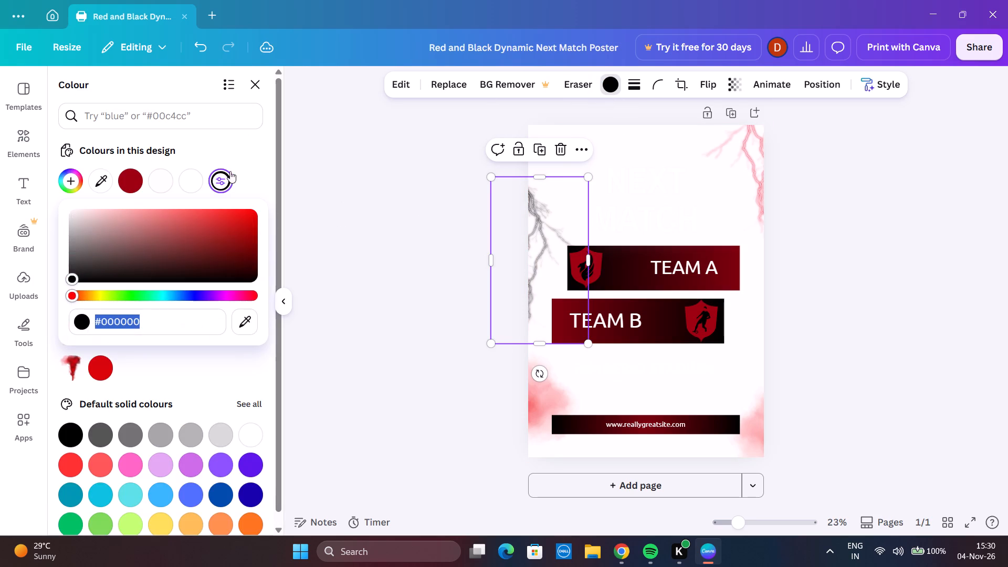
left_click(251, 150)
scroll(193, 417, "down", 1)
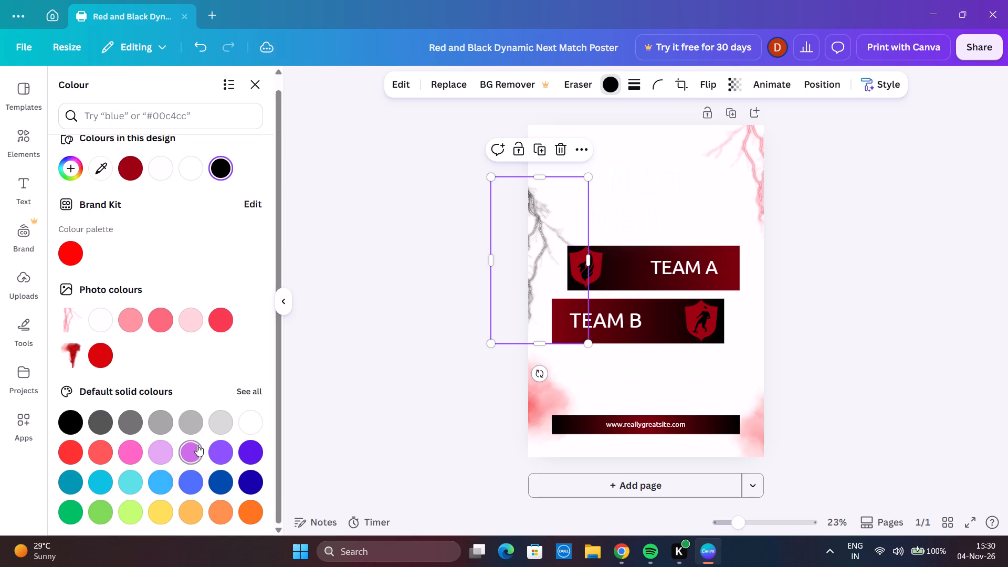
left_click(197, 443)
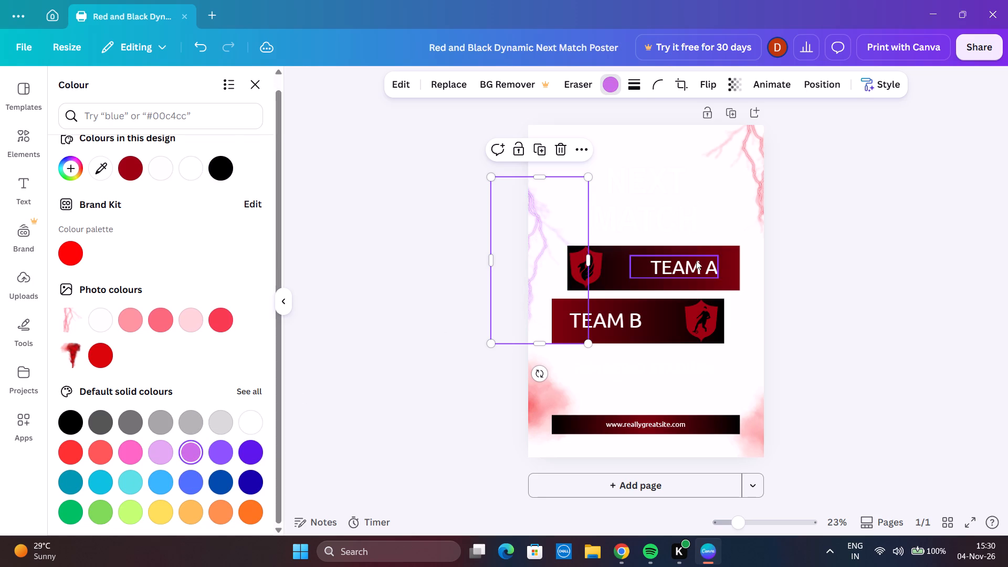
Add a blank second page after the poster.
left_click(695, 265)
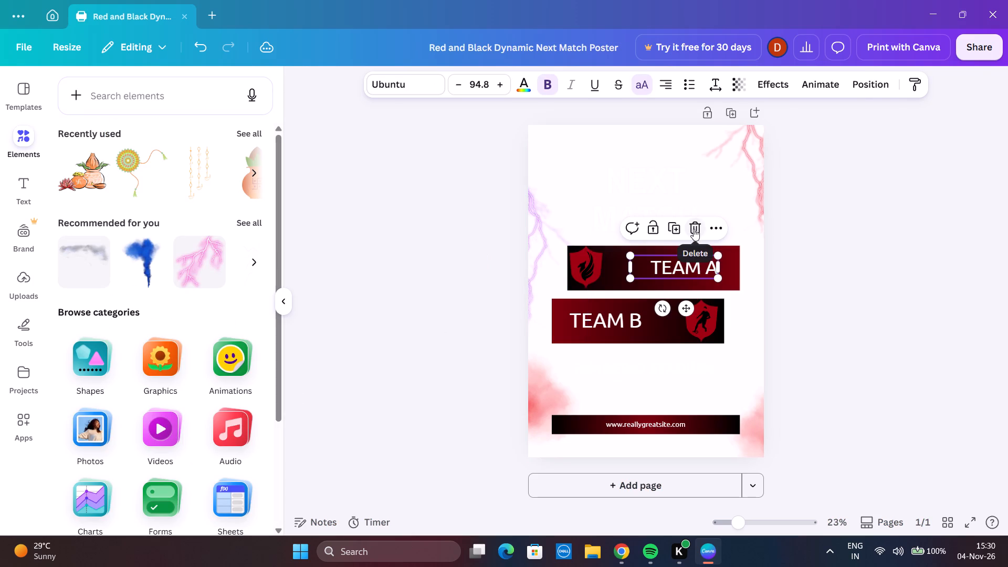
left_click(640, 475)
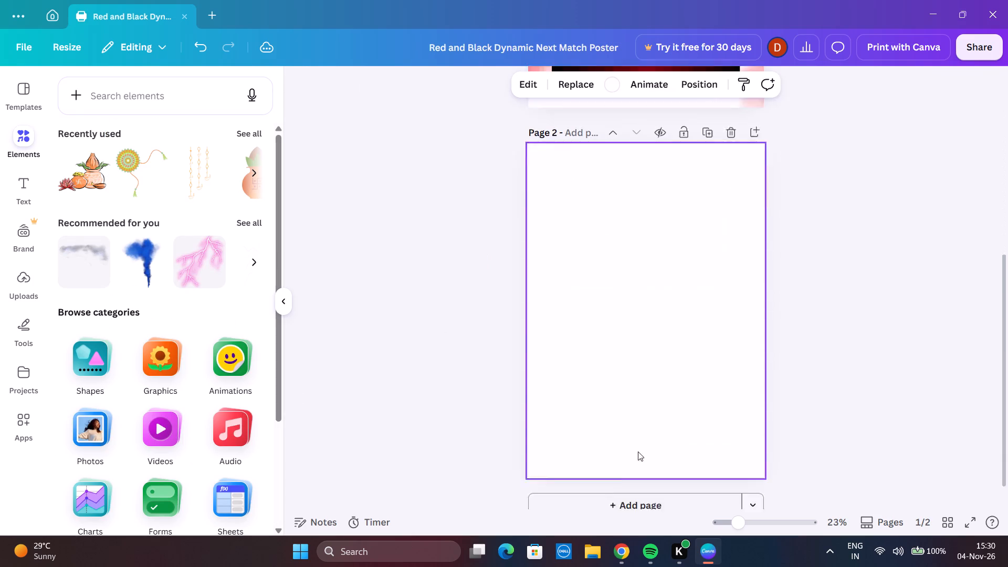
Move the TEAM B text and its red-to-black banner from the poster to the upper part of page 2.
scroll(606, 323, "up", 4)
left_click_drag(664, 222, 666, 239)
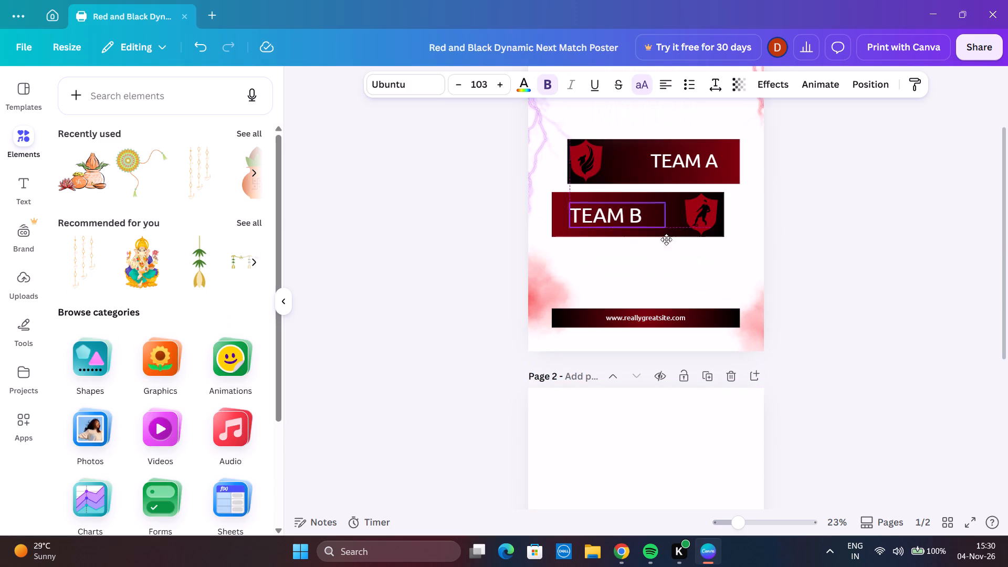
left_click_drag(666, 239, 653, 455)
left_click_drag(663, 213, 653, 462)
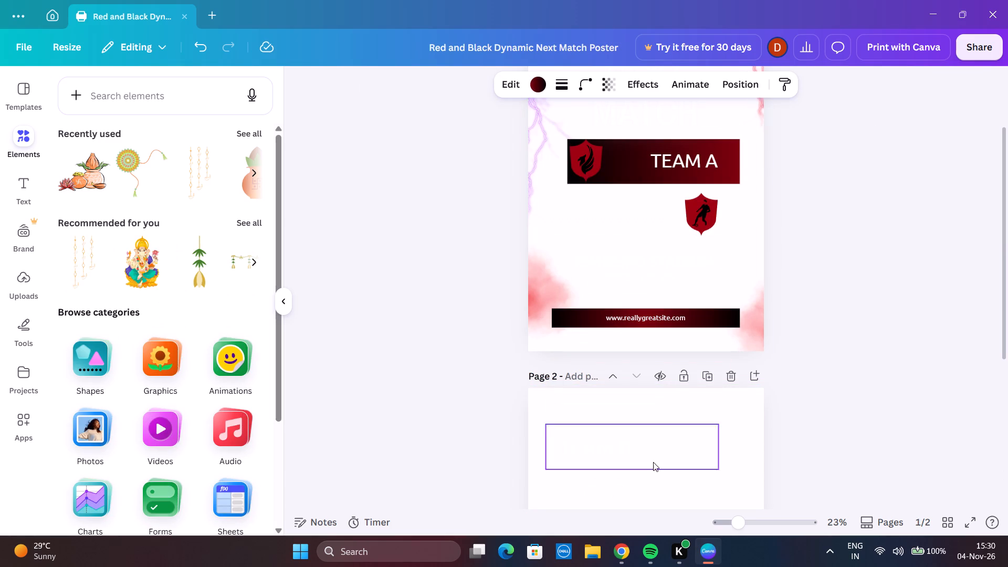
left_click_drag(653, 462, 653, 446)
left_click_drag(643, 454, 635, 437)
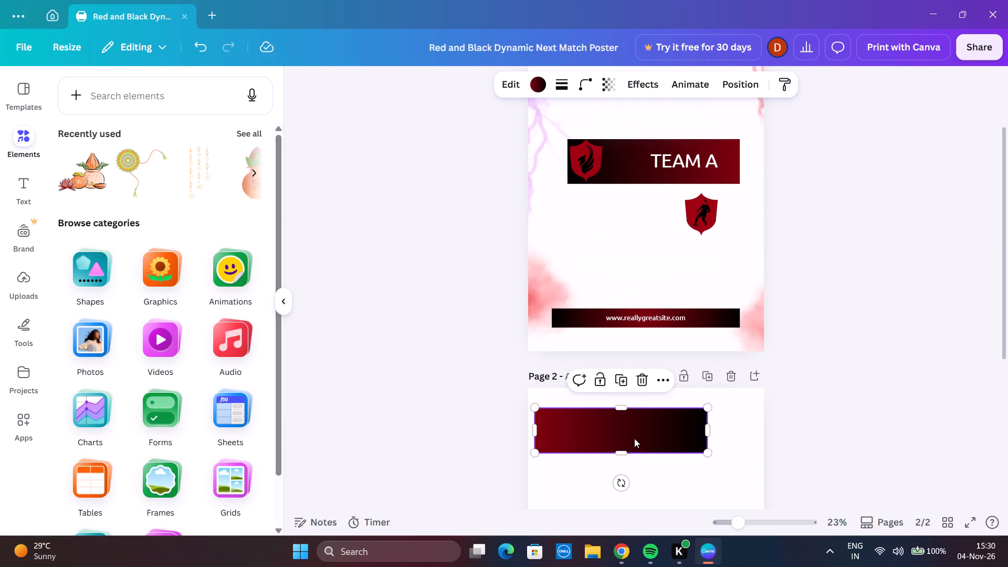
Move the TEAM A banner to page 2 below the first banner, and place the TEAM A text on it.
left_click_drag(640, 164, 634, 171)
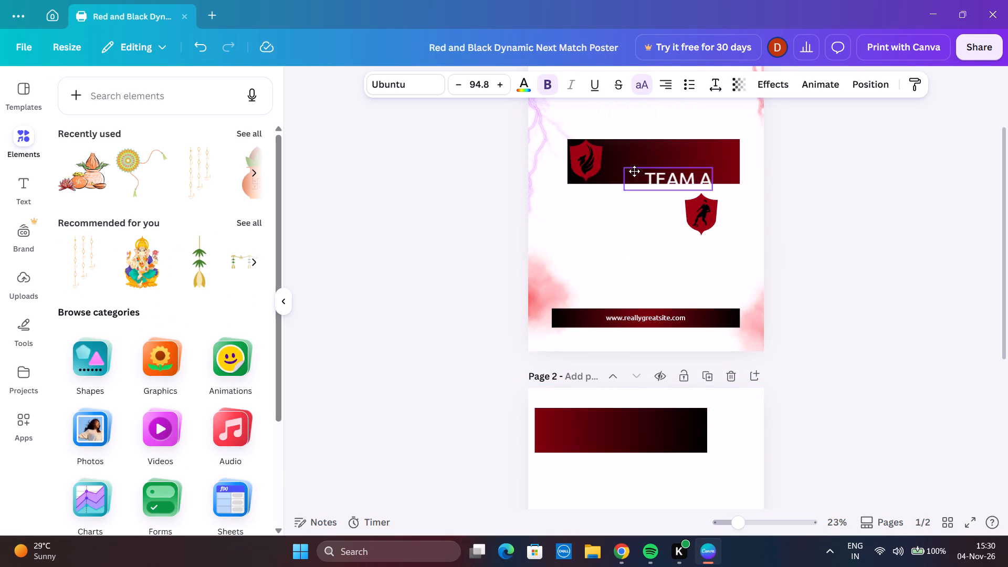
left_click_drag(634, 171, 632, 177)
left_click(602, 159)
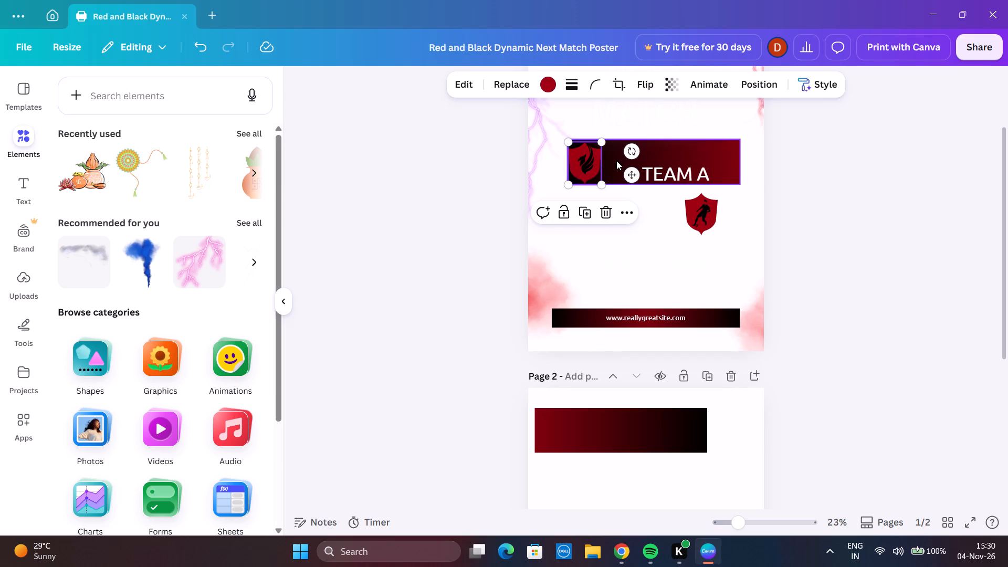
left_click_drag(613, 162, 582, 483)
left_click_drag(668, 163, 631, 509)
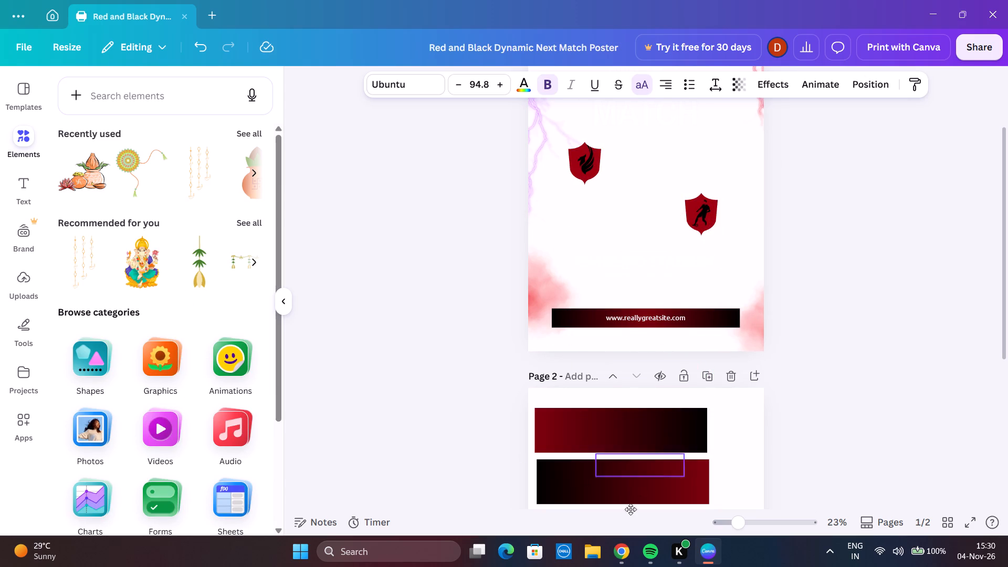
left_click_drag(631, 509, 625, 479)
Move the TEAM A emblem's black figure and red shield to page 2, beside the TEAM A text on its banner.
left_click_drag(584, 168, 589, 259)
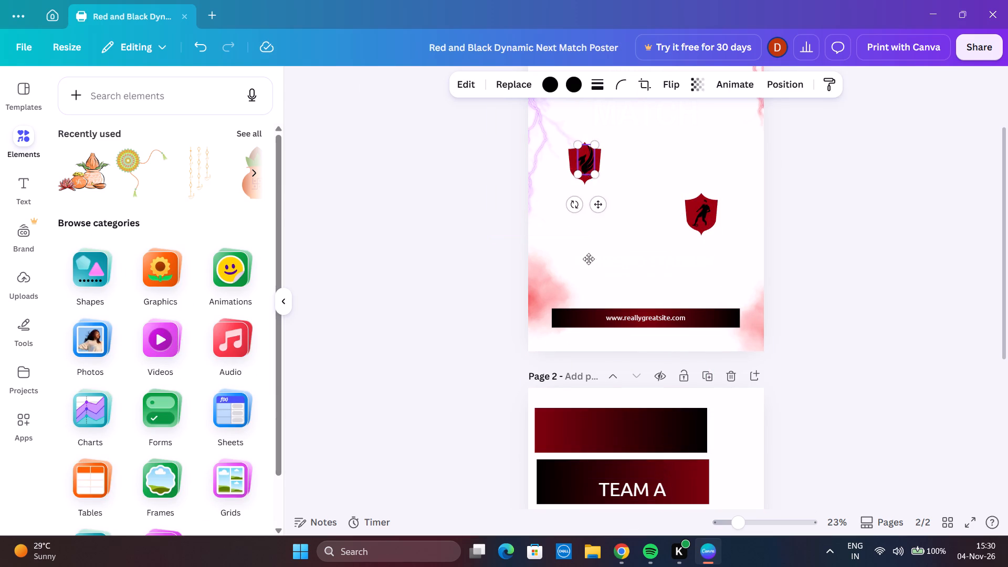
left_click_drag(589, 259, 561, 488)
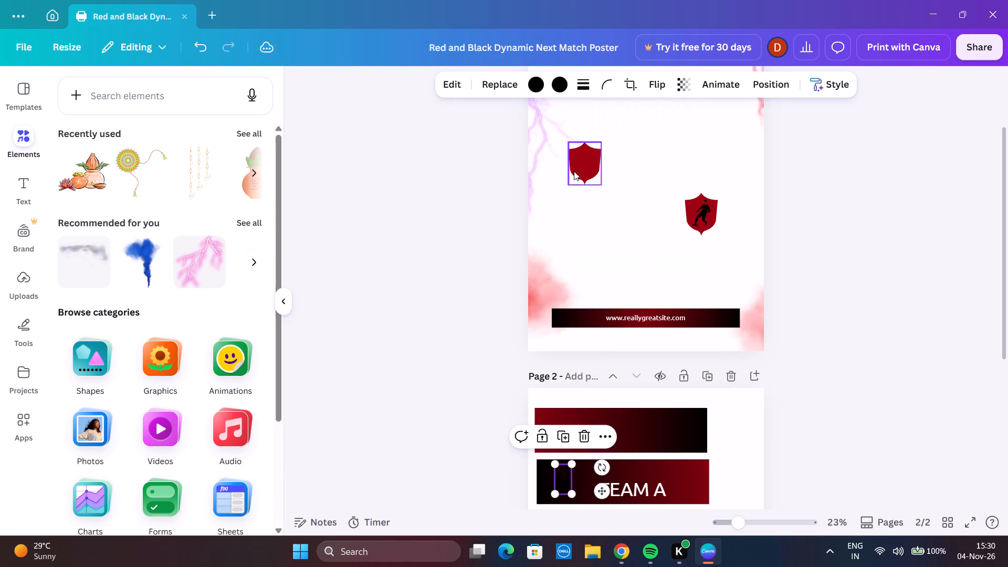
left_click_drag(575, 167, 552, 491)
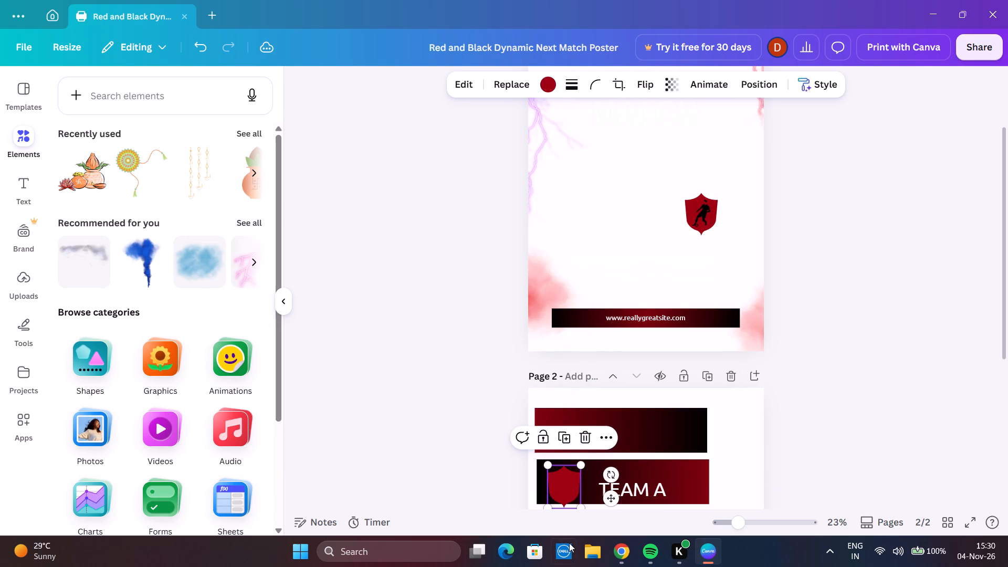
left_click(561, 476)
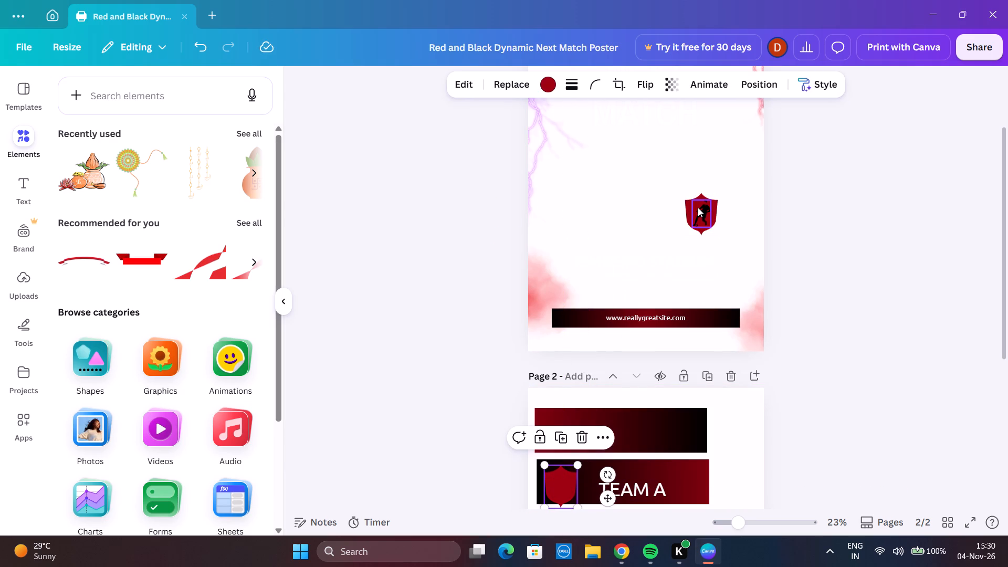
Close the Next Match poster design and its template preview to return to the template gallery.
scroll(622, 299, "up", 1)
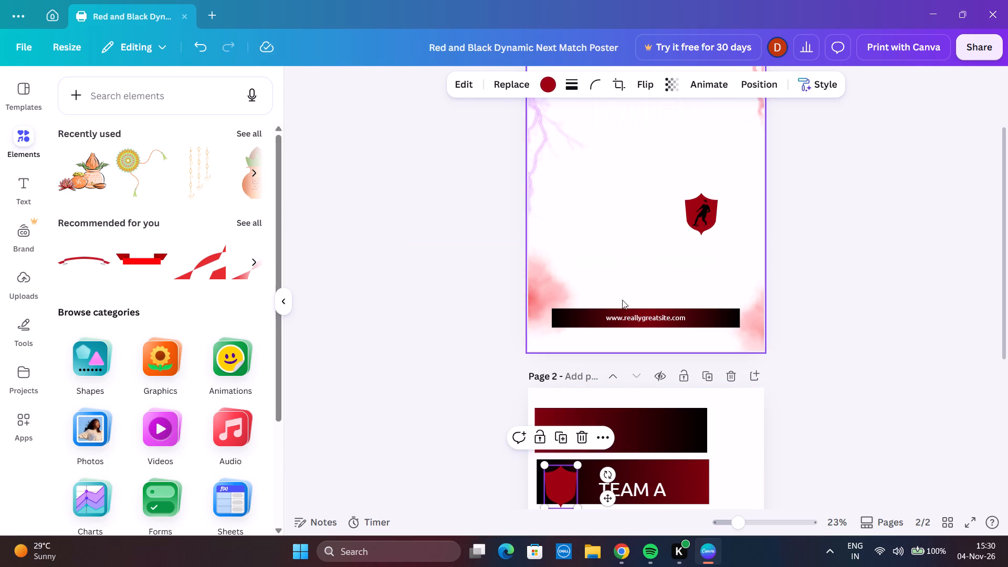
scroll(622, 300, "up", 2)
scroll(524, 324, "up", 3)
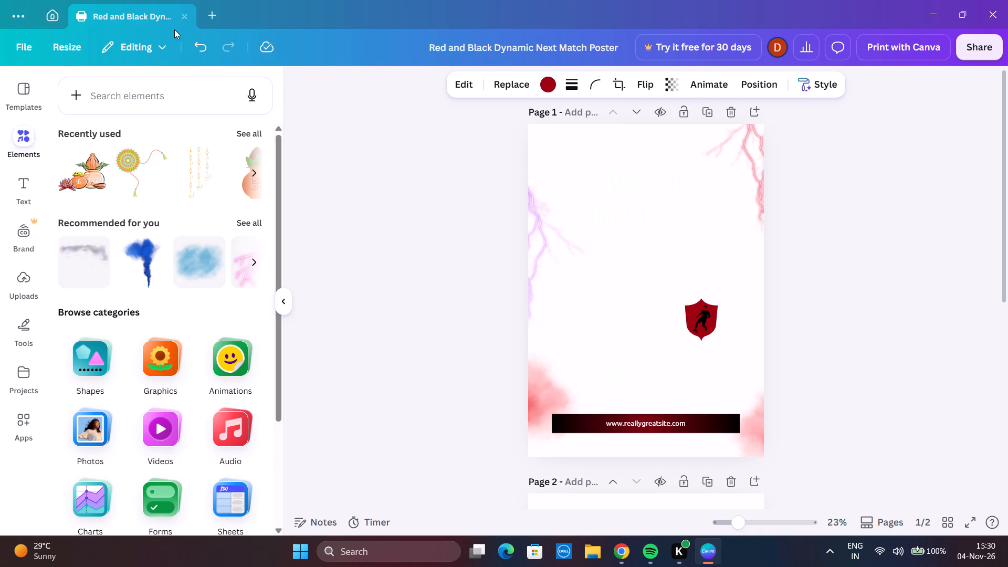
left_click(190, 19)
left_click(180, 16)
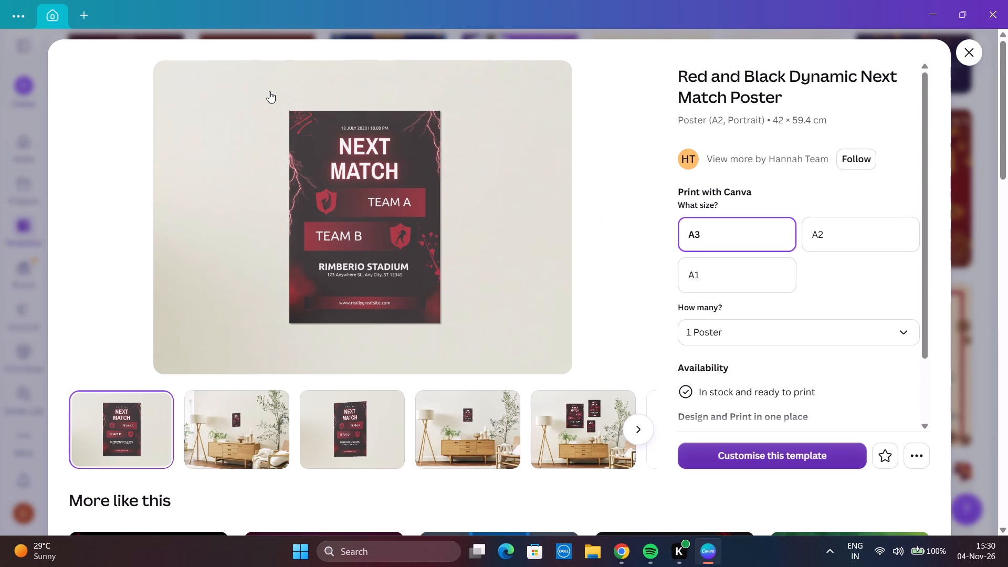
left_click(971, 56)
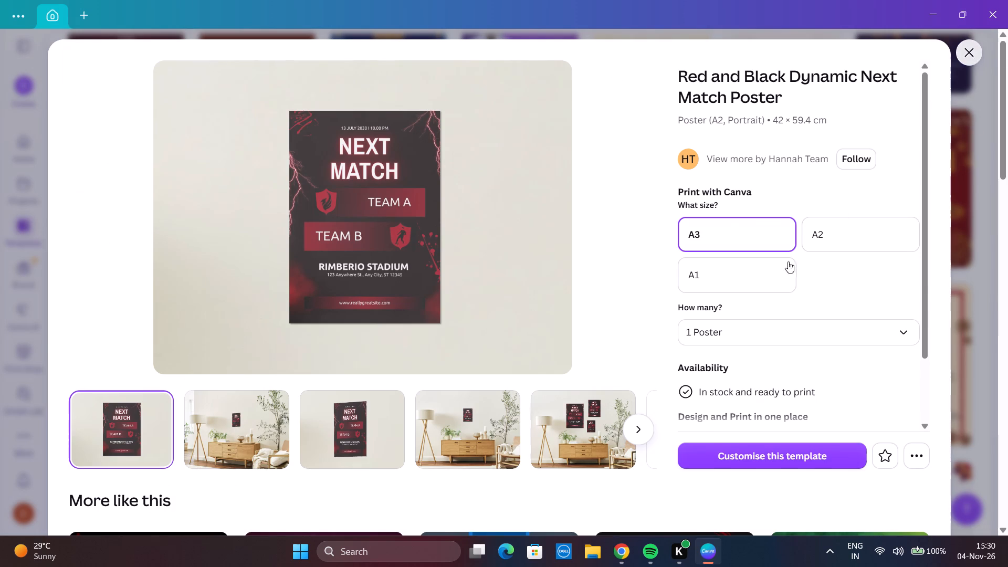
Browse the poster template gallery, examining the festival, event and sports designs.
scroll(448, 285, "down", 2)
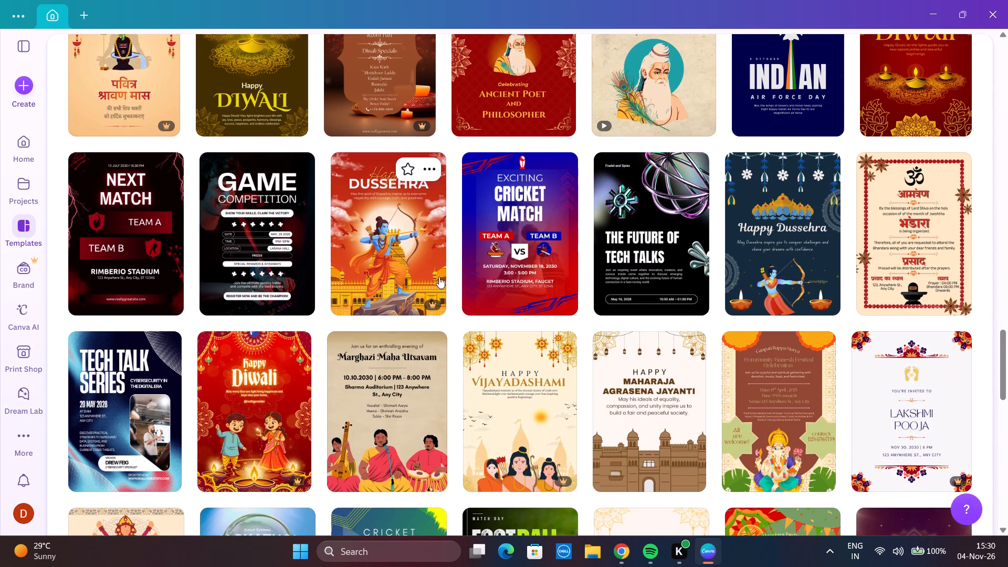
scroll(438, 274, "down", 3)
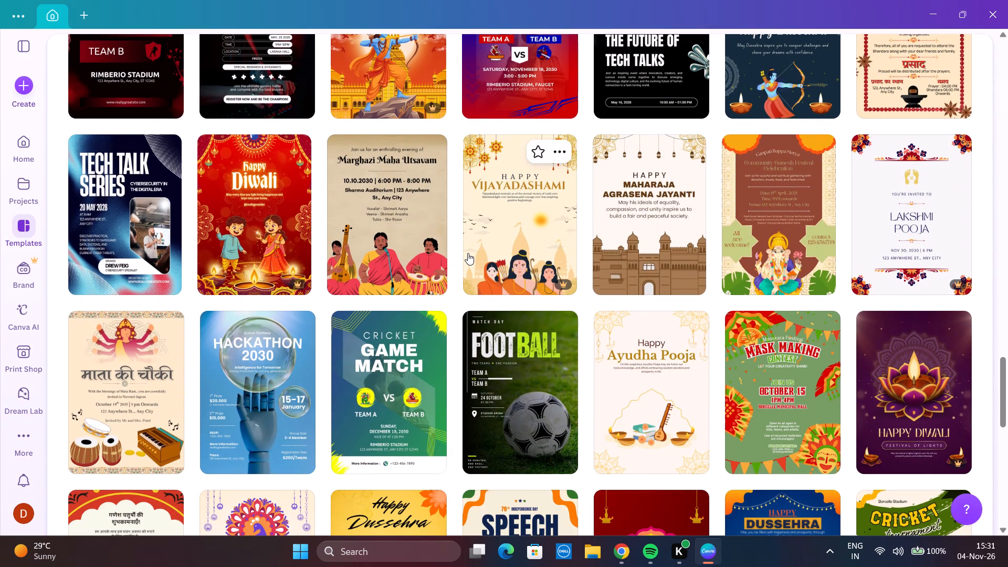
scroll(468, 253, "down", 1)
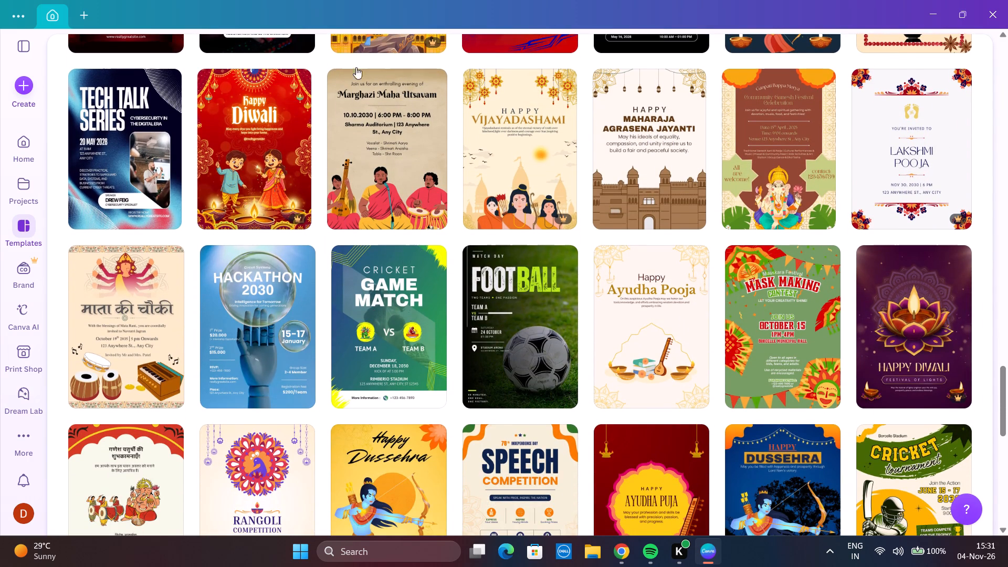
scroll(433, 292, "down", 7)
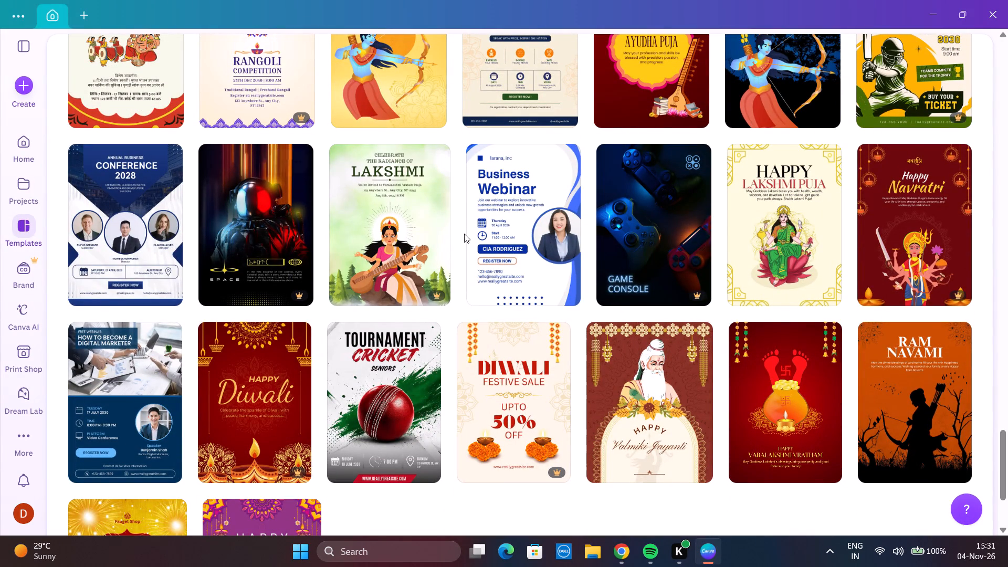
scroll(549, 263, "down", 2)
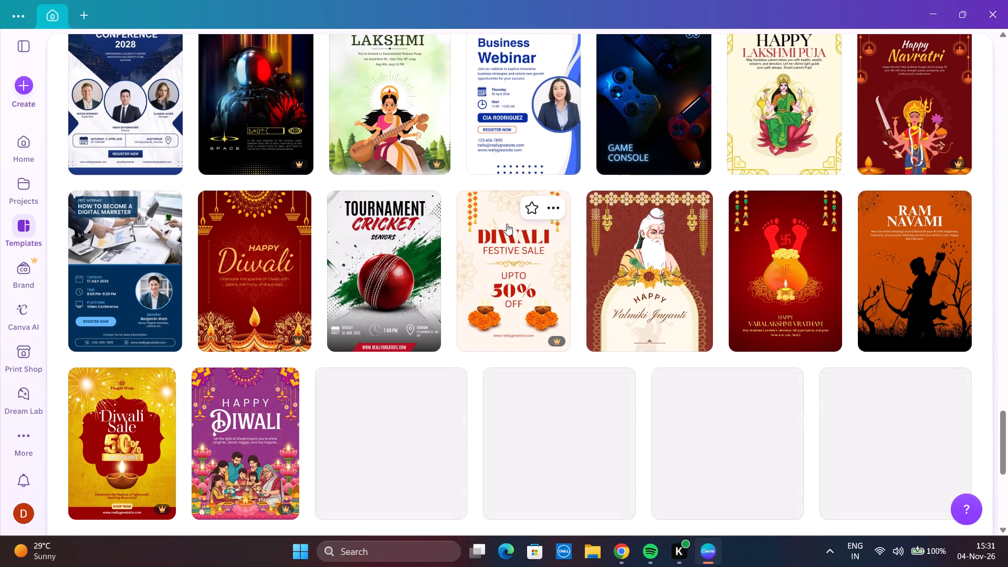
scroll(498, 215, "down", 2)
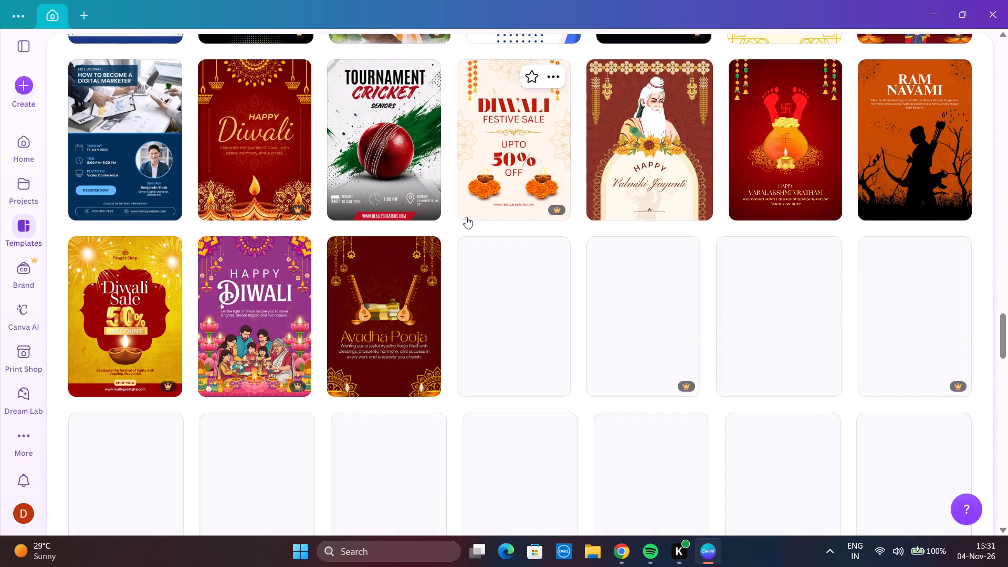
scroll(486, 235, "down", 1)
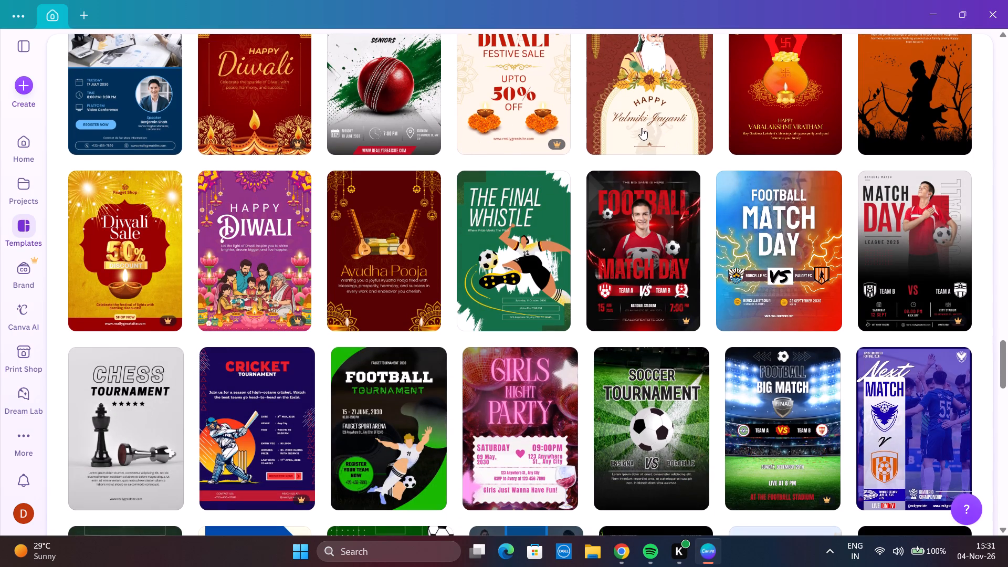
scroll(616, 134, "down", 2)
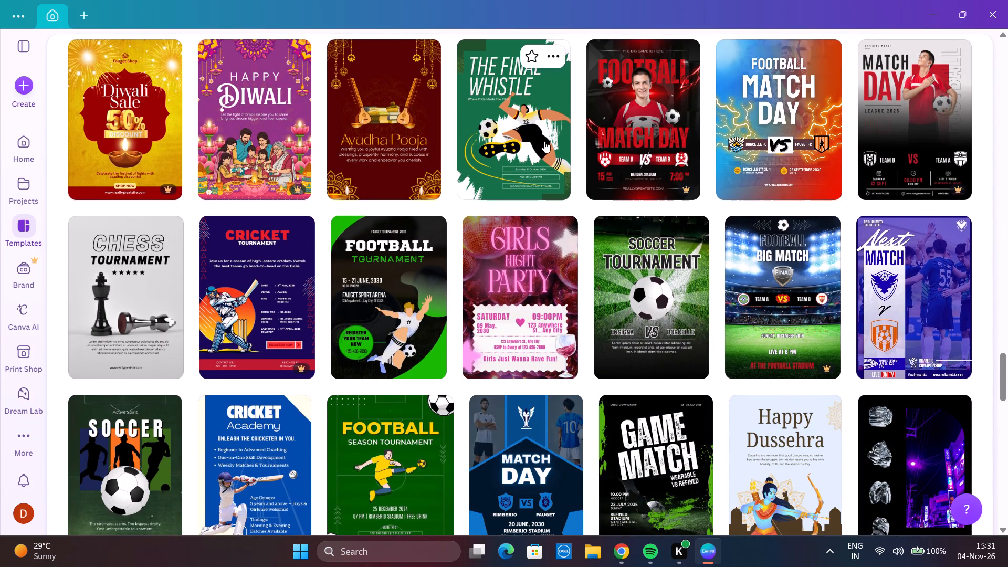
scroll(526, 149, "down", 6)
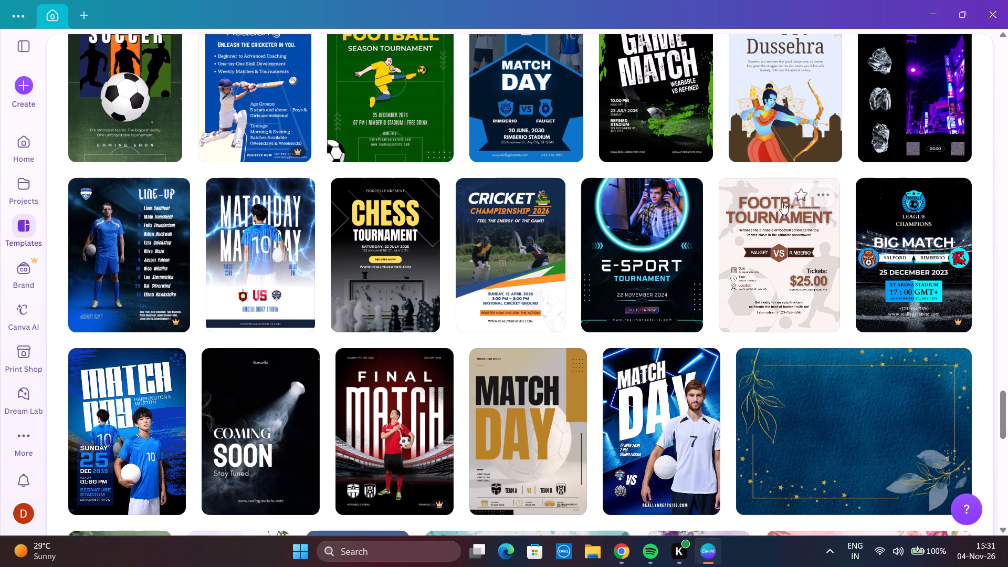
scroll(780, 210, "down", 4)
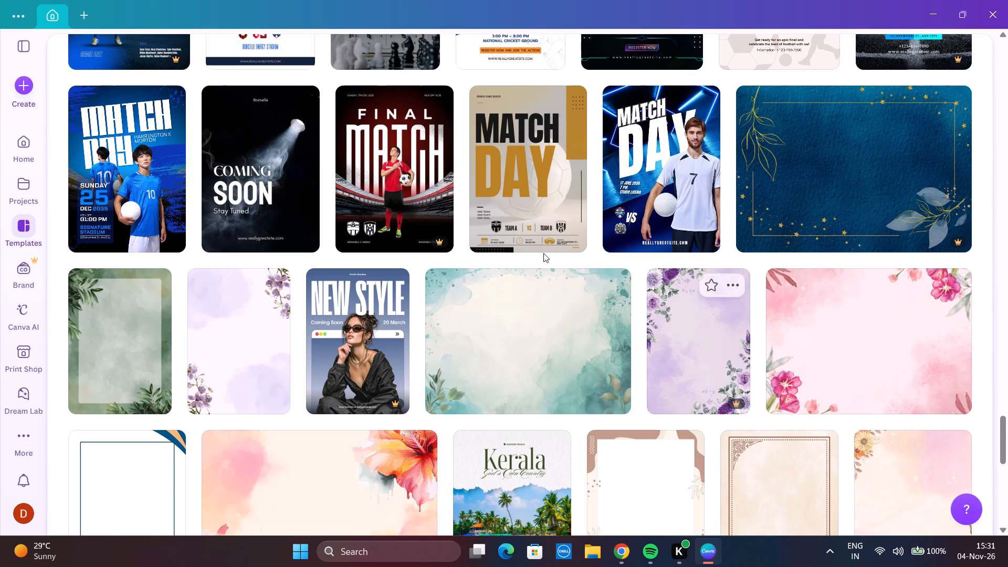
Preview the Blue Background Aesthetic Decorative Leaves template and close the preview.
left_click(870, 152)
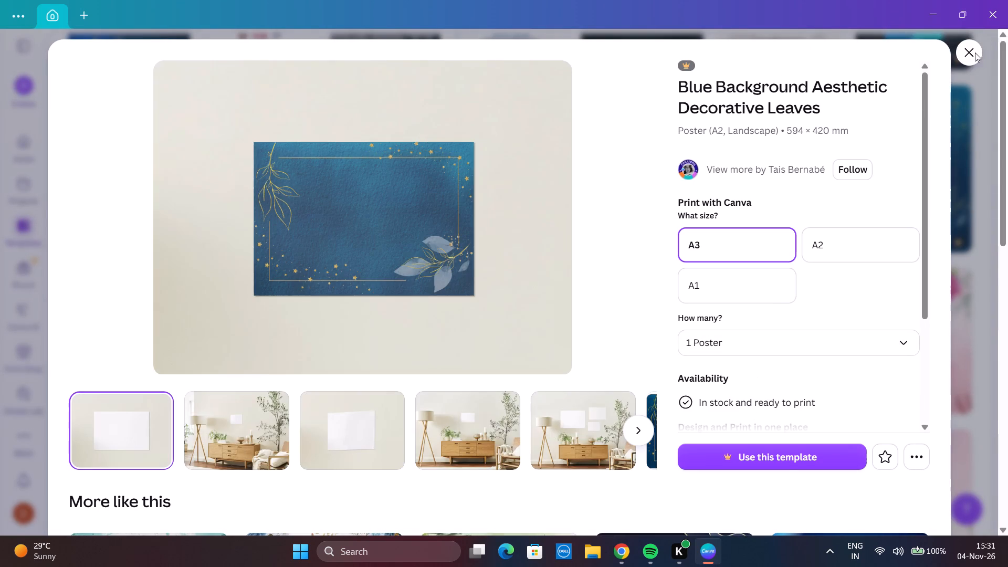
left_click(975, 52)
Examine the floral, framed and plain-background poster templates further down the gallery.
scroll(706, 120, "down", 2)
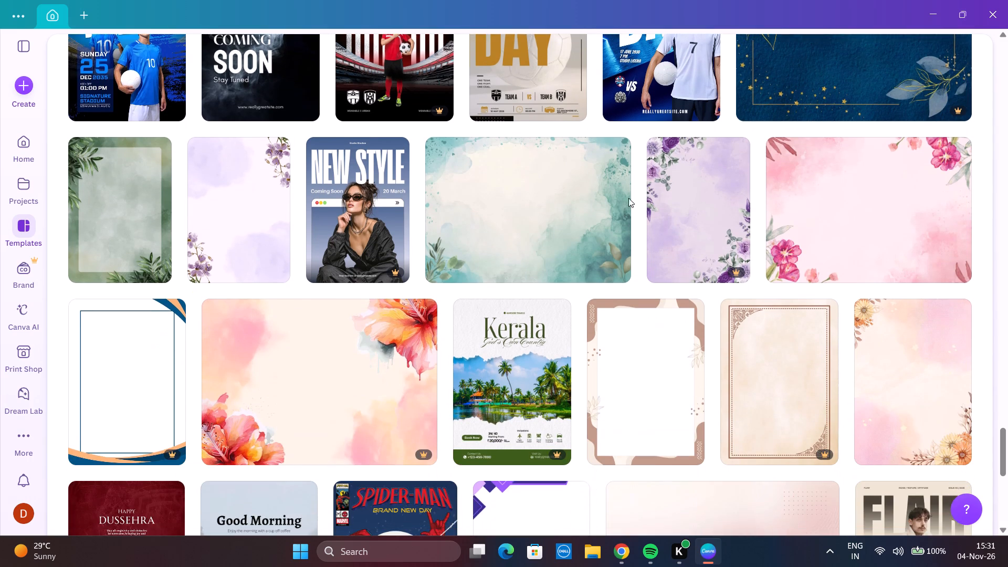
scroll(632, 217, "down", 1)
scroll(458, 174, "down", 1)
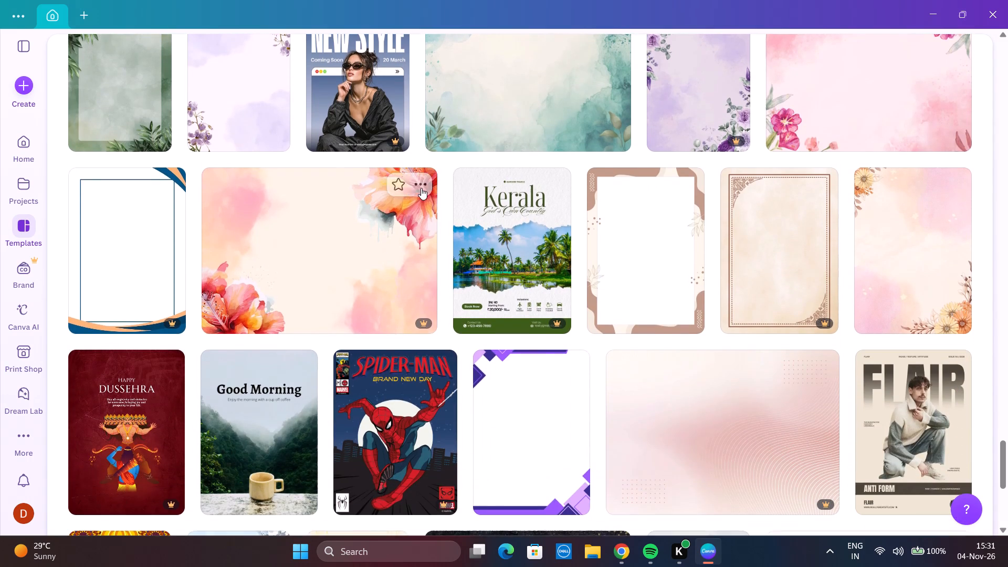
scroll(421, 188, "down", 3)
scroll(410, 172, "up", 1)
scroll(410, 177, "down", 1)
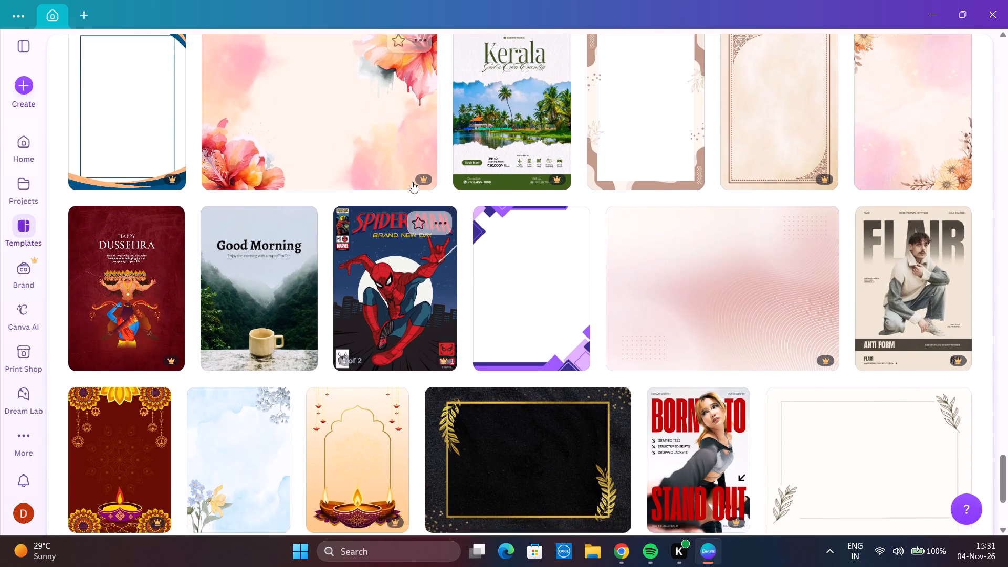
scroll(412, 182, "down", 1)
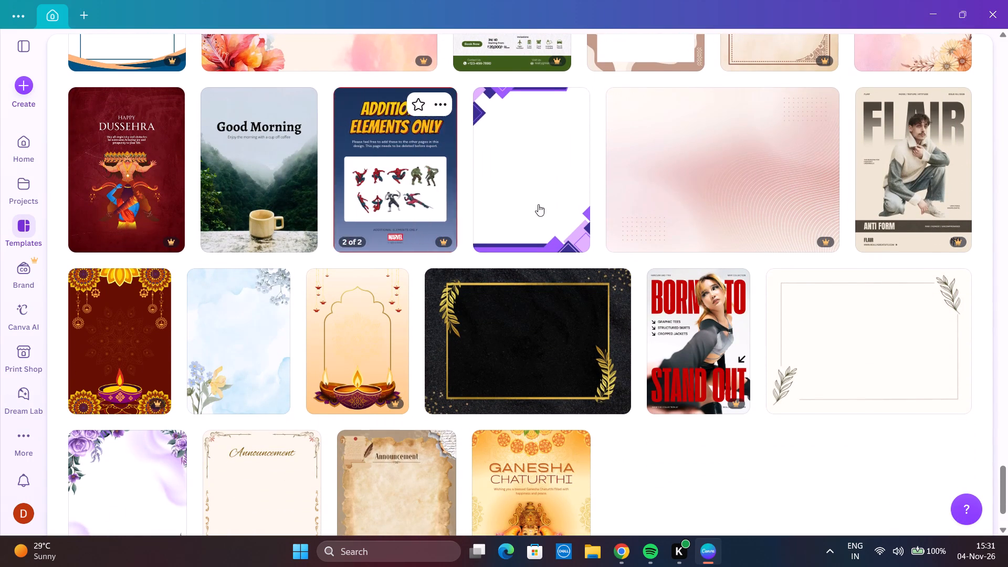
scroll(303, 332, "down", 2)
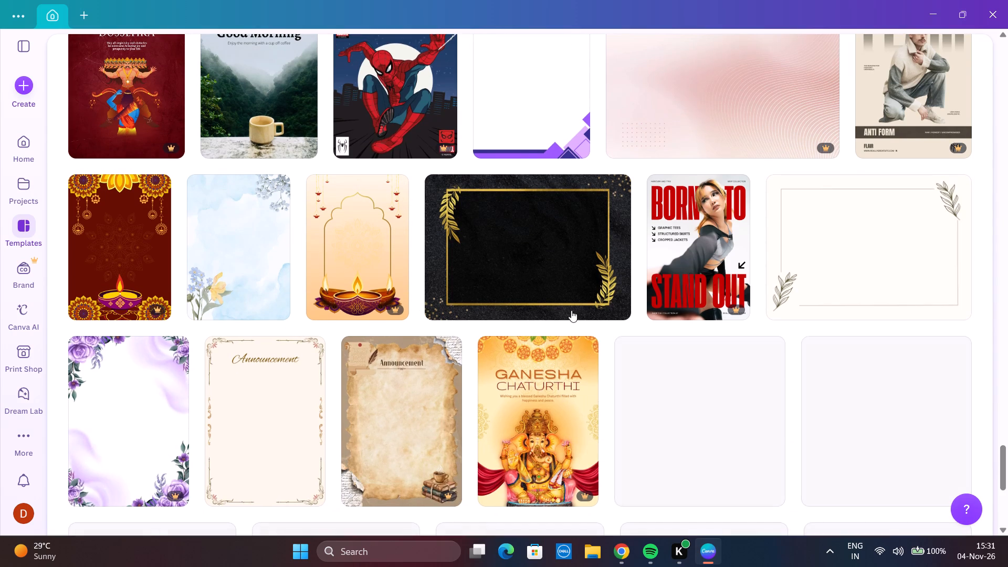
Open the preview of the Beige Minimalist Foliage Page Border Poster template.
left_click(879, 248)
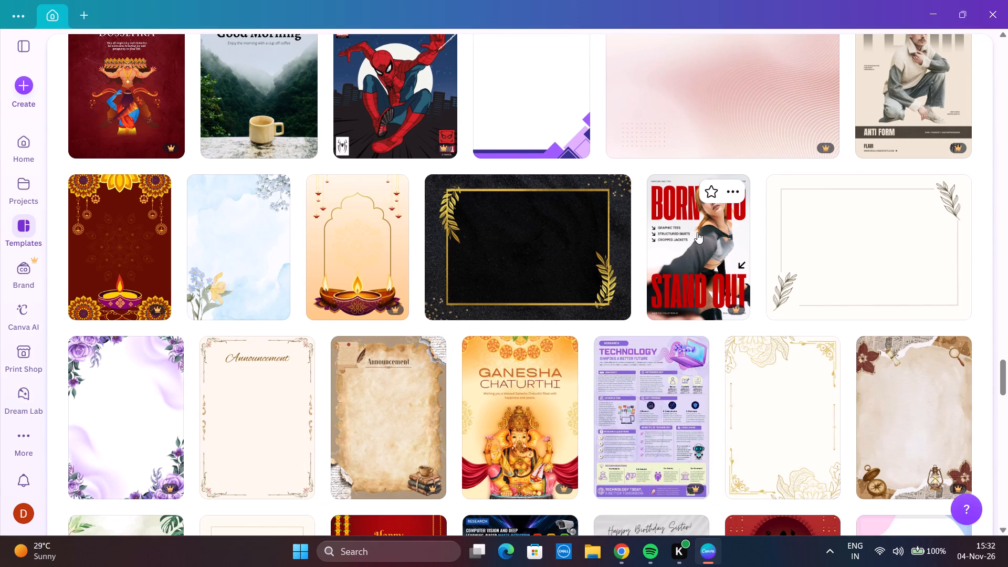
left_click(706, 226)
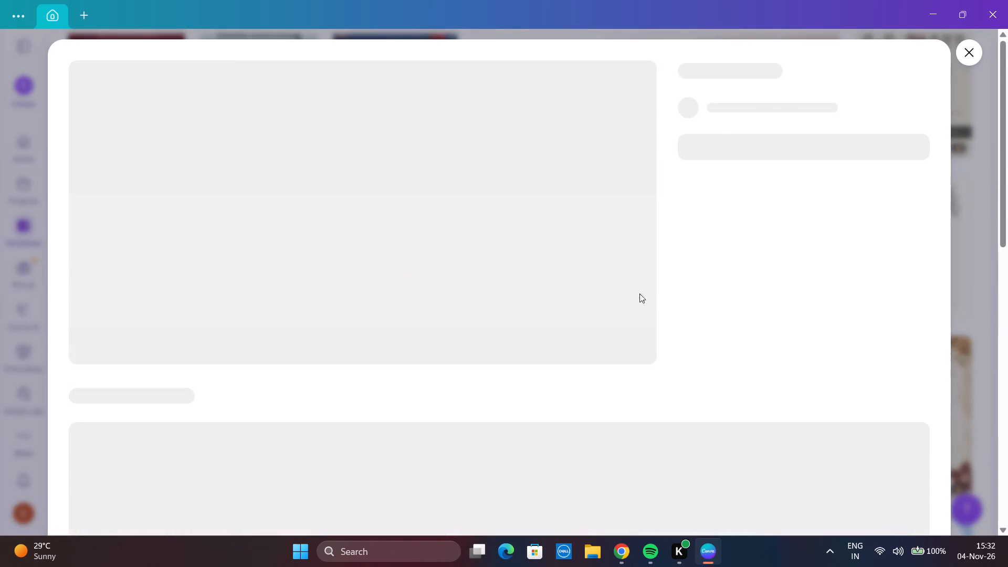
left_click(971, 52)
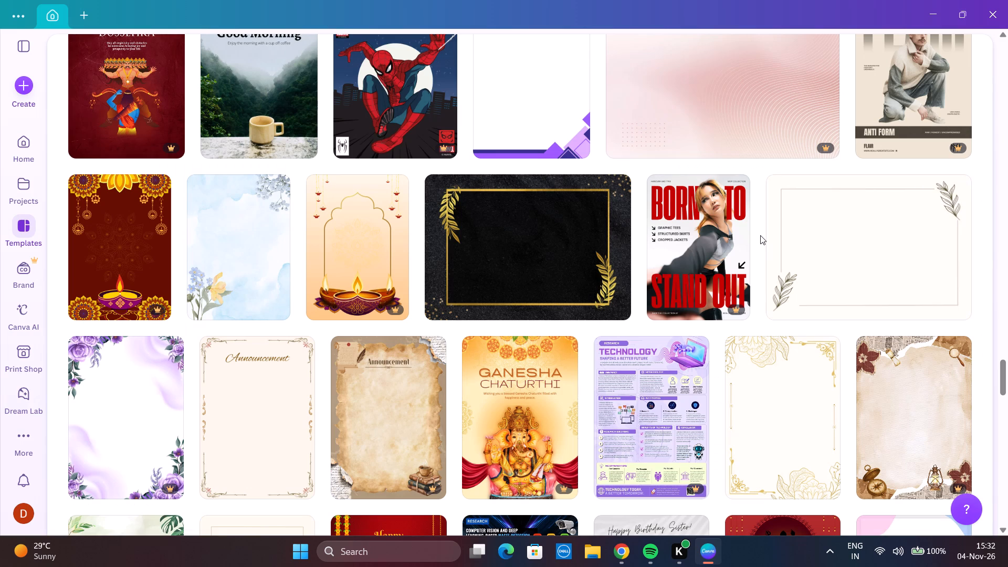
left_click(825, 253)
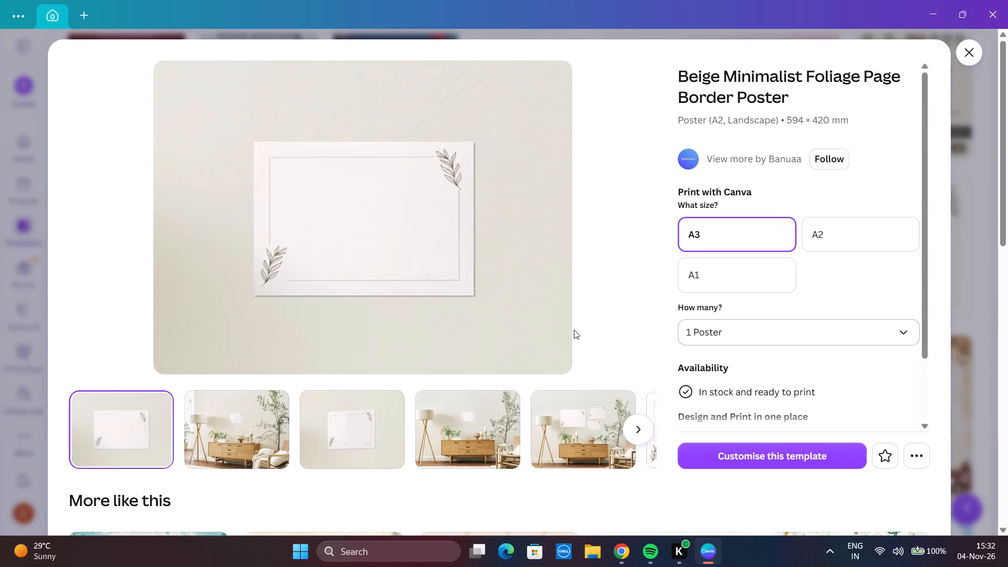
Close the template preview and examine the remaining festival, research, photo and announcement posters down to the end of the gallery.
left_click(973, 59)
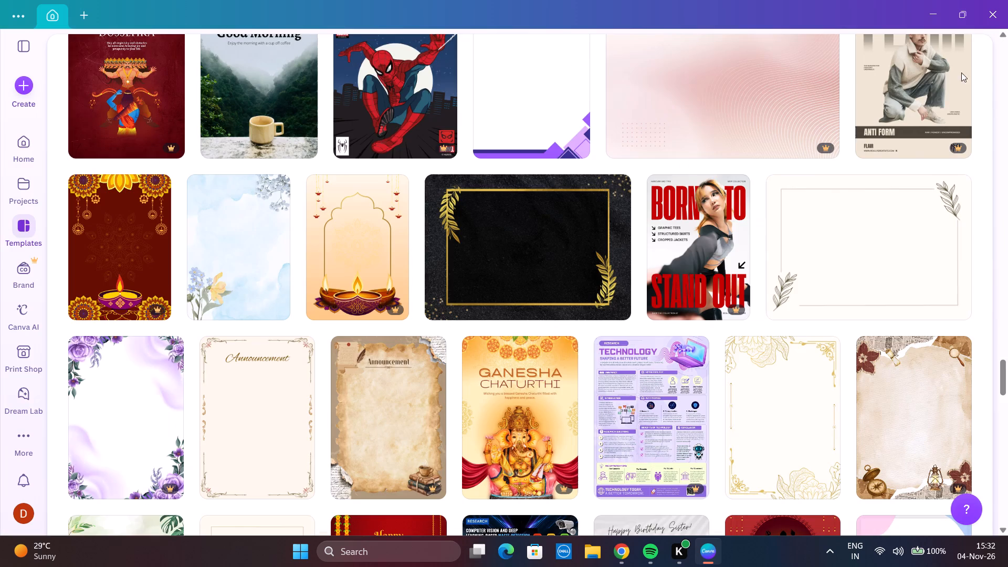
scroll(713, 255, "down", 2)
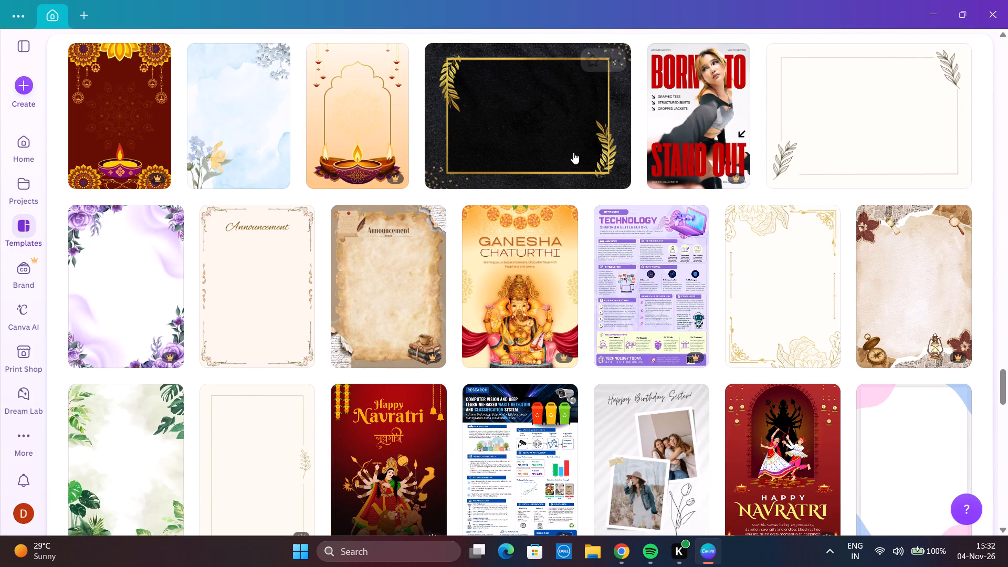
scroll(429, 165, "down", 3)
scroll(338, 170, "down", 1)
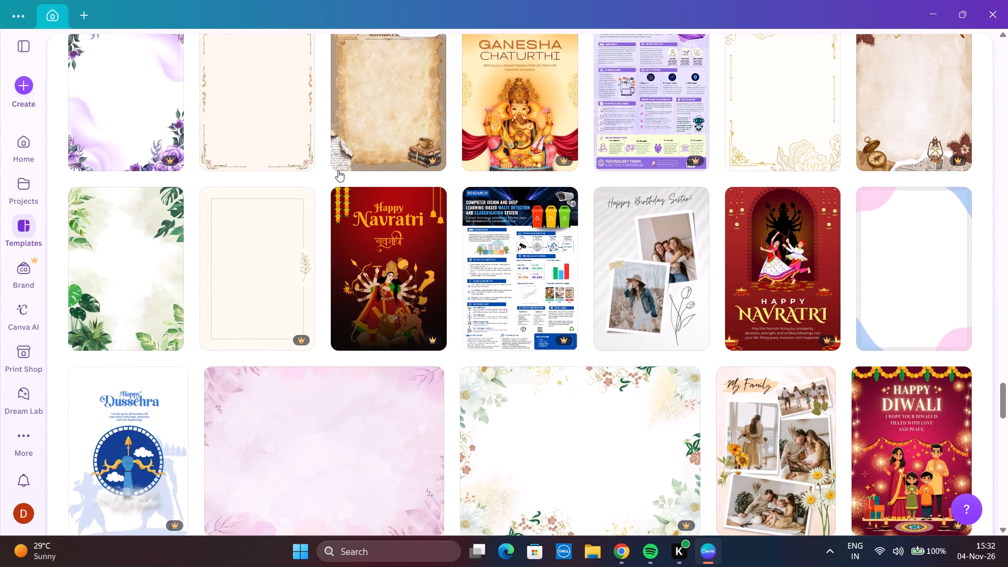
scroll(338, 170, "down", 3)
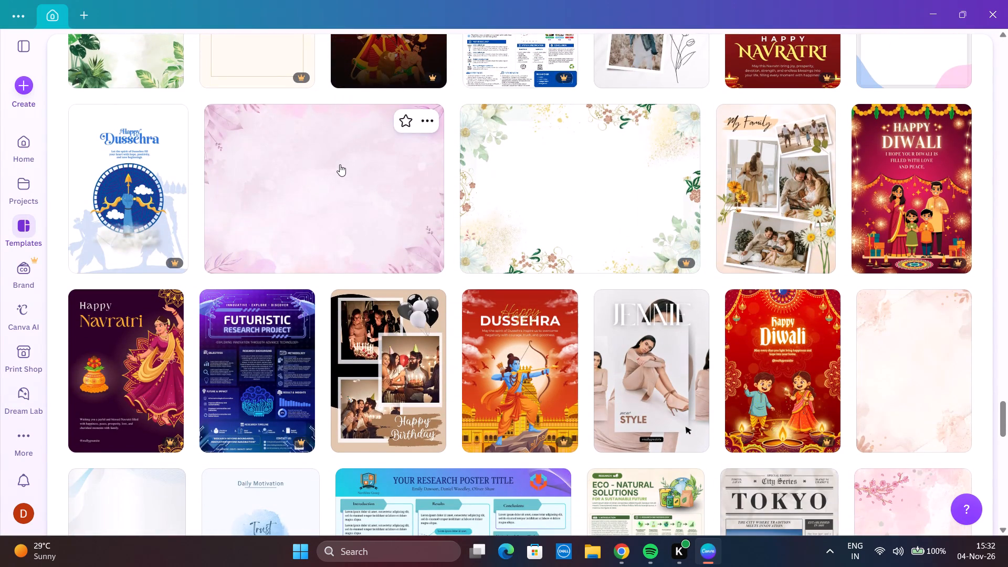
scroll(340, 164, "down", 3)
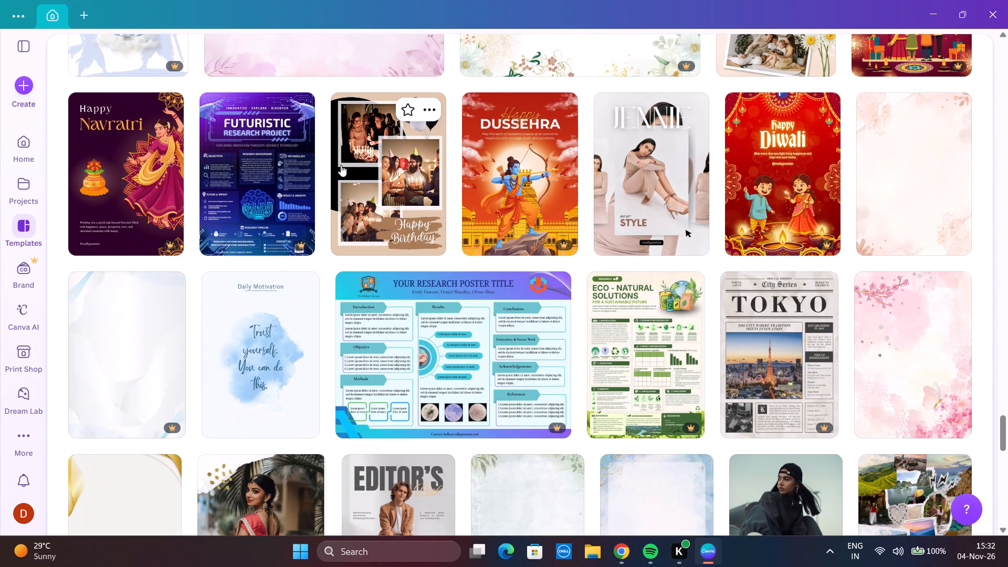
scroll(341, 165, "down", 2)
scroll(719, 251, "down", 2)
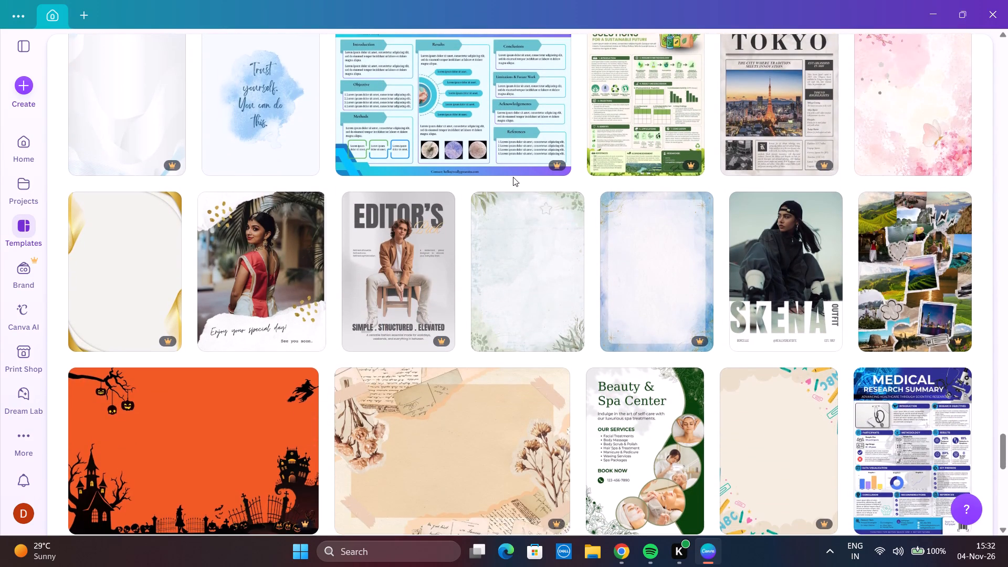
scroll(500, 175, "down", 1)
scroll(432, 187, "down", 2)
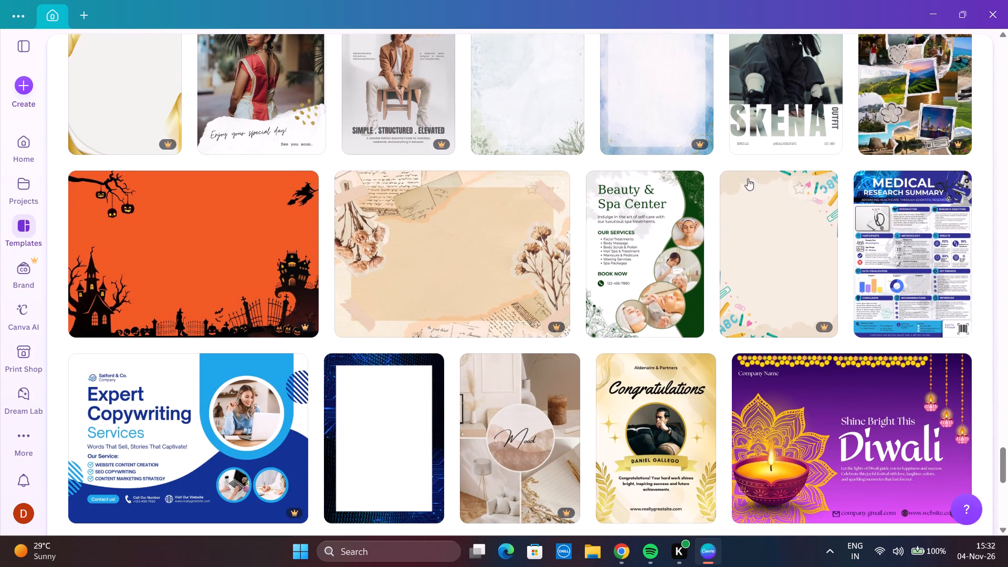
scroll(484, 296, "down", 3)
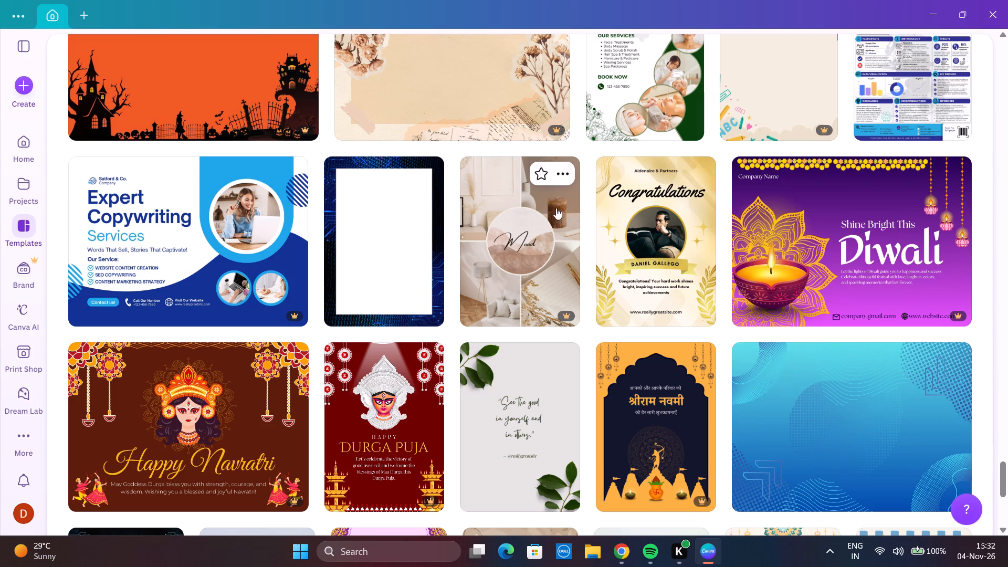
scroll(525, 187, "down", 1)
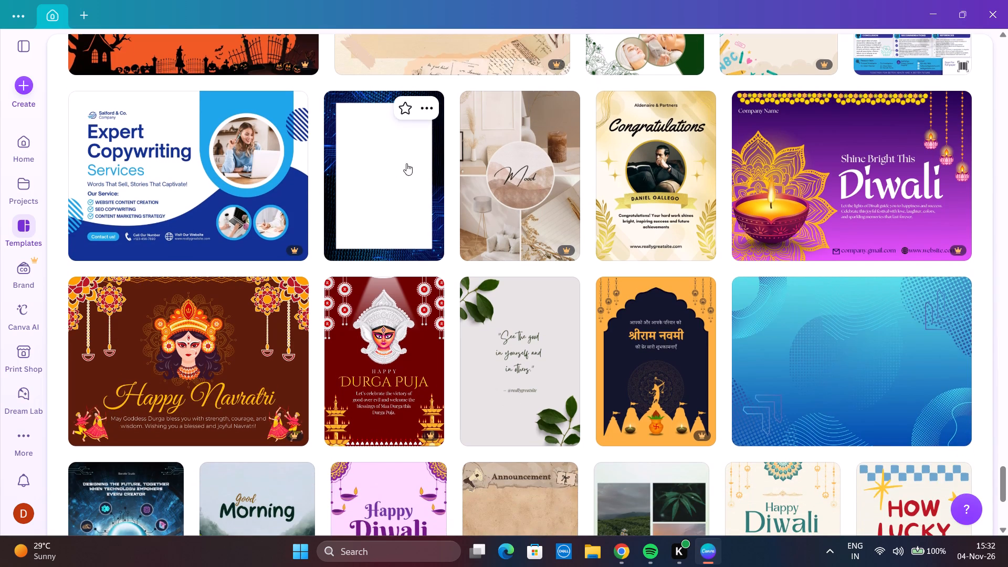
scroll(520, 180, "down", 3)
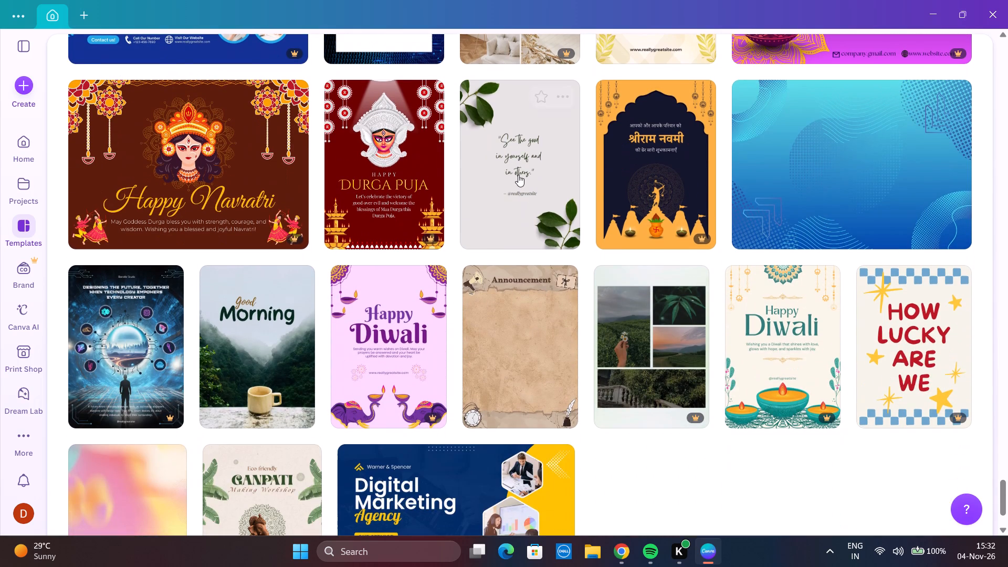
scroll(517, 172, "down", 1)
scroll(568, 175, "up", 1)
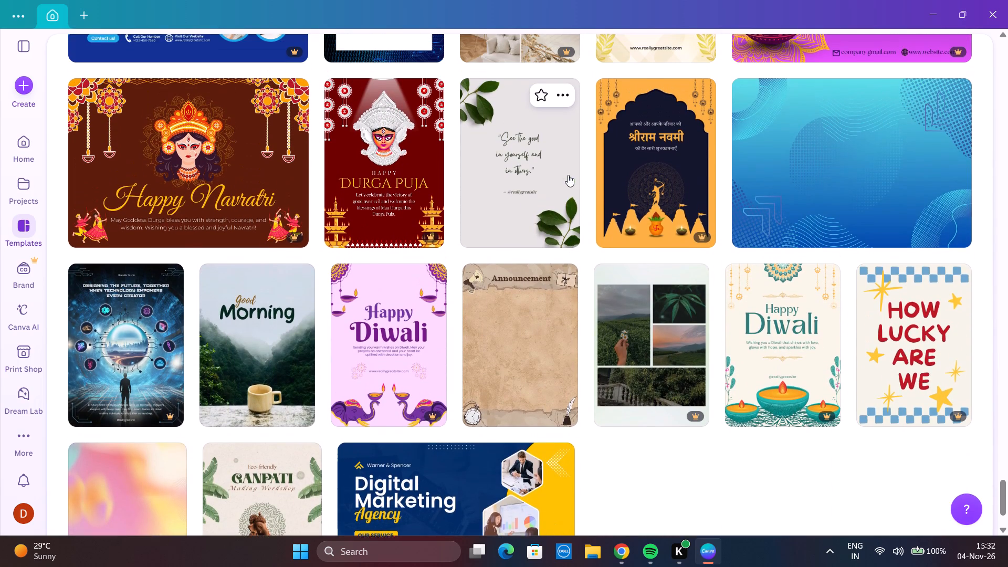
Open the Brown Beige Vintage Illustrated Page Announcement Poster template for customising.
left_click(517, 293)
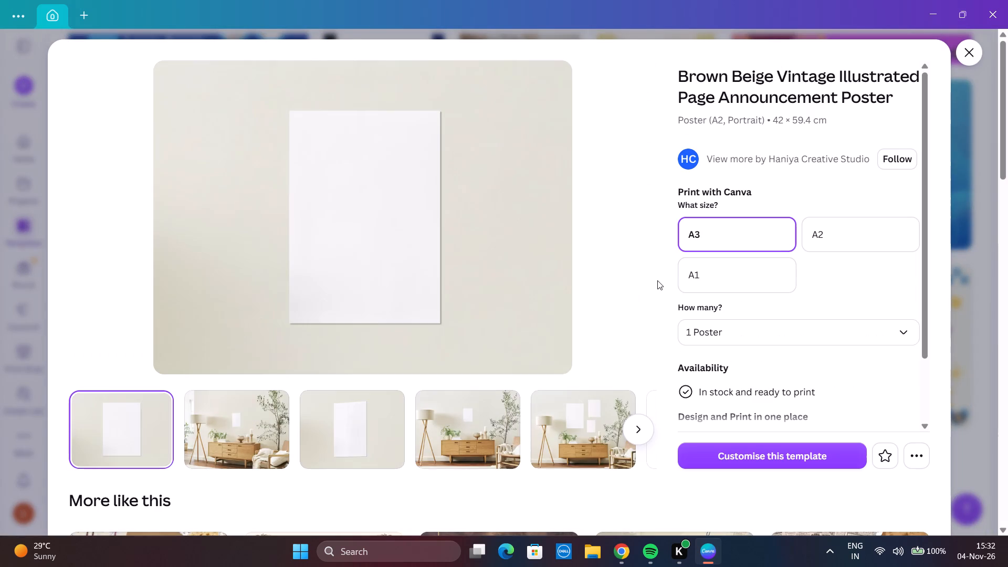
left_click(768, 452)
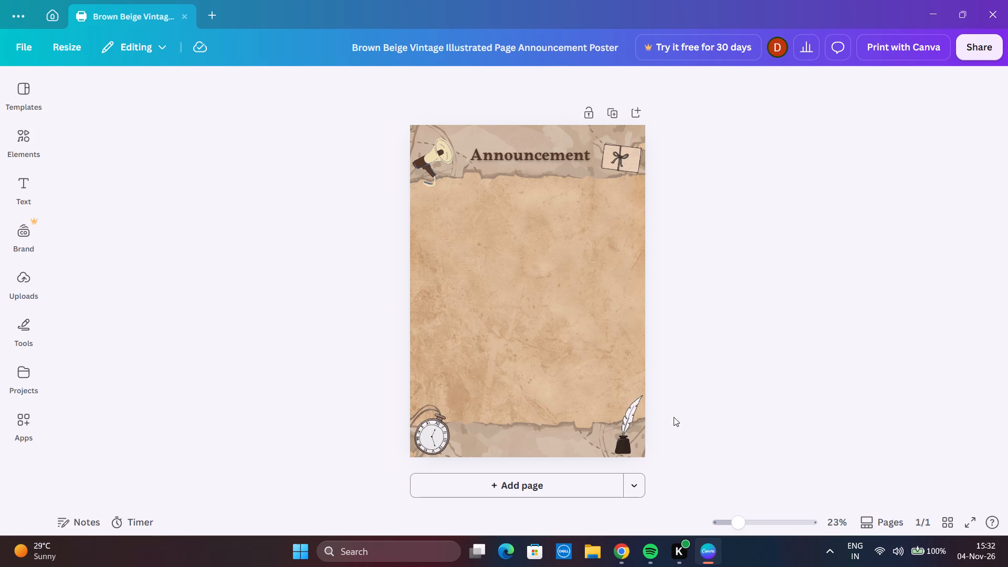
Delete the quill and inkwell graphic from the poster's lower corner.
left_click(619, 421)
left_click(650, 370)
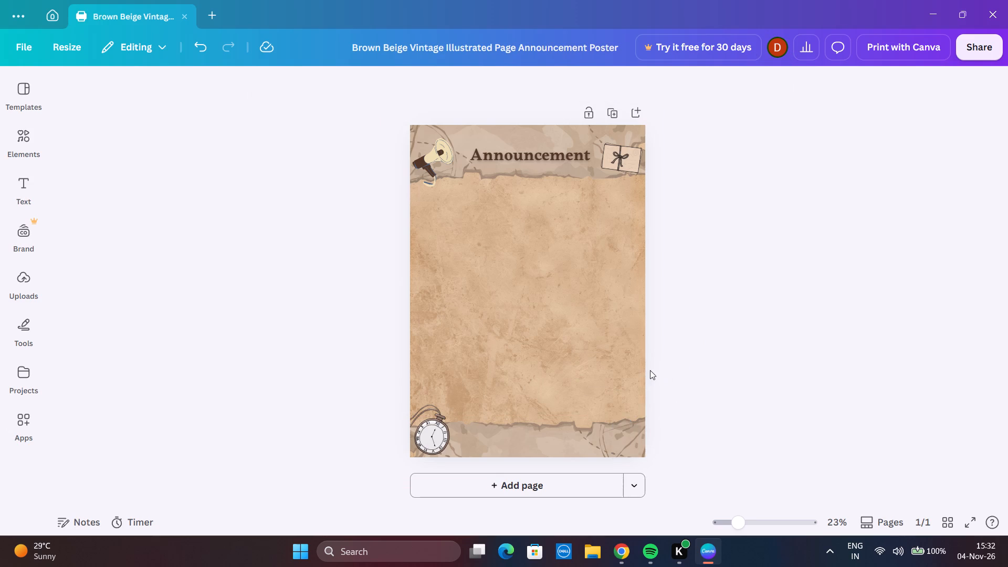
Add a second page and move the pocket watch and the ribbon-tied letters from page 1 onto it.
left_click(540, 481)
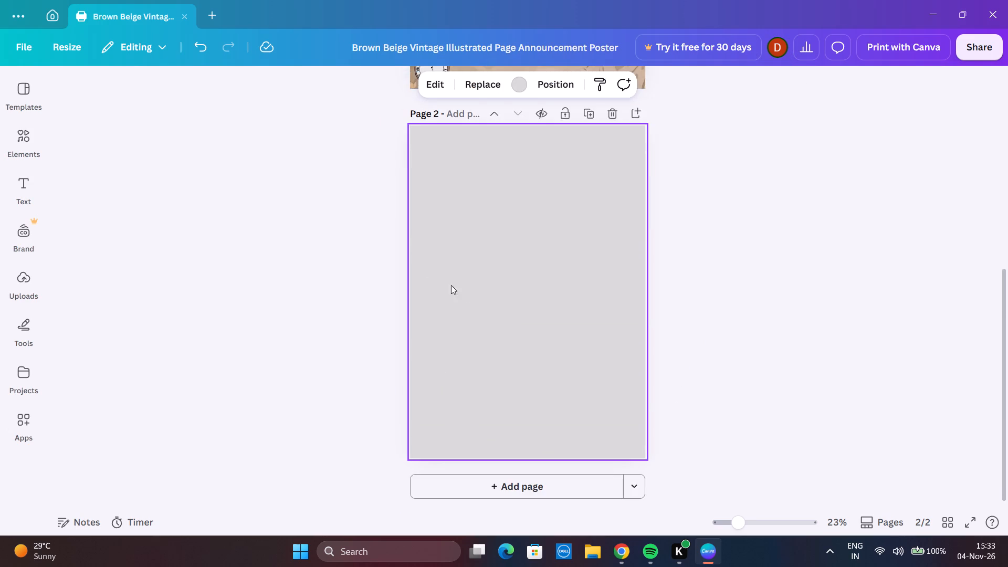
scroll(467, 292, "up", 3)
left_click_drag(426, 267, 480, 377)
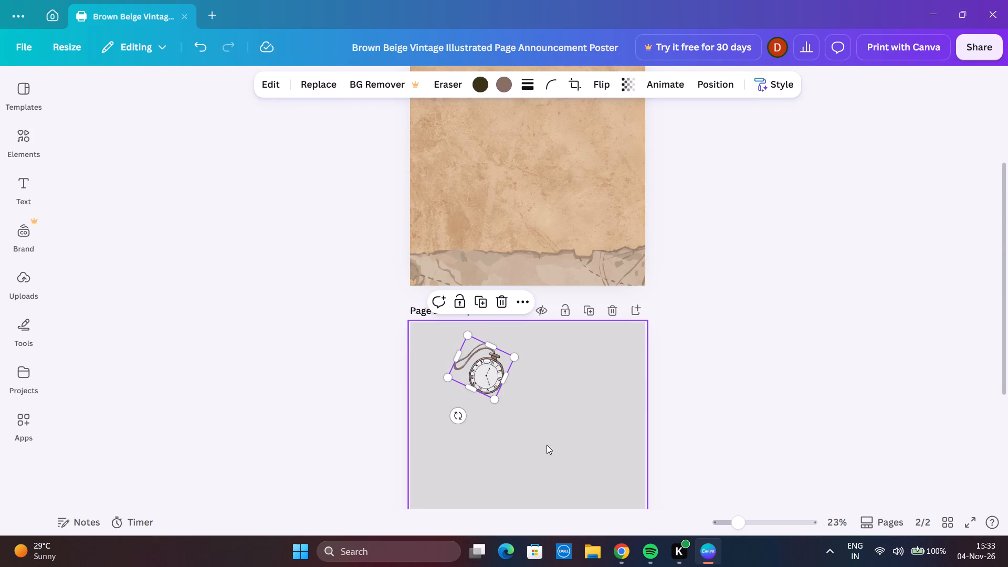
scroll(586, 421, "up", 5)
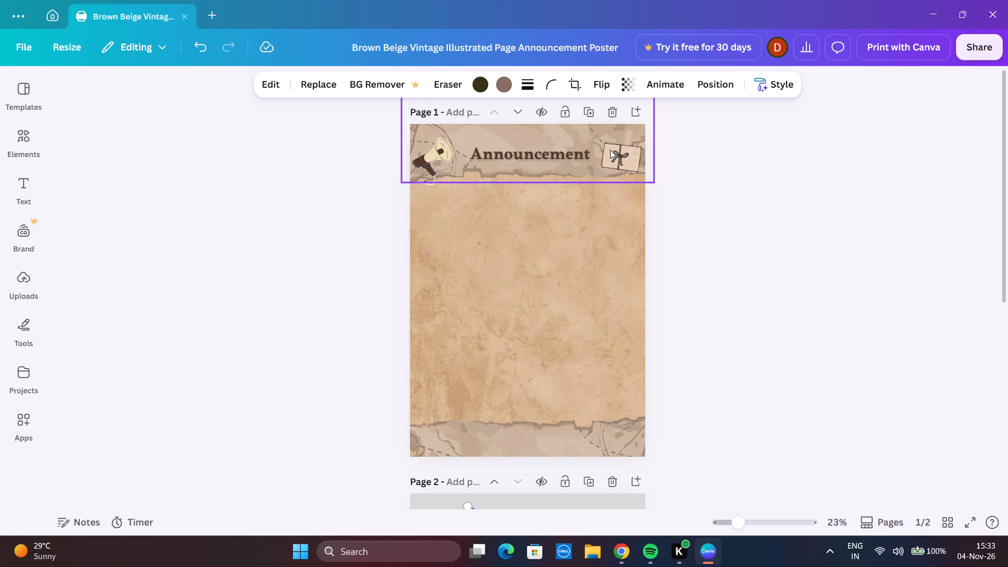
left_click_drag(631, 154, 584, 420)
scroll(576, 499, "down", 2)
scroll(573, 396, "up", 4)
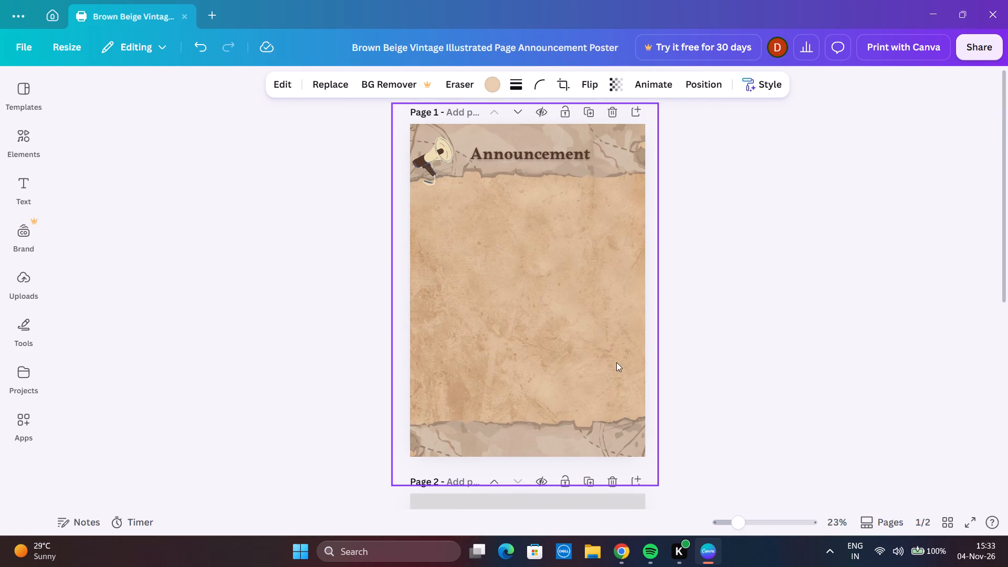
Close this design and open a fresh copy of the announcement poster template for customising.
left_click(254, 159)
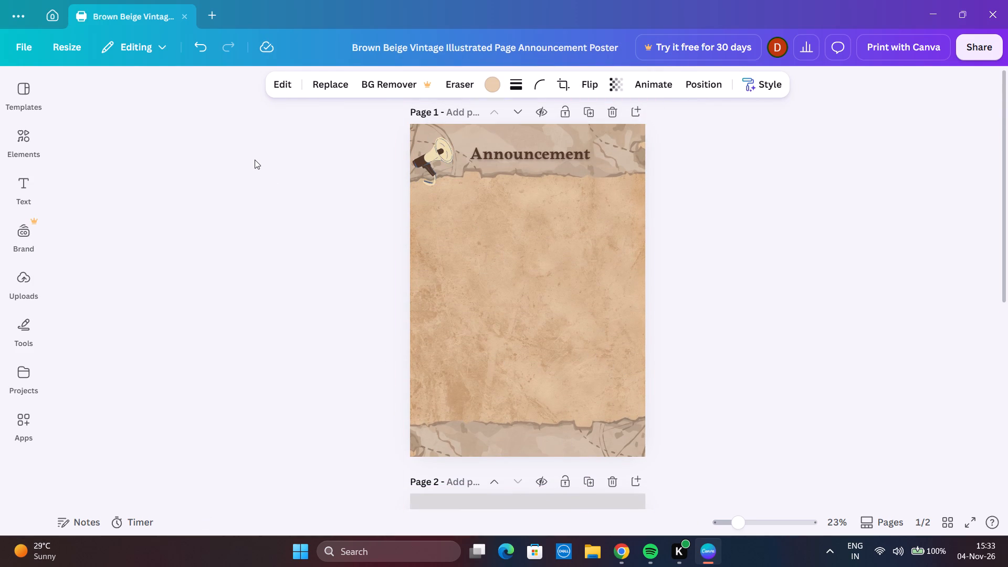
left_click(181, 15)
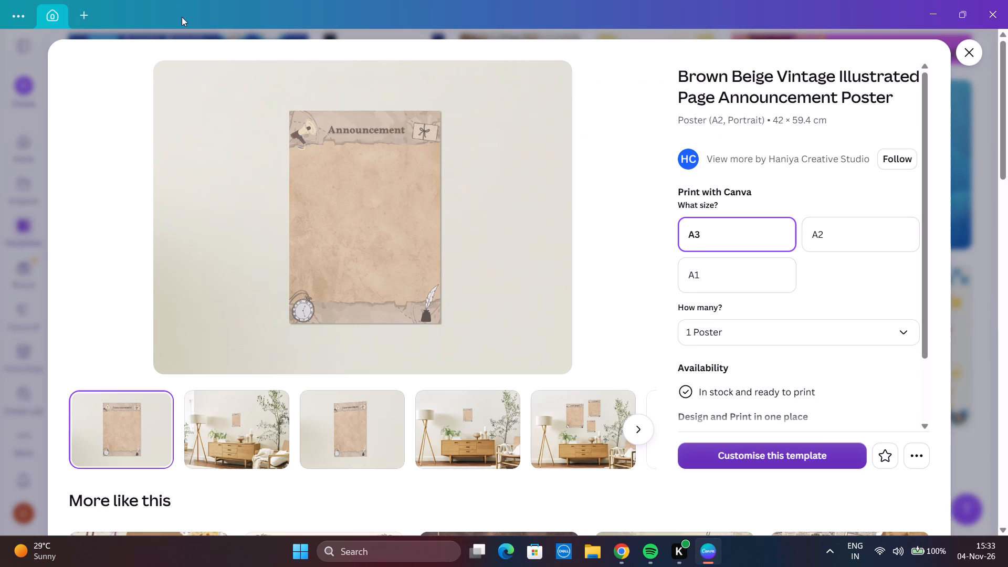
left_click(765, 458)
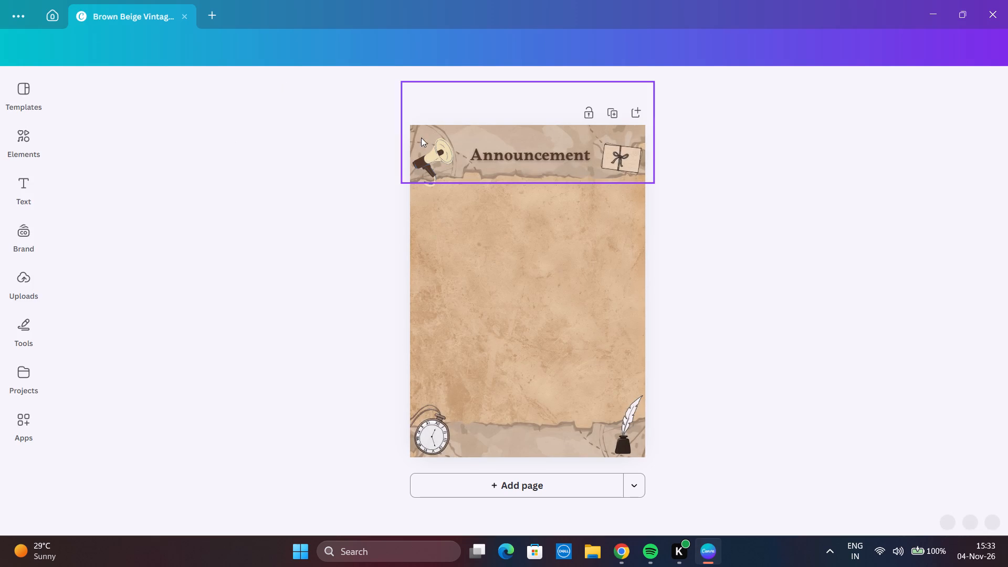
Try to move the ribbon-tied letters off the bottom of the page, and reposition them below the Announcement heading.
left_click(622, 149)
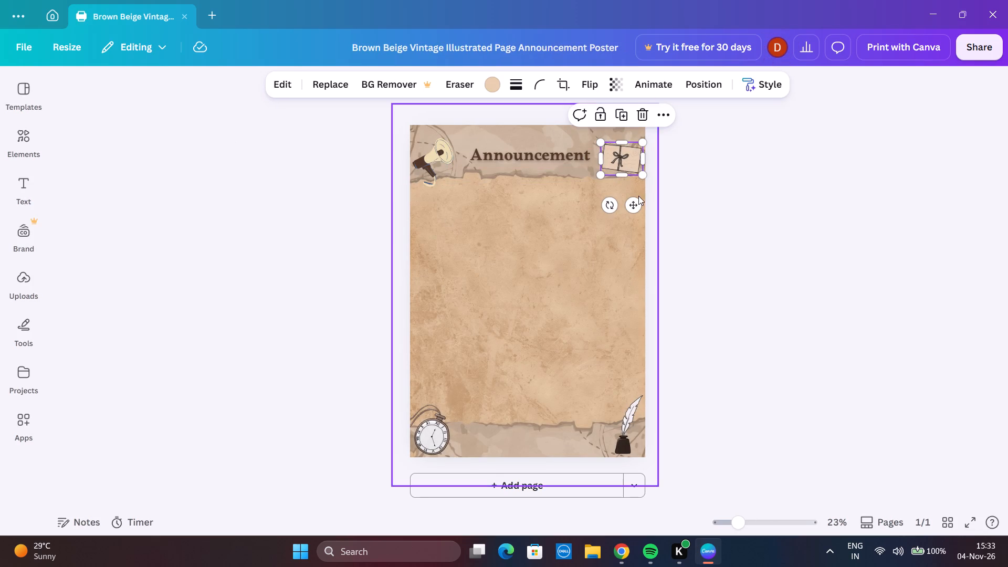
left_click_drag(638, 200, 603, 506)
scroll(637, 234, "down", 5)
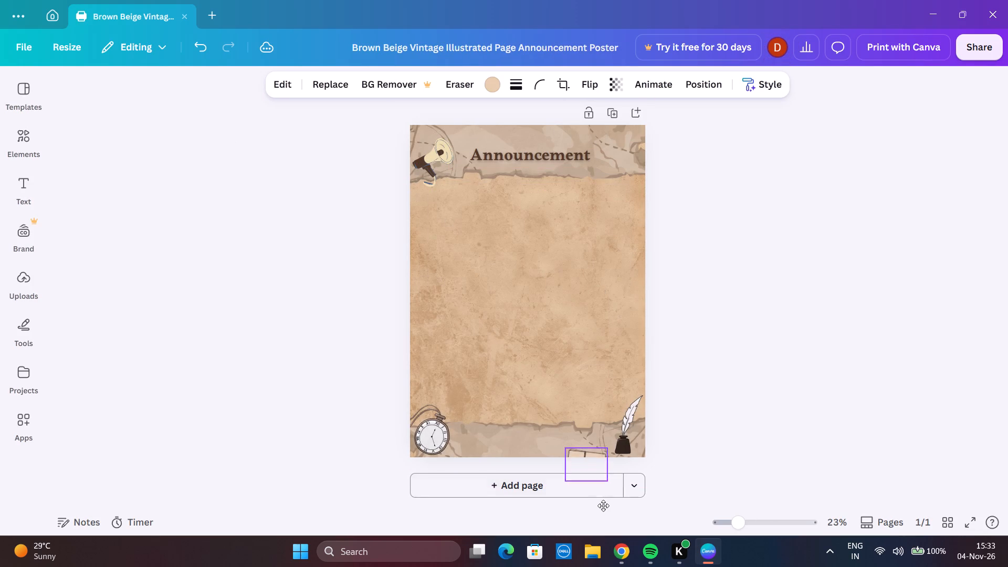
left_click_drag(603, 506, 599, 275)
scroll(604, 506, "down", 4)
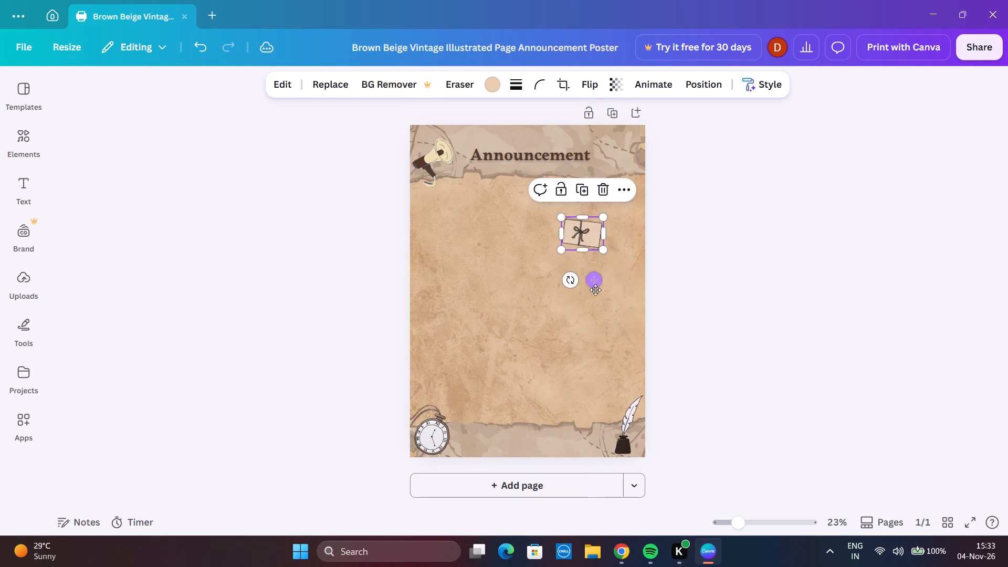
Add a second page and move the pocket watch and the quill with inkwell onto its upper area.
left_click(575, 479)
scroll(569, 171, "up", 3)
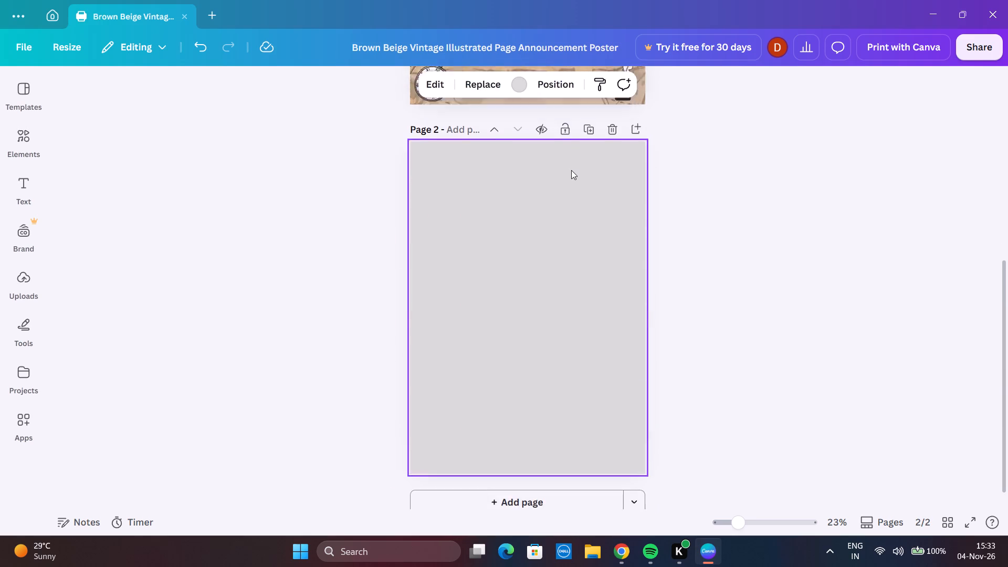
left_click_drag(442, 264, 488, 370)
left_click_drag(629, 245, 624, 276)
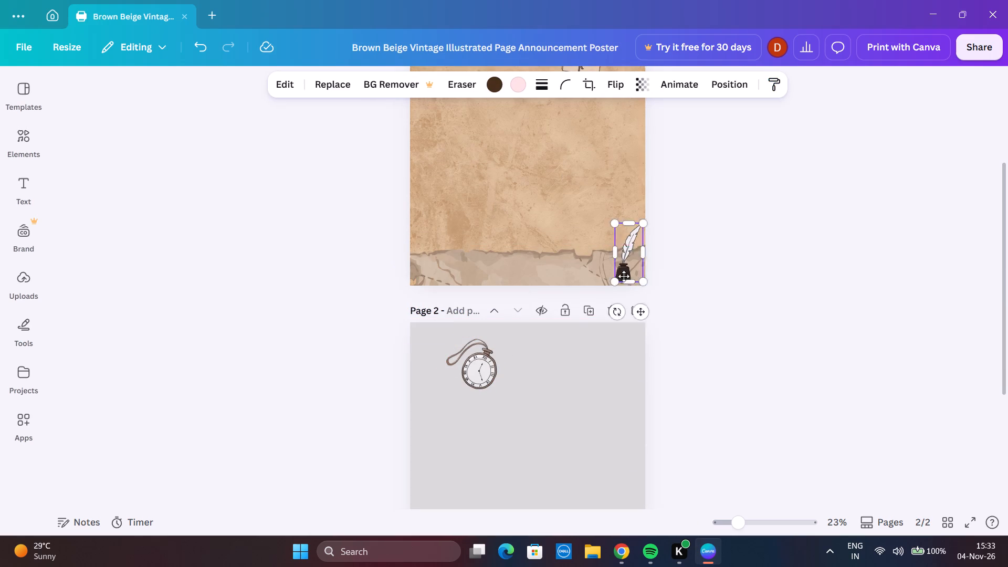
left_click_drag(624, 276, 579, 370)
Move the ribbon-tied letters from page 1 to page 2, placing them below the quill.
scroll(559, 317, "up", 5)
left_click_drag(577, 231, 577, 236)
scroll(577, 233, "down", 2)
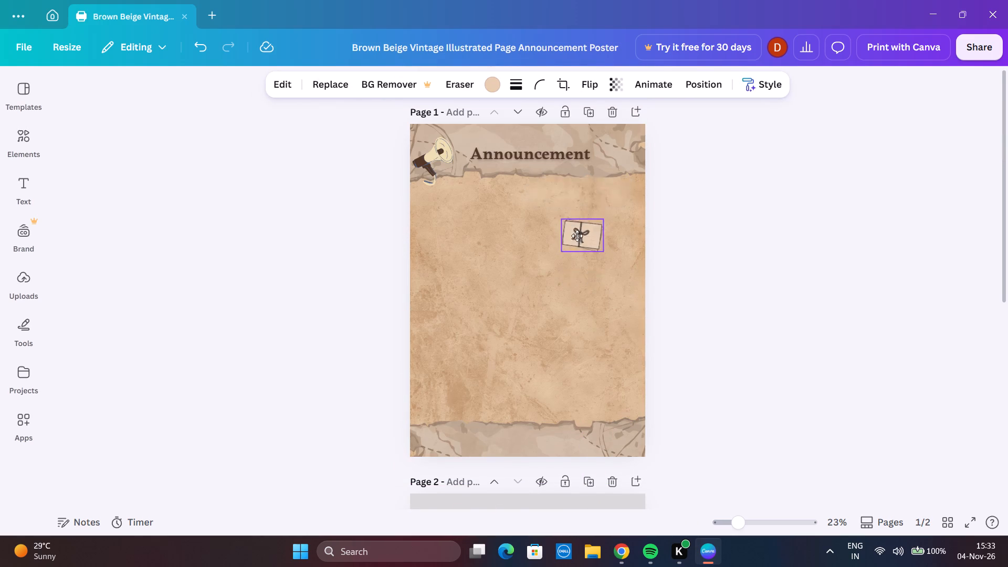
scroll(577, 236, "down", 4)
left_click_drag(577, 236, 552, 276)
Move the megaphone from page 1 to page 2, placing it below the pocket watch.
scroll(544, 268, "up", 9)
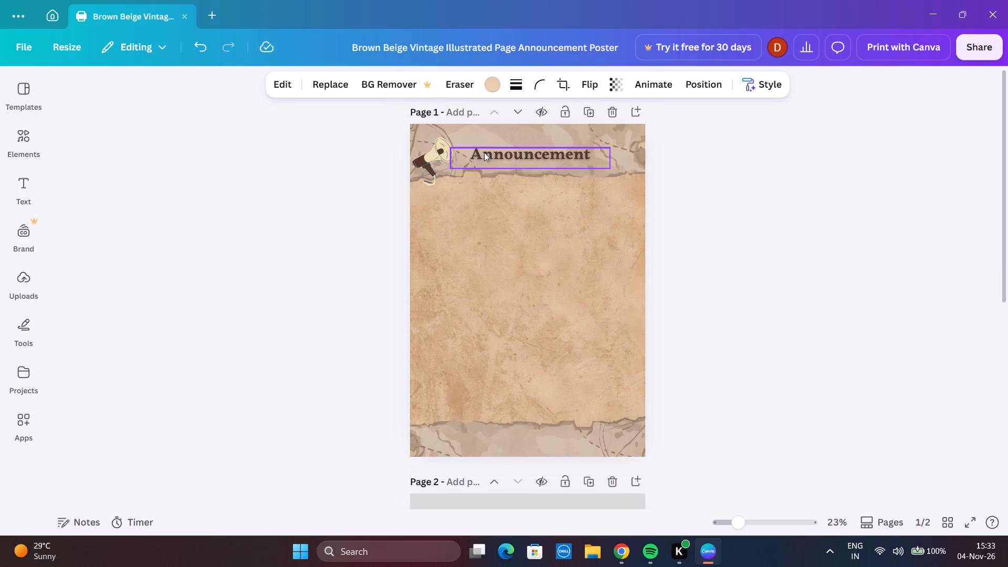
left_click_drag(429, 152, 457, 167)
scroll(430, 152, "down", 6)
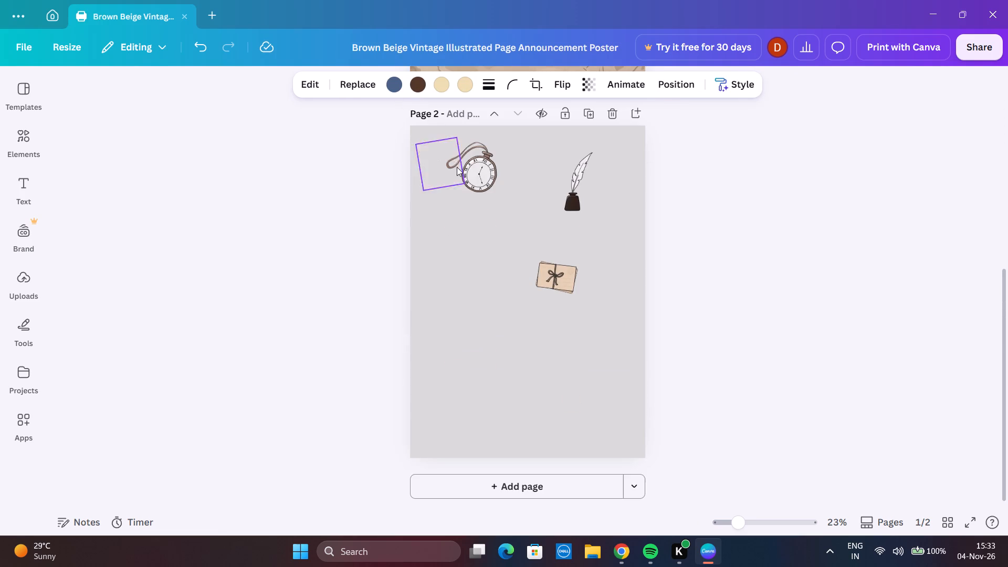
left_click_drag(457, 167, 485, 270)
Open the text colour choices for the Announcement heading on page 1.
scroll(483, 243, "up", 5)
scroll(402, 219, "up", 3)
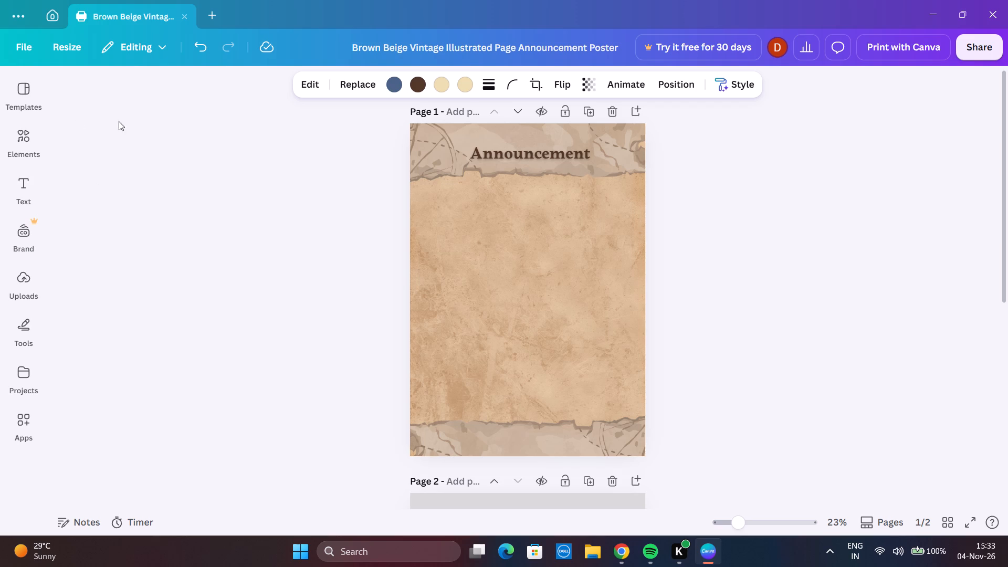
left_click(532, 150)
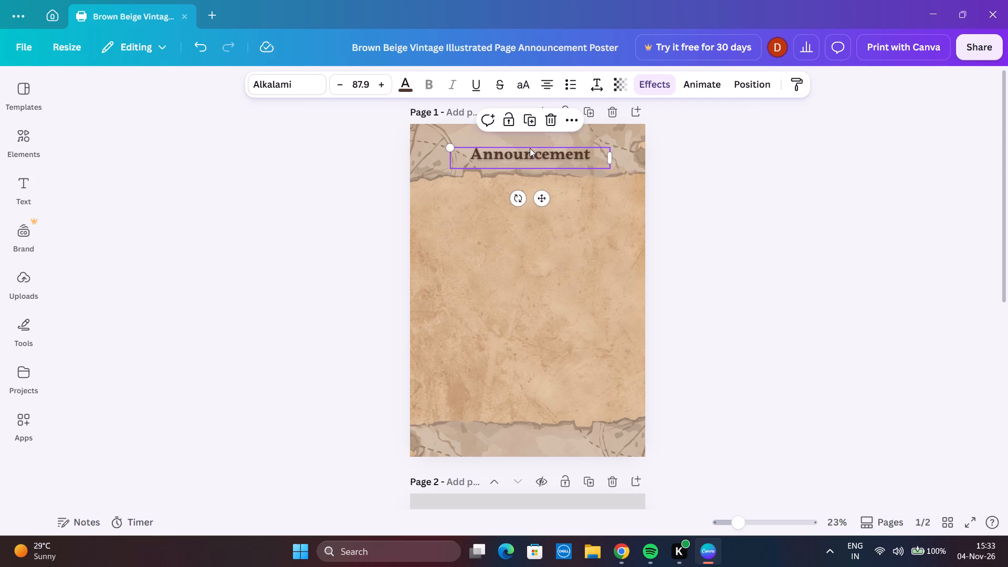
left_click(407, 80)
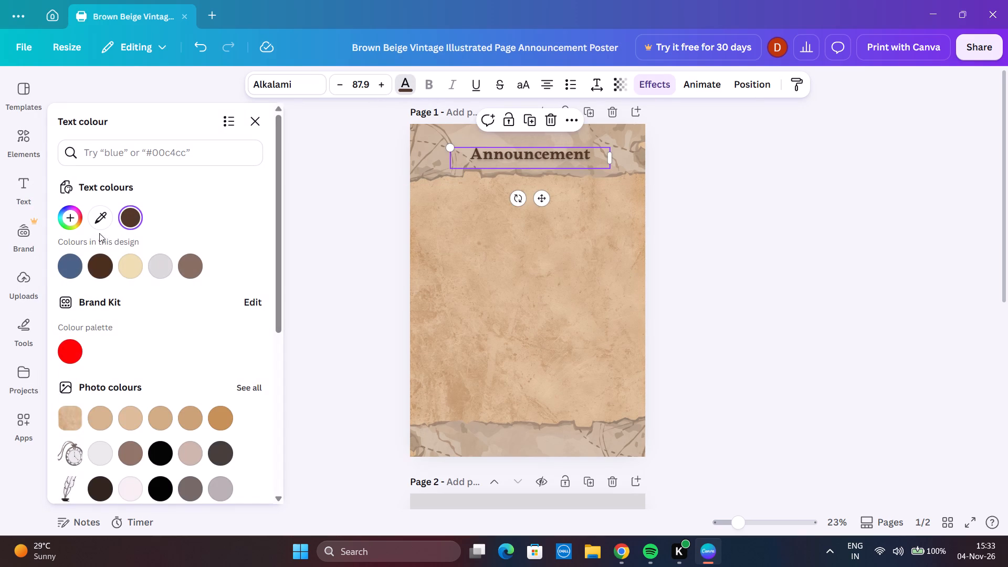
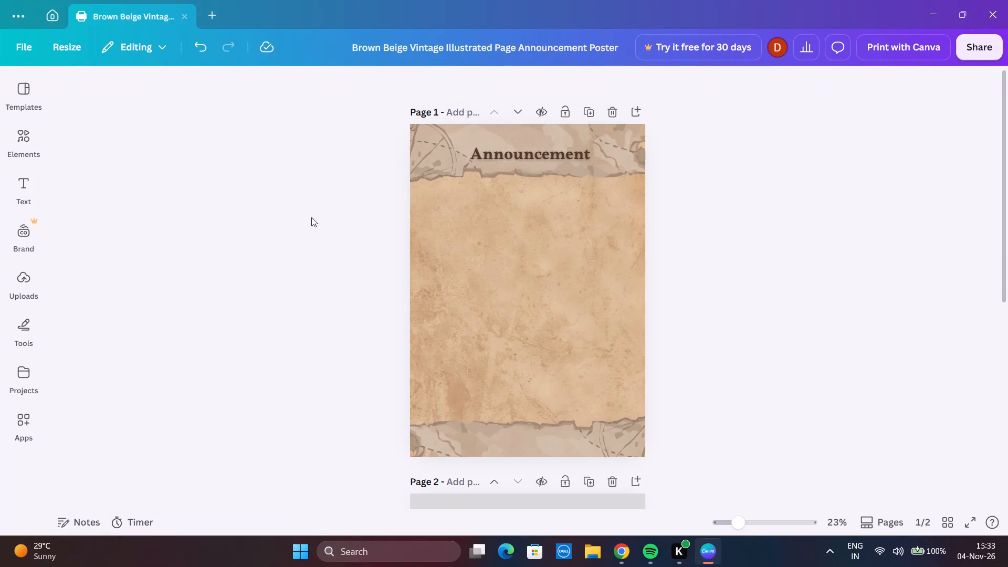
Move the Announcement heading from page 1 to page 2, placing it below the megaphone and the ribbon-tied letters.
left_click(531, 151)
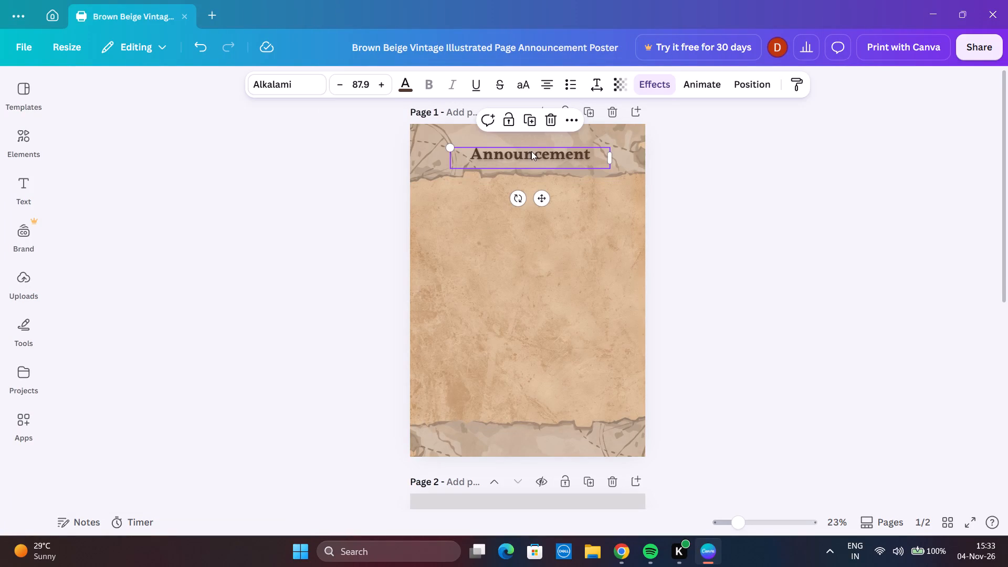
left_click_drag(537, 152, 537, 162)
scroll(537, 152, "down", 5)
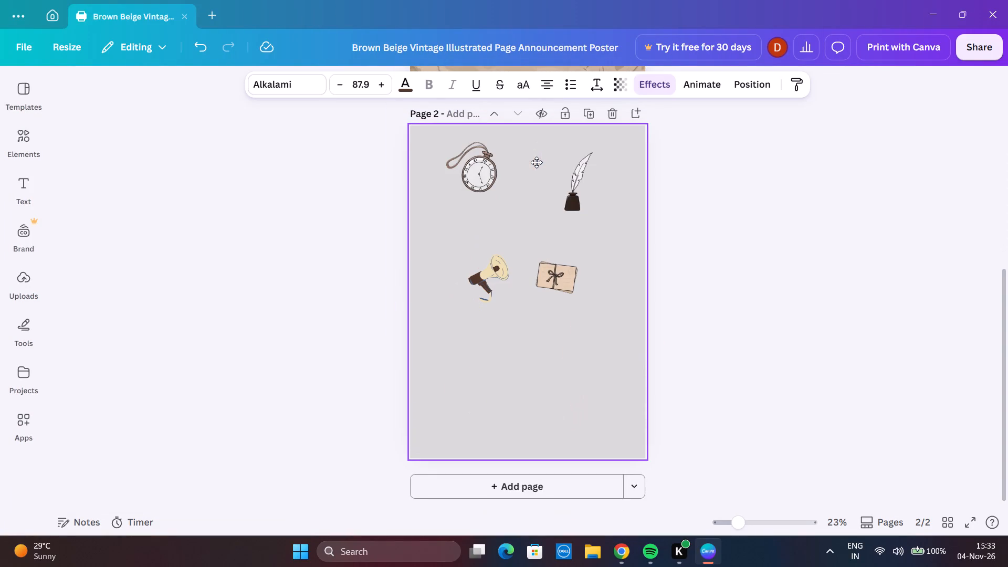
left_click_drag(537, 162, 528, 236)
scroll(518, 192, "up", 3)
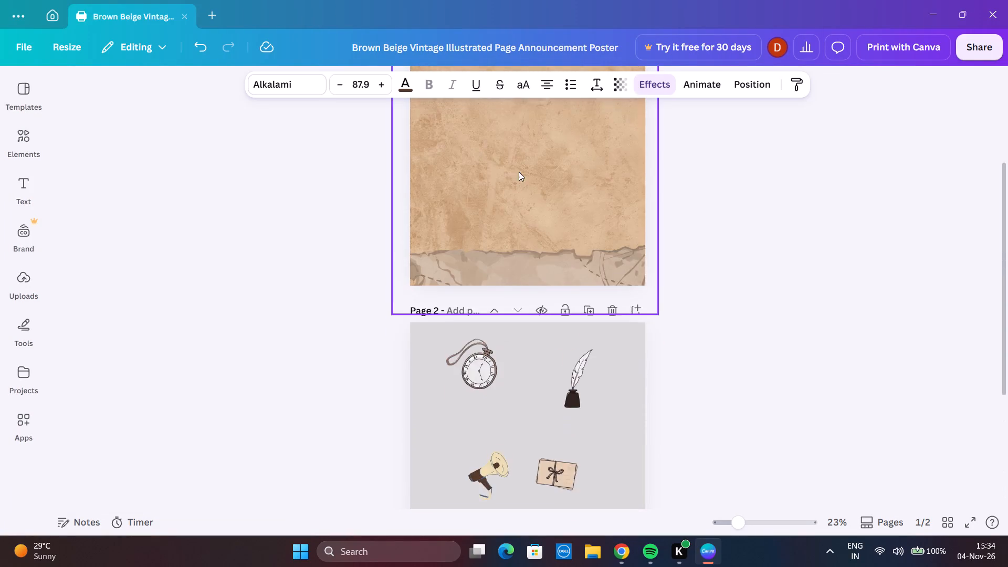
scroll(519, 167, "up", 3)
left_click_drag(541, 199, 541, 253)
scroll(541, 200, "down", 2)
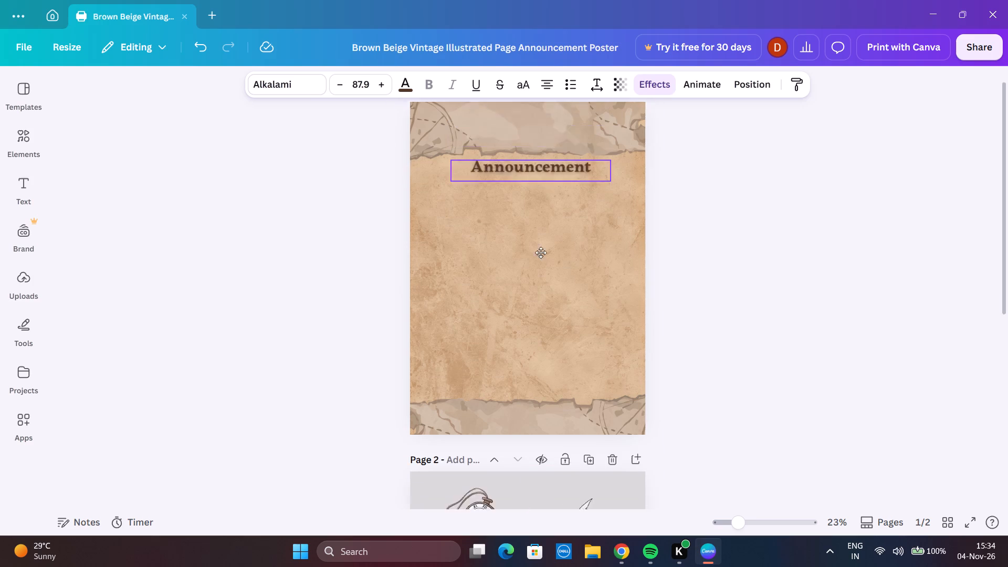
scroll(541, 253, "down", 3)
left_click_drag(541, 253, 522, 391)
scroll(514, 381, "down", 2)
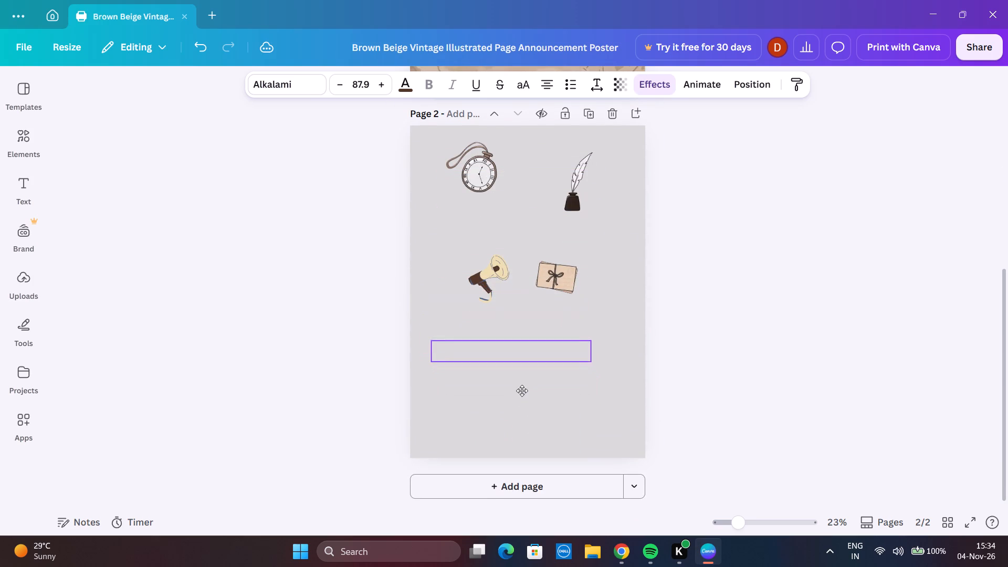
left_click_drag(522, 391, 522, 385)
left_click(319, 205)
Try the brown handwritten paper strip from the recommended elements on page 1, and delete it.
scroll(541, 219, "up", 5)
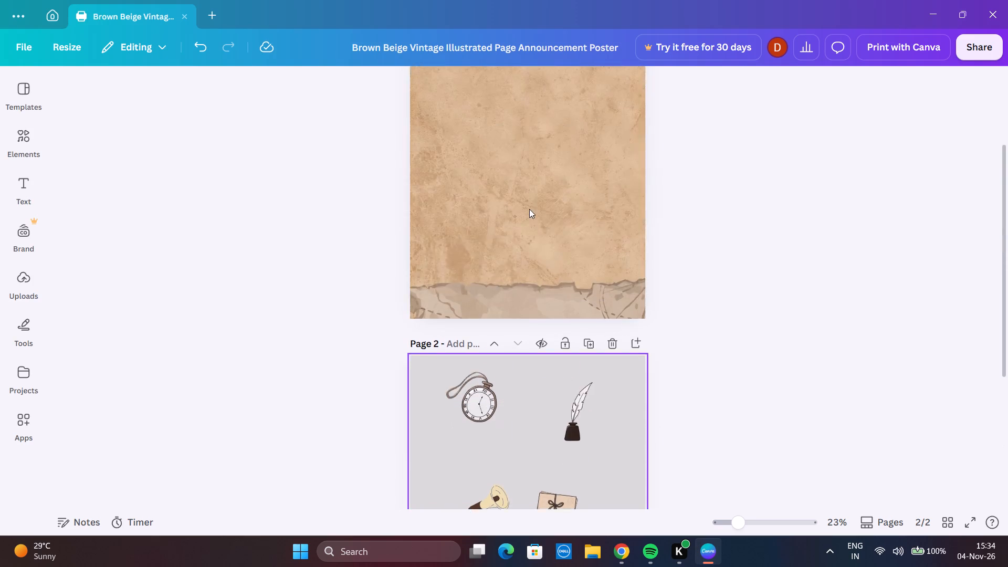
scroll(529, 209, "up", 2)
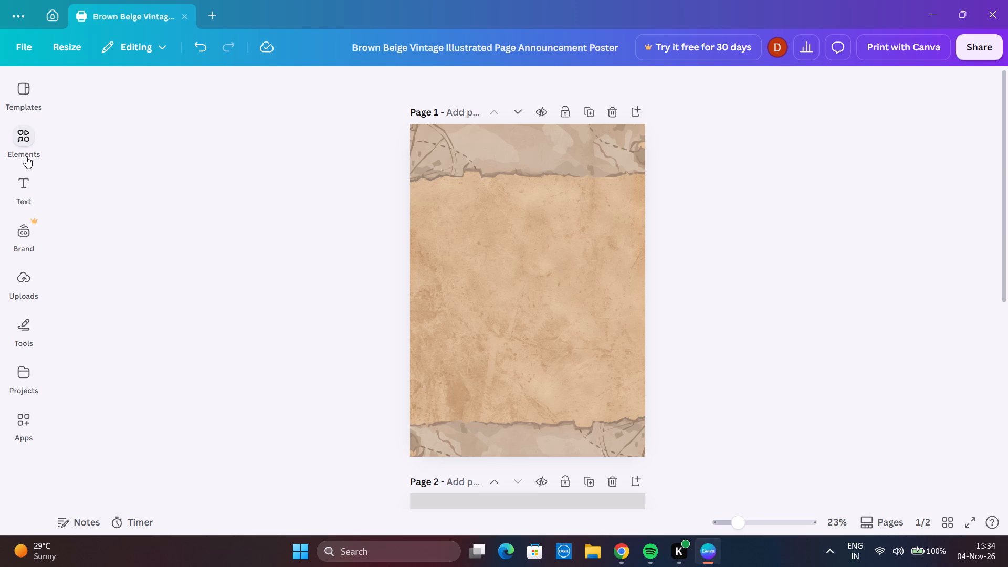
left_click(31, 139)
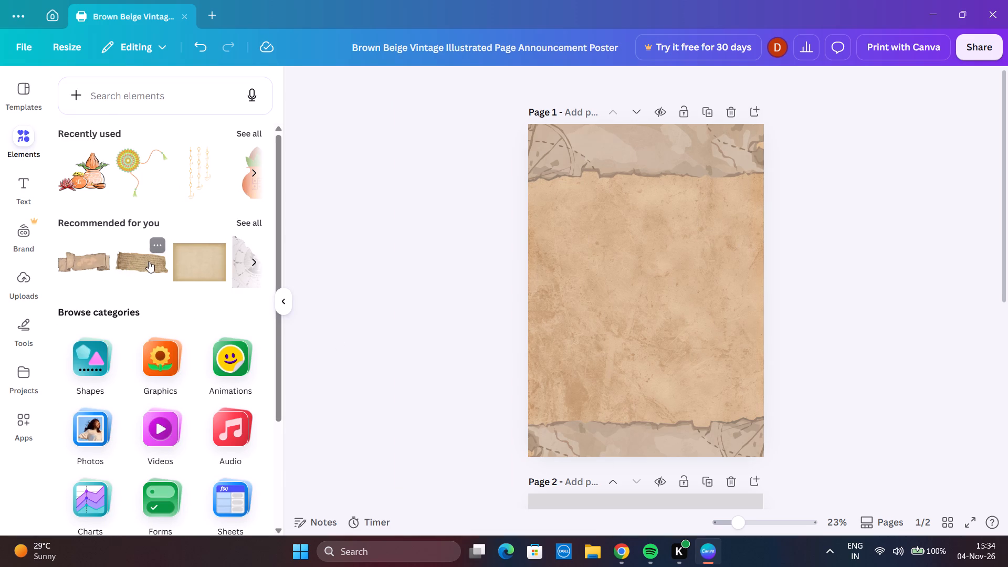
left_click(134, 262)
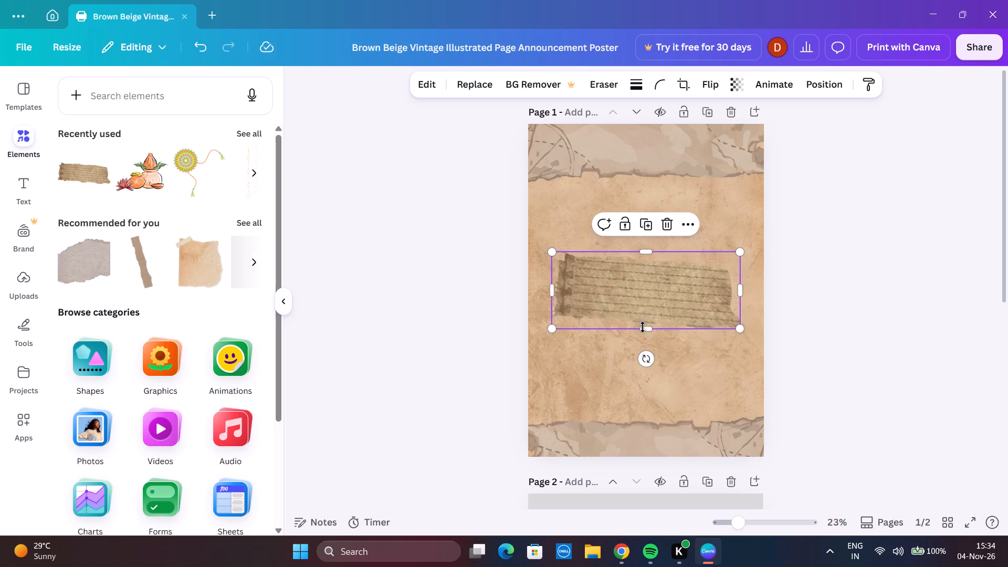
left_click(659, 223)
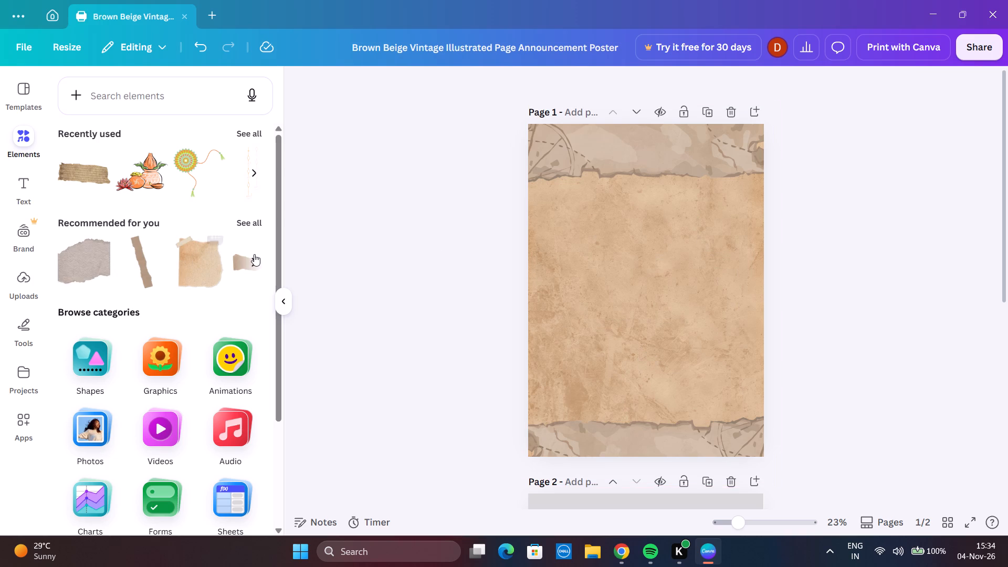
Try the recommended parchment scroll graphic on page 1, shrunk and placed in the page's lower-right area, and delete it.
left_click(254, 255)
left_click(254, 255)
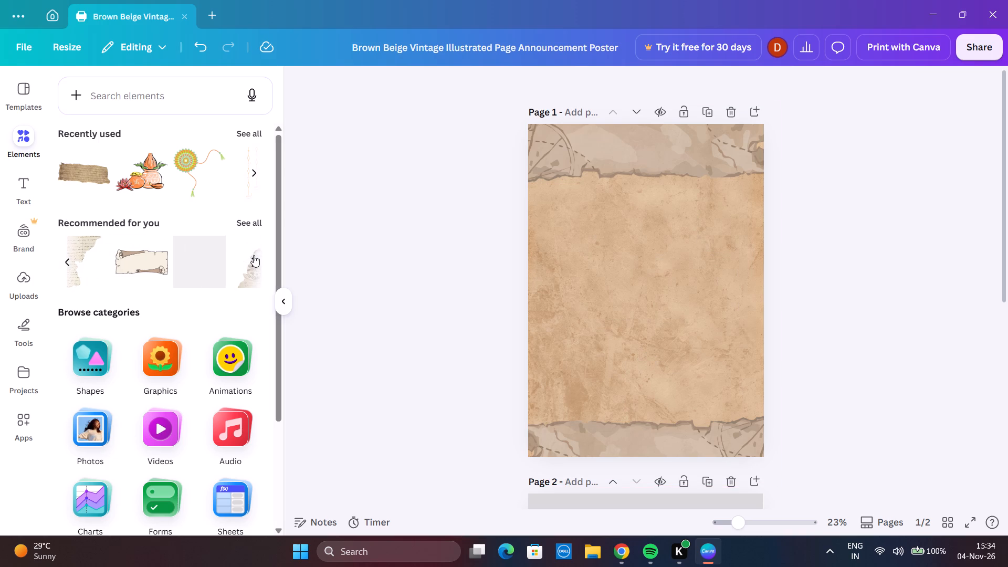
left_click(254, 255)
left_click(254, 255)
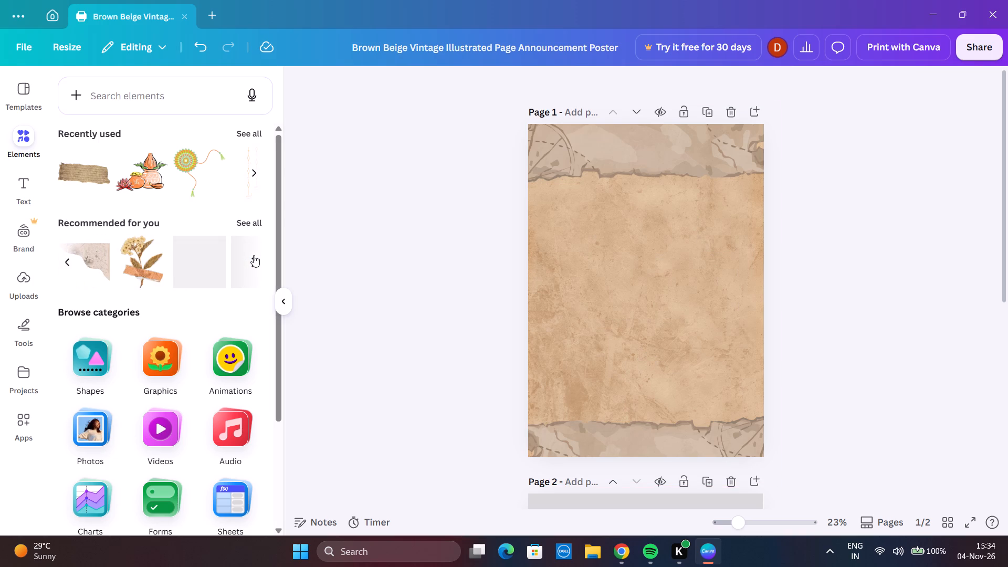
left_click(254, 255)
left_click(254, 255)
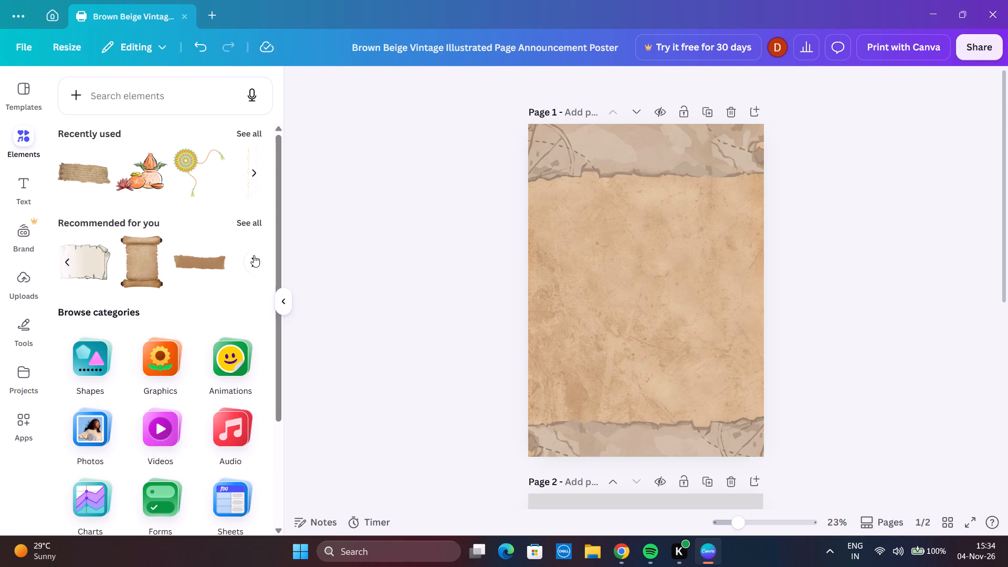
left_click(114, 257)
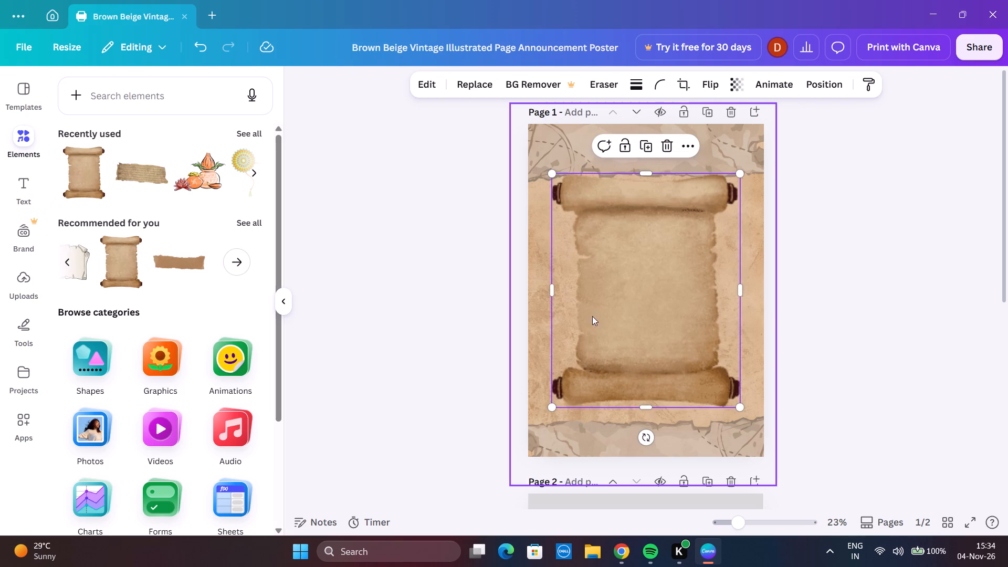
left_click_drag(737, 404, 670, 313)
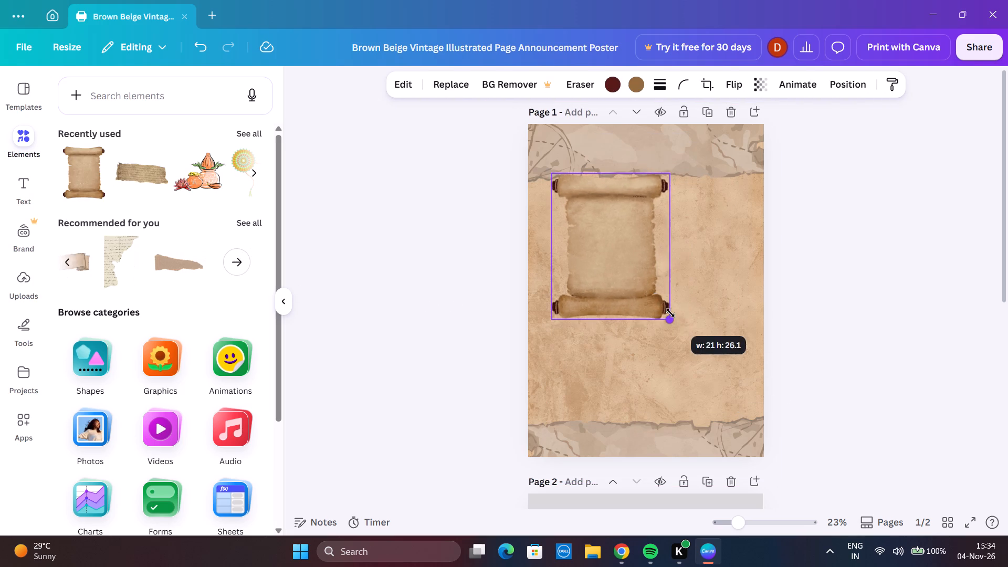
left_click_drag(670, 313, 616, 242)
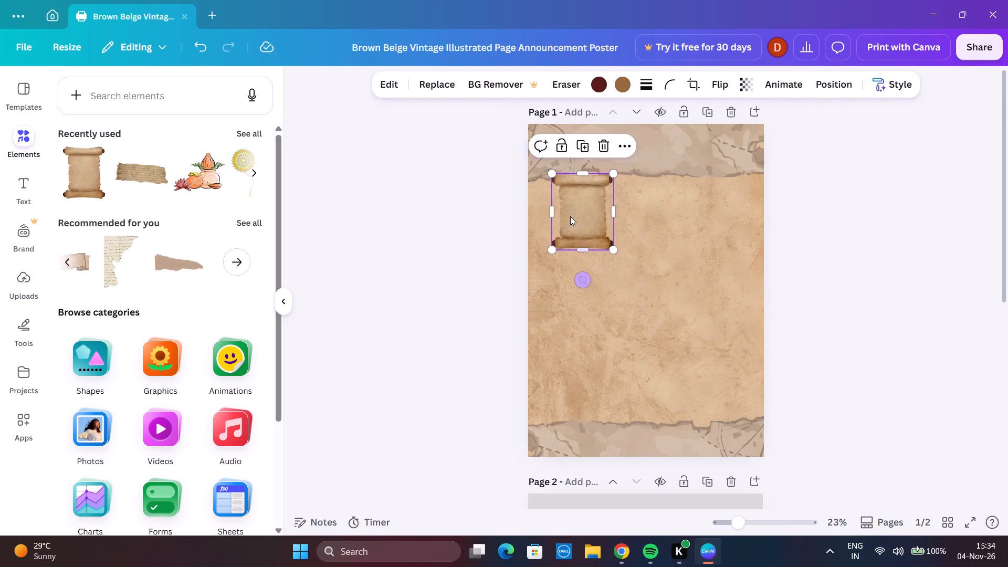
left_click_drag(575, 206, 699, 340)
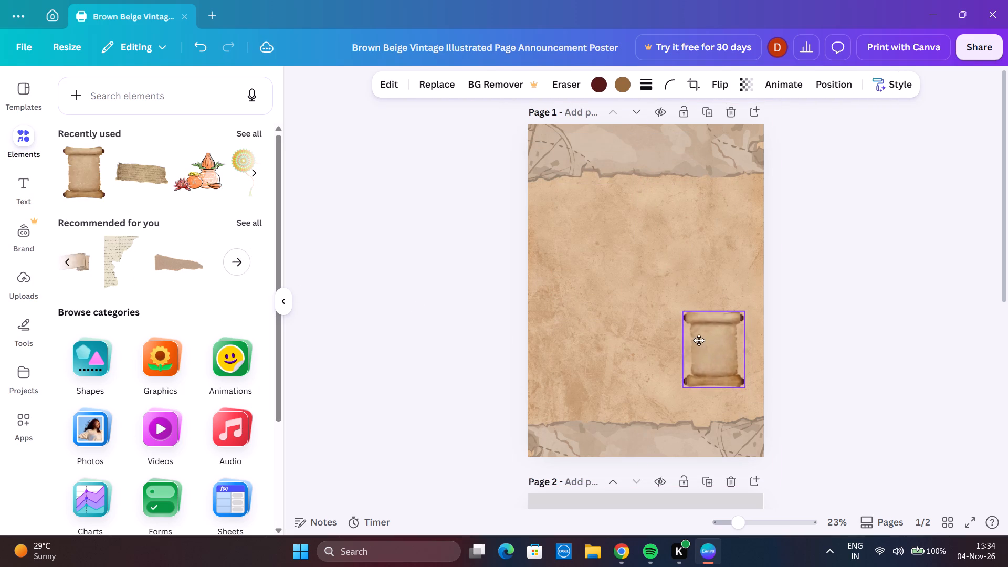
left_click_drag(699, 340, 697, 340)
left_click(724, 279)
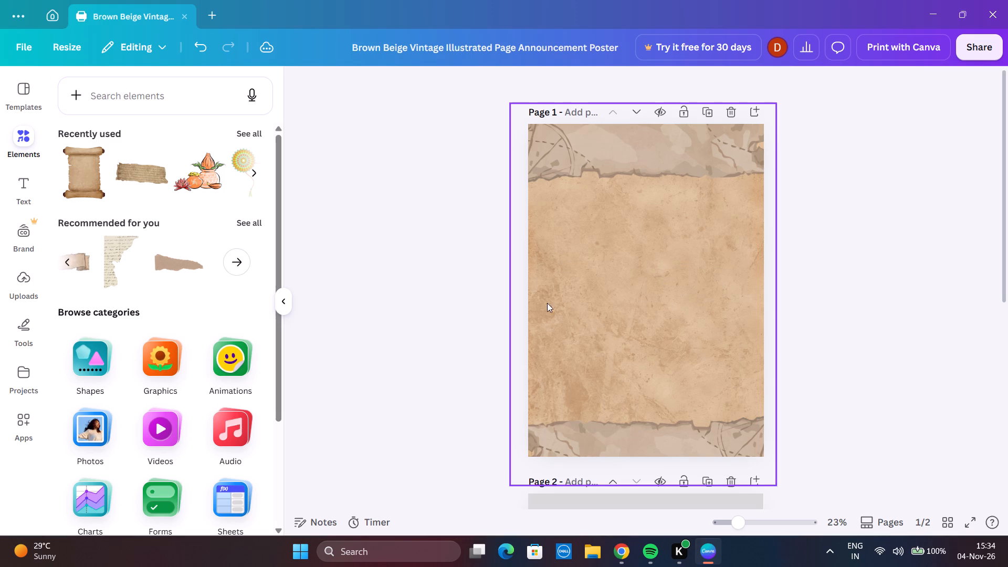
Browse the full set of recommended vintage elements and the recently used font combinations for material for page 1.
left_click(233, 264)
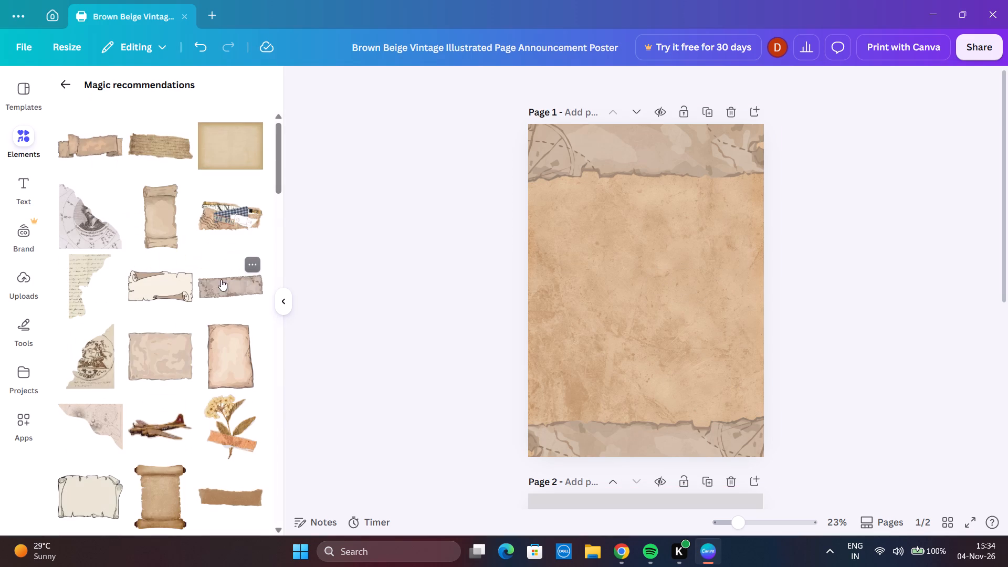
scroll(207, 338, "down", 5)
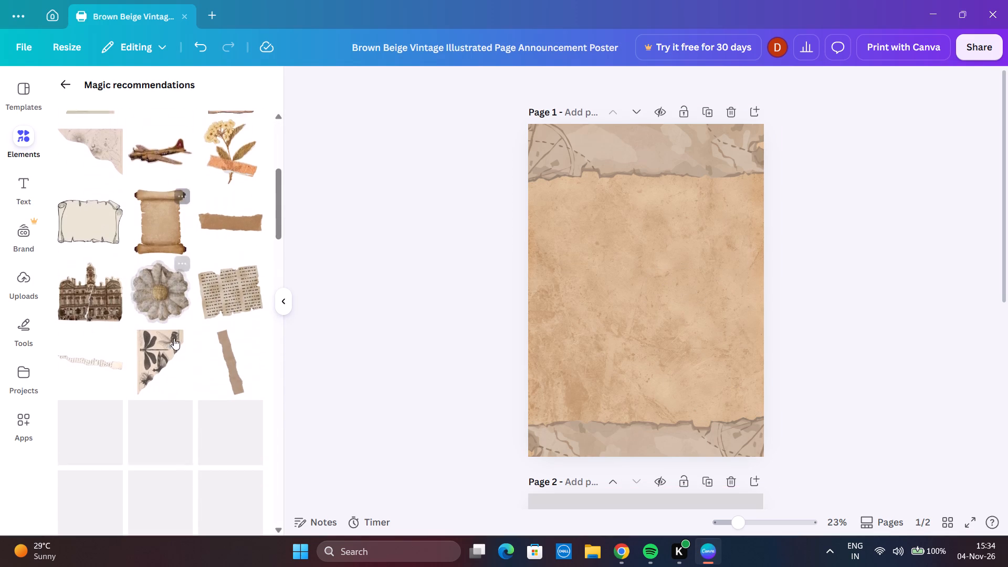
scroll(168, 330, "up", 1)
scroll(170, 331, "down", 3)
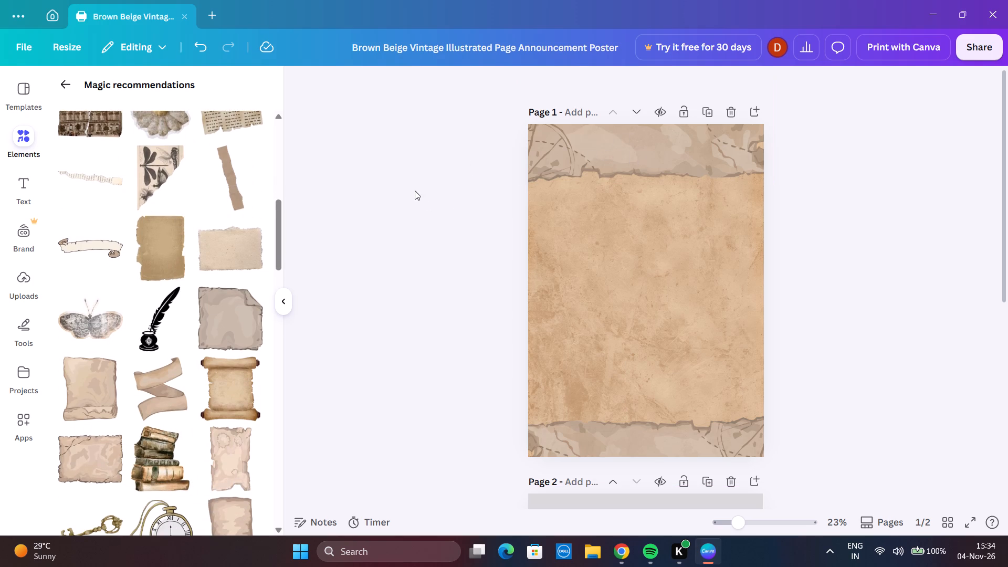
left_click(415, 191)
left_click(18, 184)
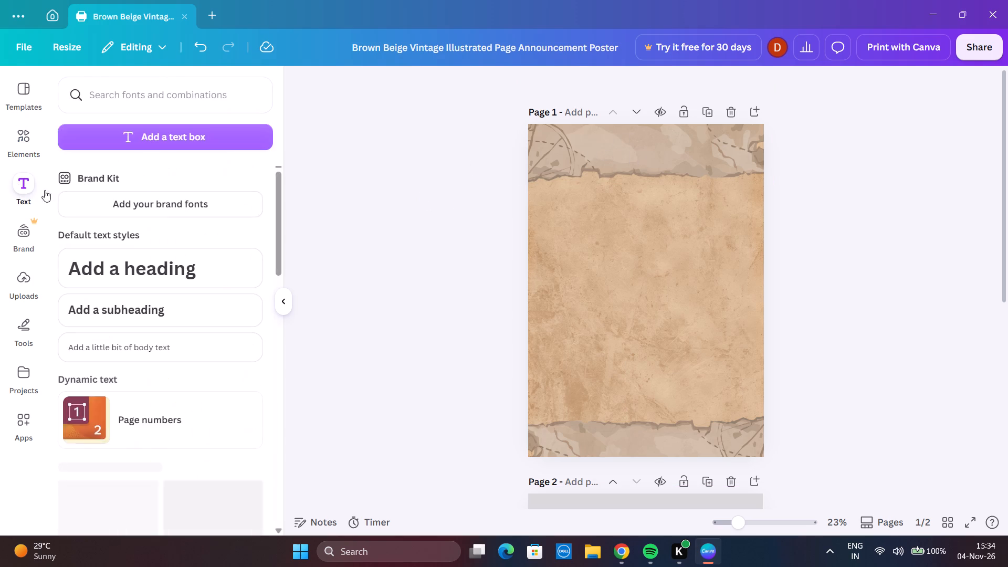
scroll(155, 221, "down", 5)
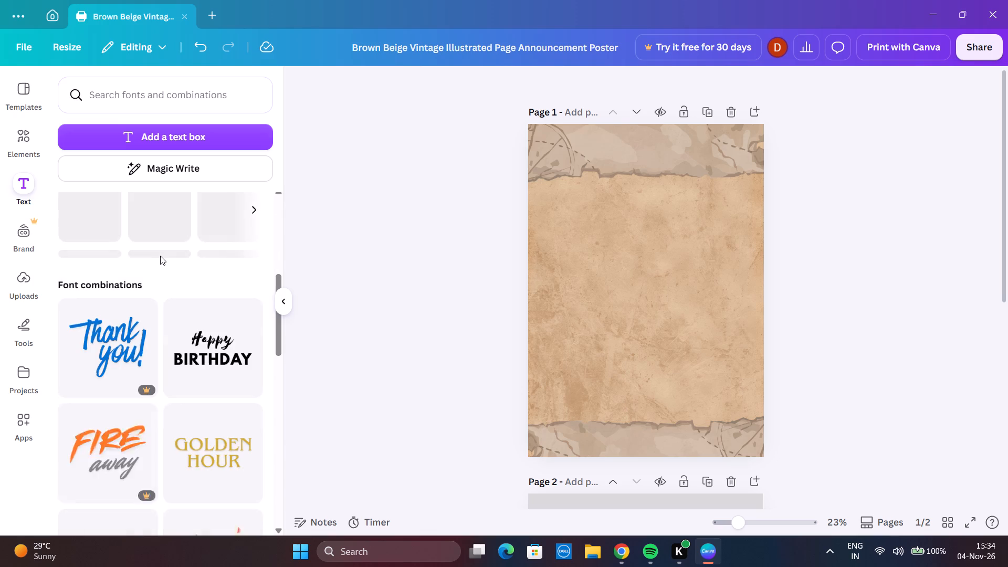
left_click(258, 346)
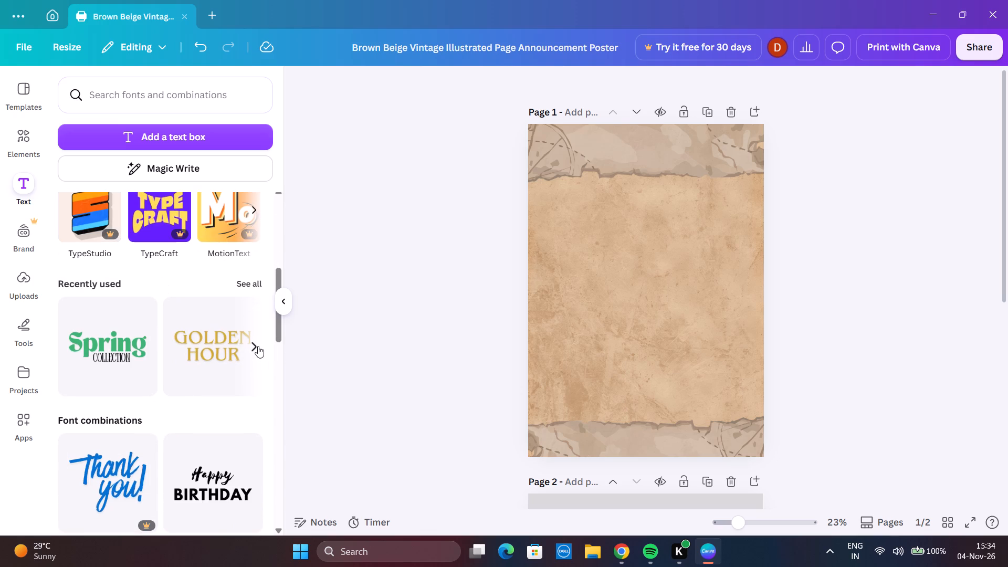
Replace the Announcement heading text on page 2 with "SPORTS SUB CO".
scroll(478, 328, "down", 4)
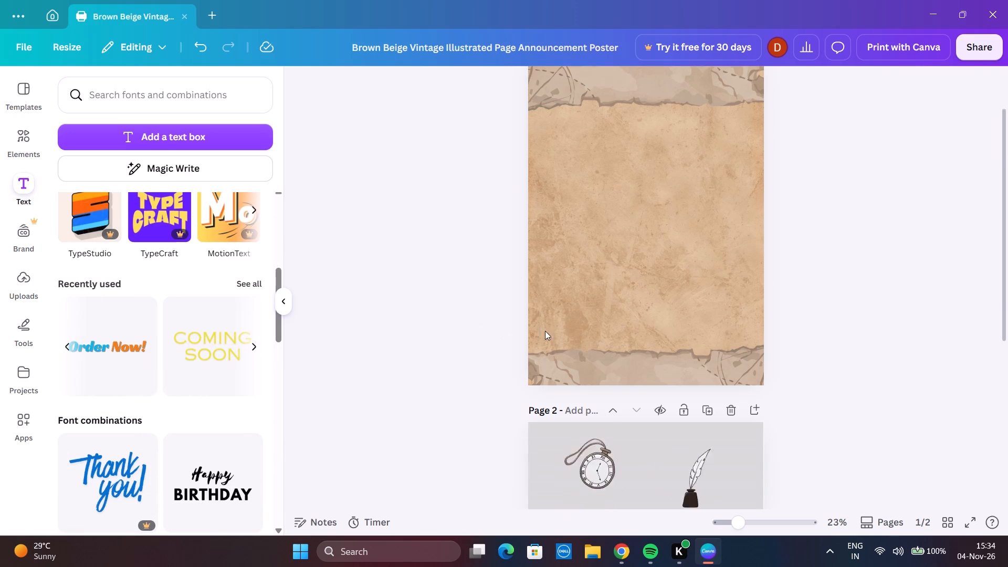
left_click(675, 442)
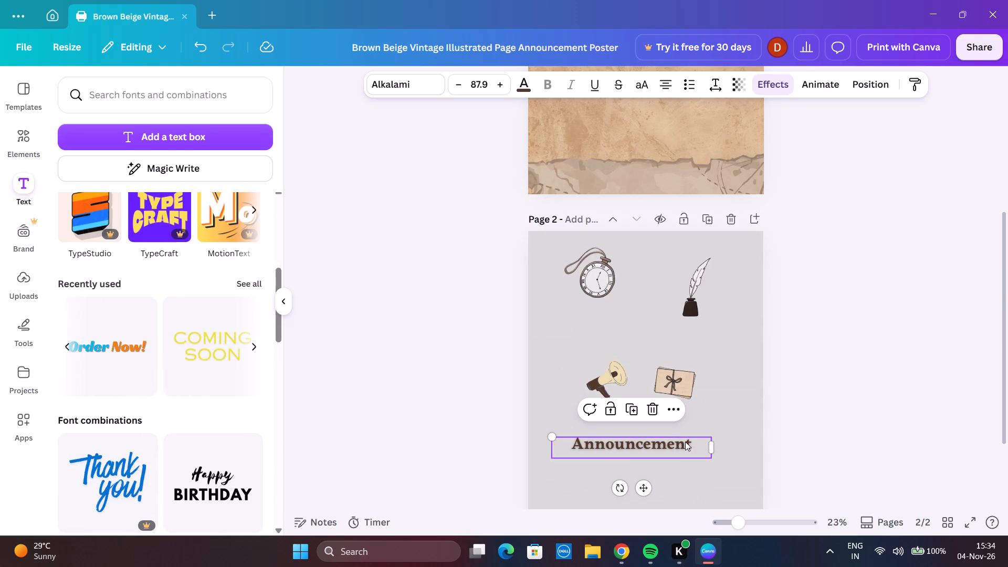
left_click(693, 443)
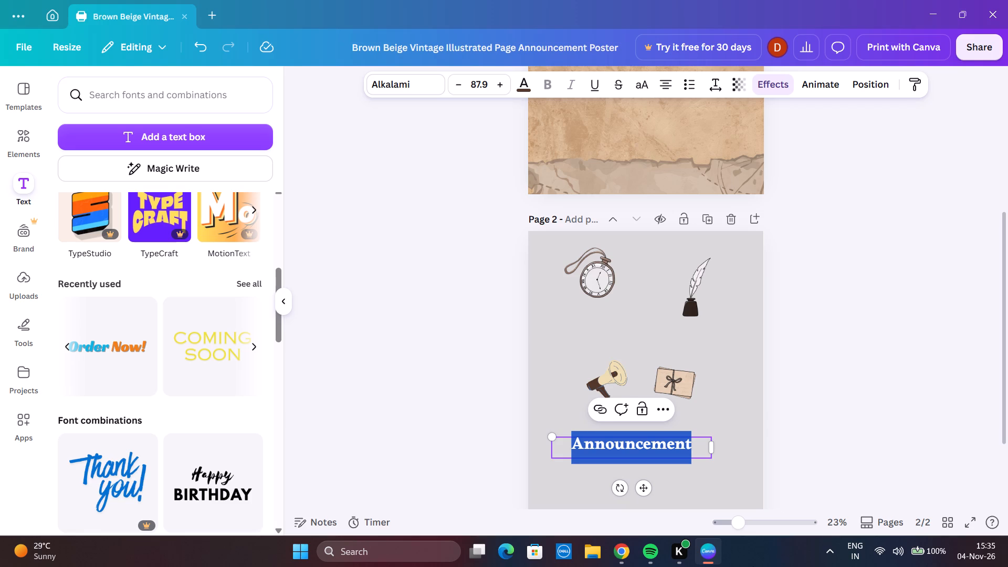
type("SPORTS SUB")
key("space")
type("COH")
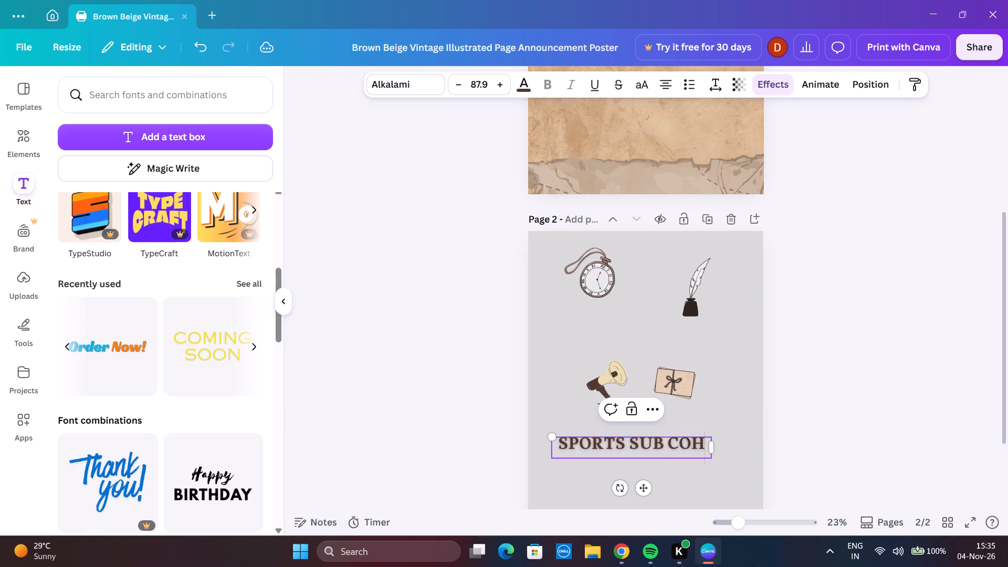
key("BackSpace")
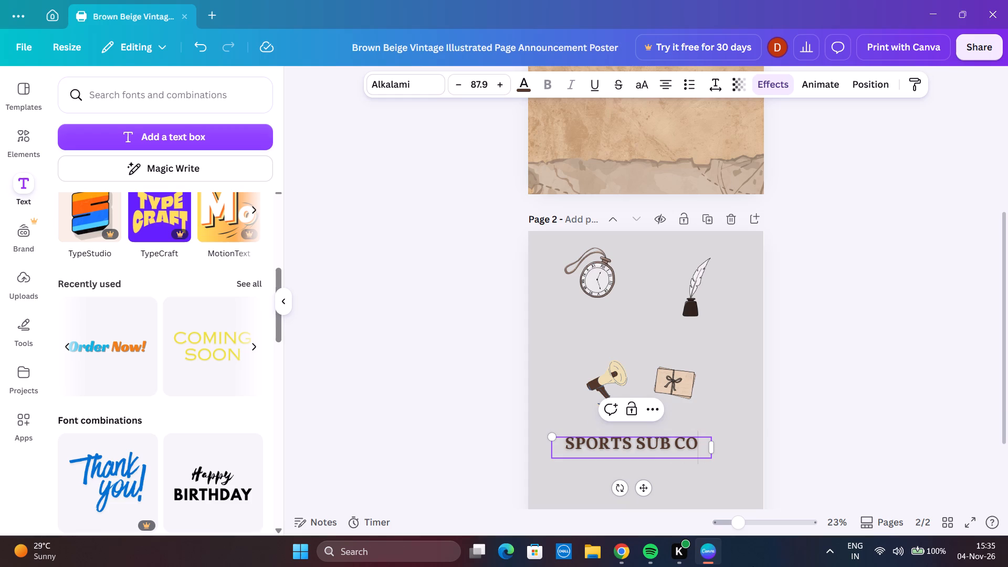
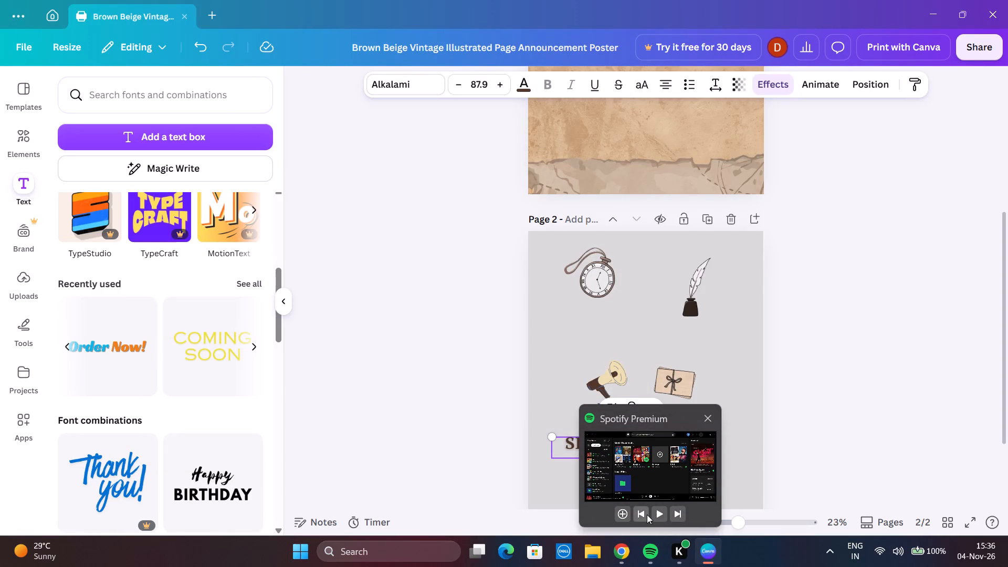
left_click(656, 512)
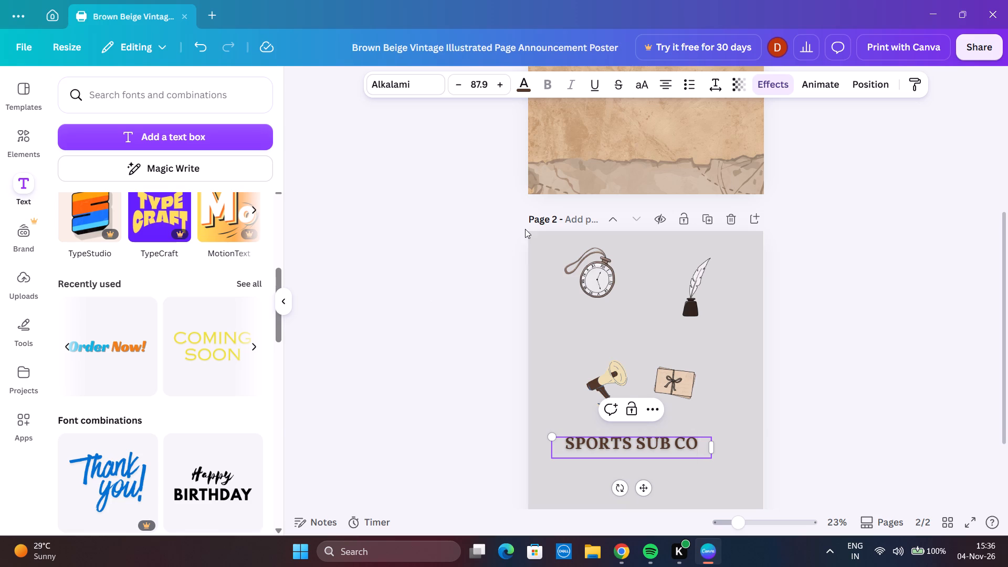
Add the uploaded red BIET logo to page 1, shrink it and place it in the page's upper-left corner.
scroll(525, 229, "up", 7)
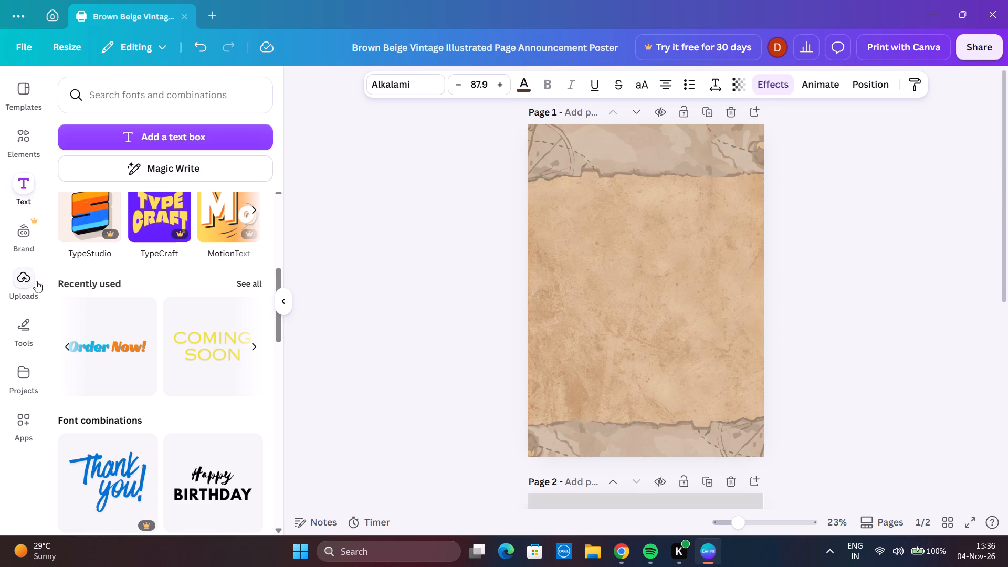
left_click(29, 283)
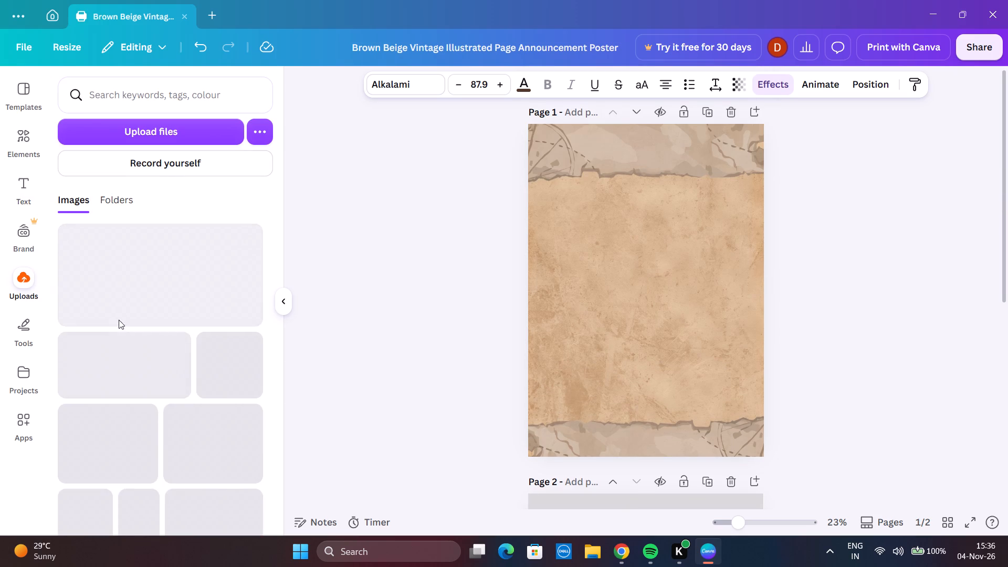
scroll(148, 338, "down", 3)
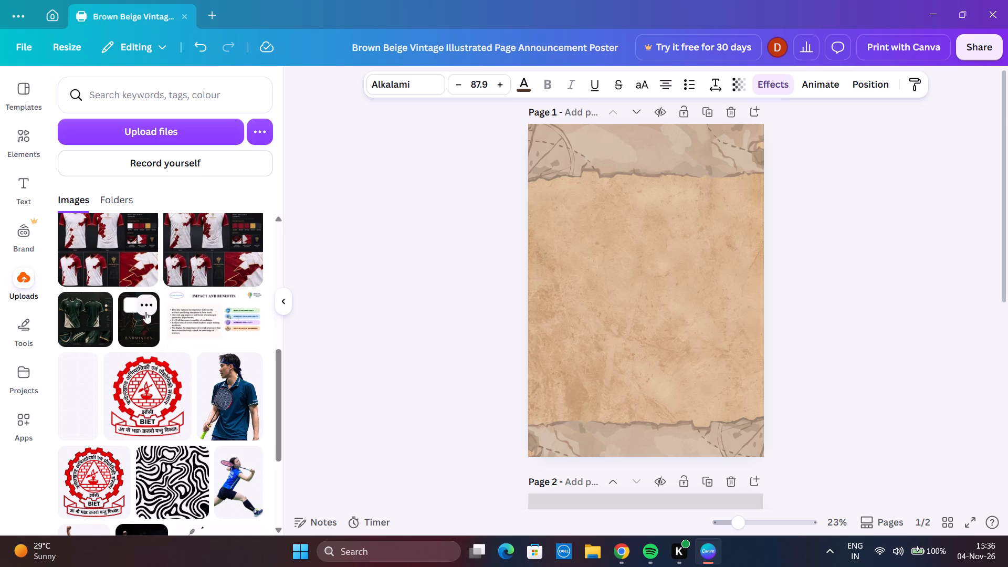
left_click_drag(140, 396, 229, 379)
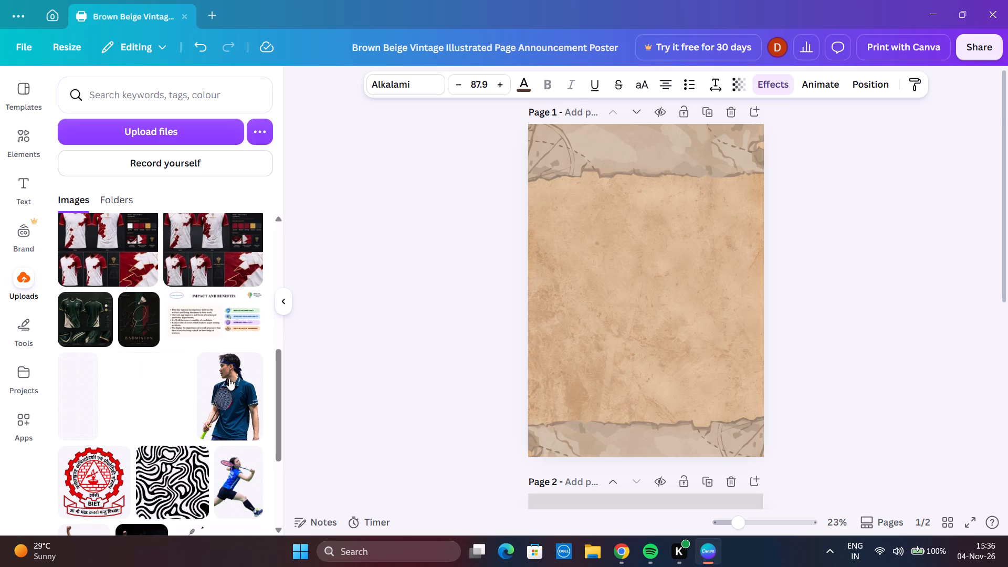
left_click_drag(229, 379, 588, 313)
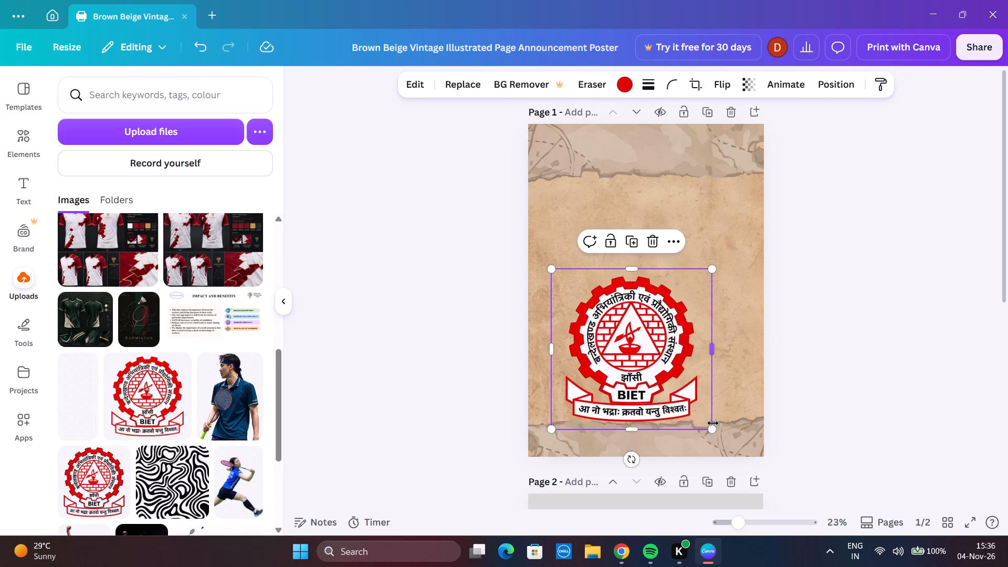
left_click_drag(713, 430, 646, 285)
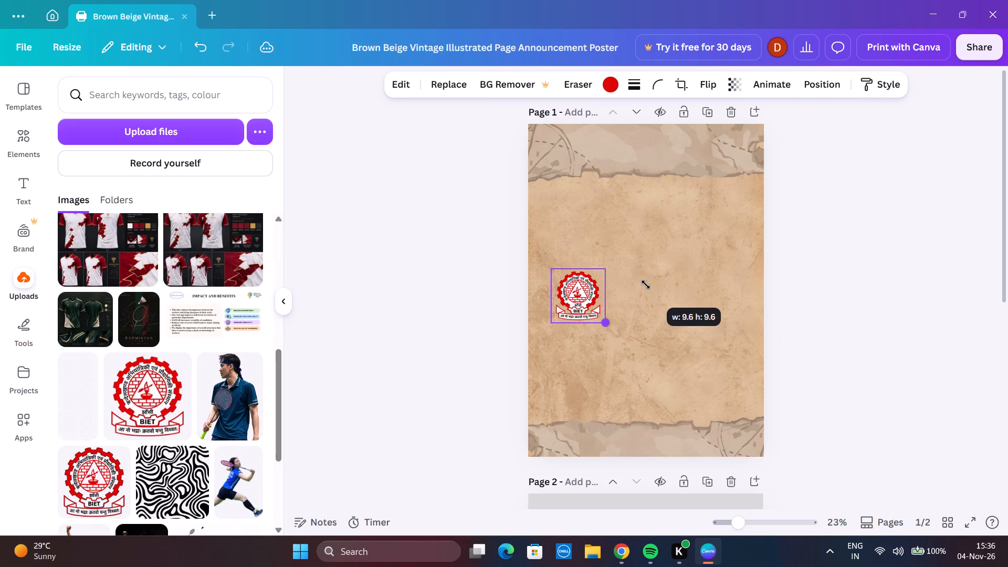
left_click_drag(646, 285, 634, 264)
left_click_drag(570, 286, 550, 148)
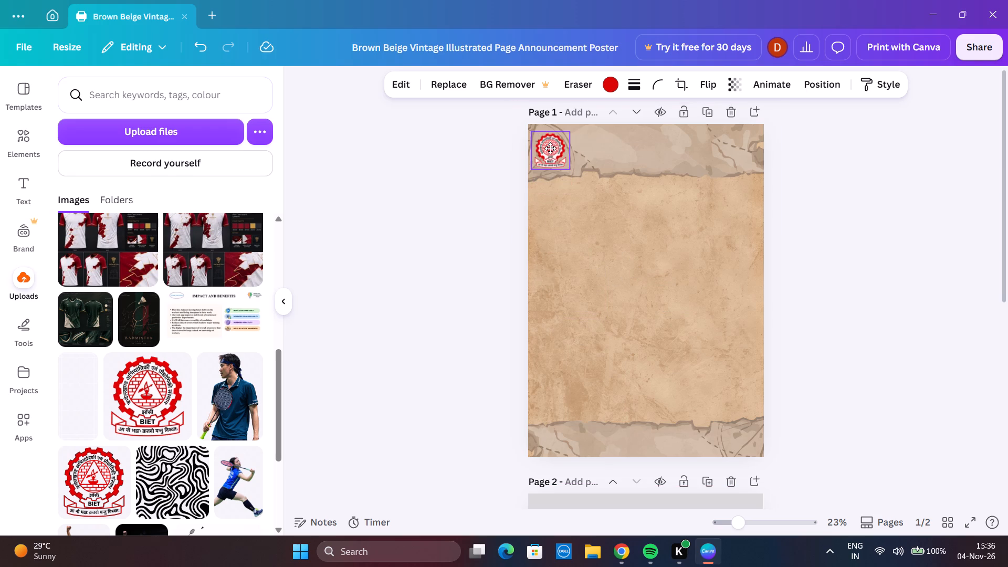
left_click_drag(550, 148, 550, 150)
Recolour the red of the BIET logo to dark greybrown #523728, trying light orange #eddcb0, darker brown and greyblue #496386 first.
left_click(607, 82)
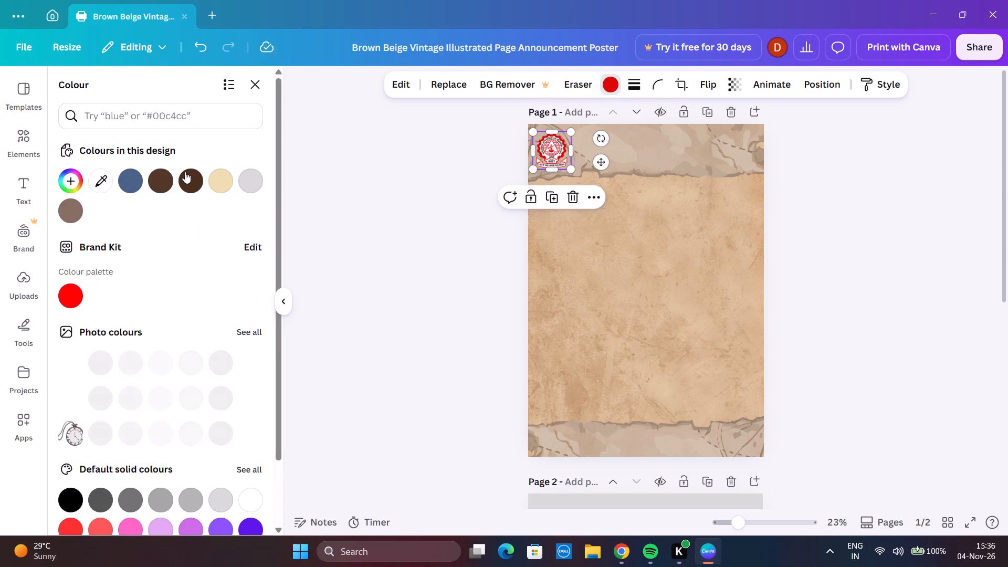
left_click(213, 177)
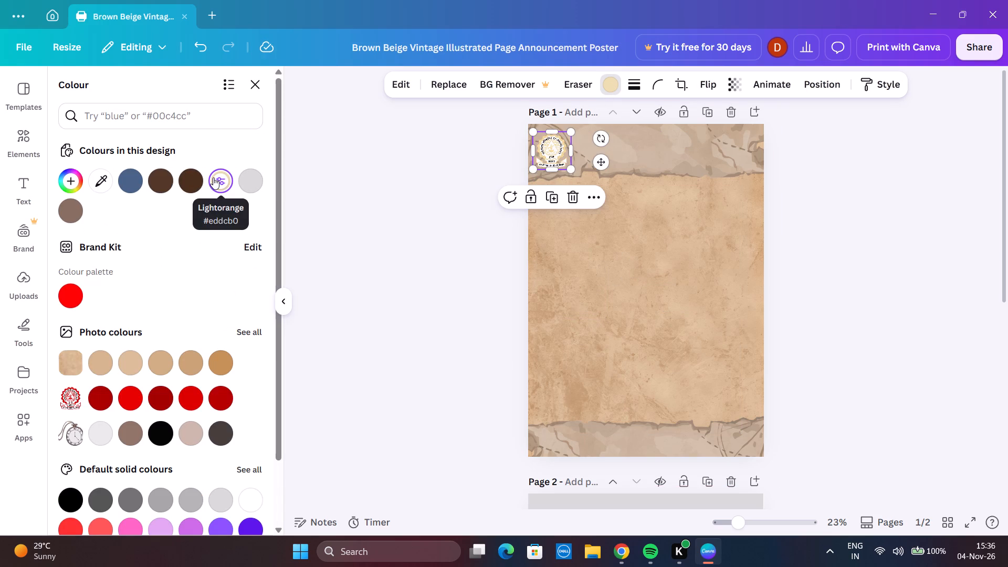
left_click(194, 183)
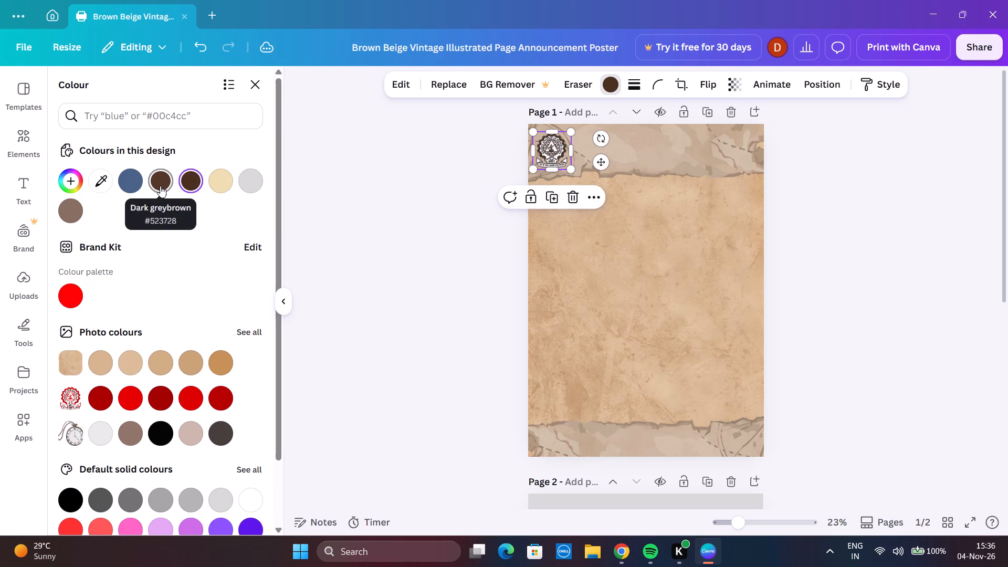
left_click(136, 186)
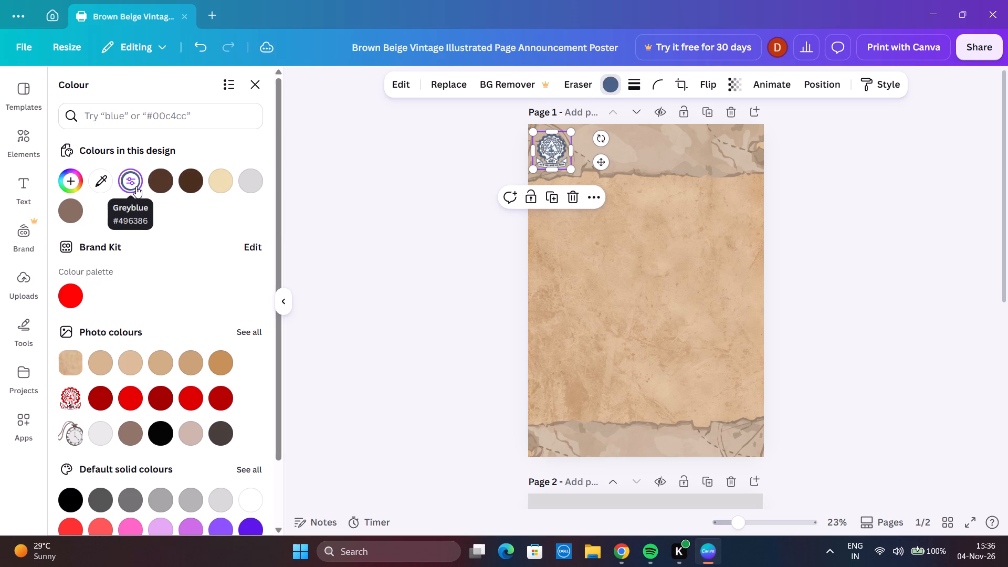
left_click(172, 183)
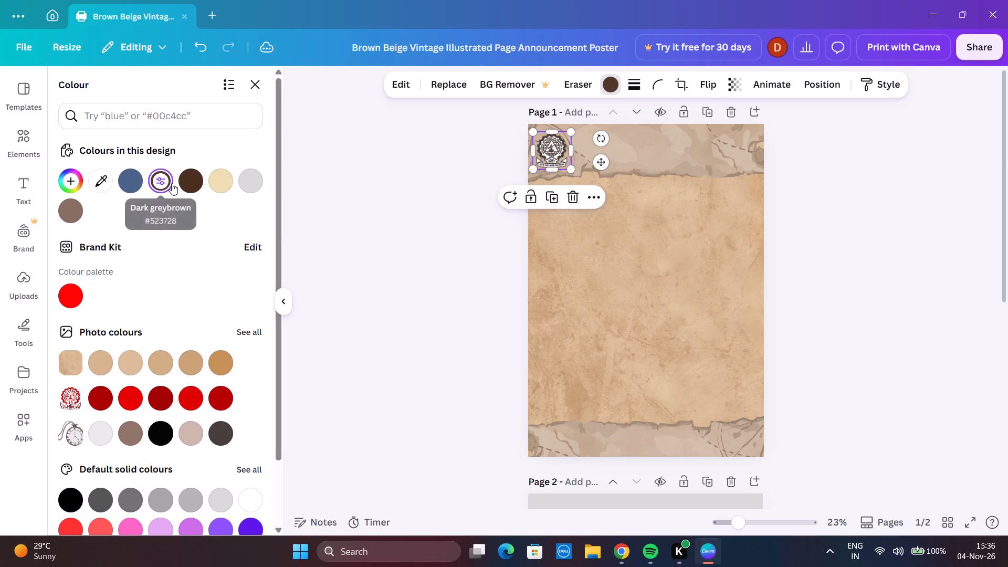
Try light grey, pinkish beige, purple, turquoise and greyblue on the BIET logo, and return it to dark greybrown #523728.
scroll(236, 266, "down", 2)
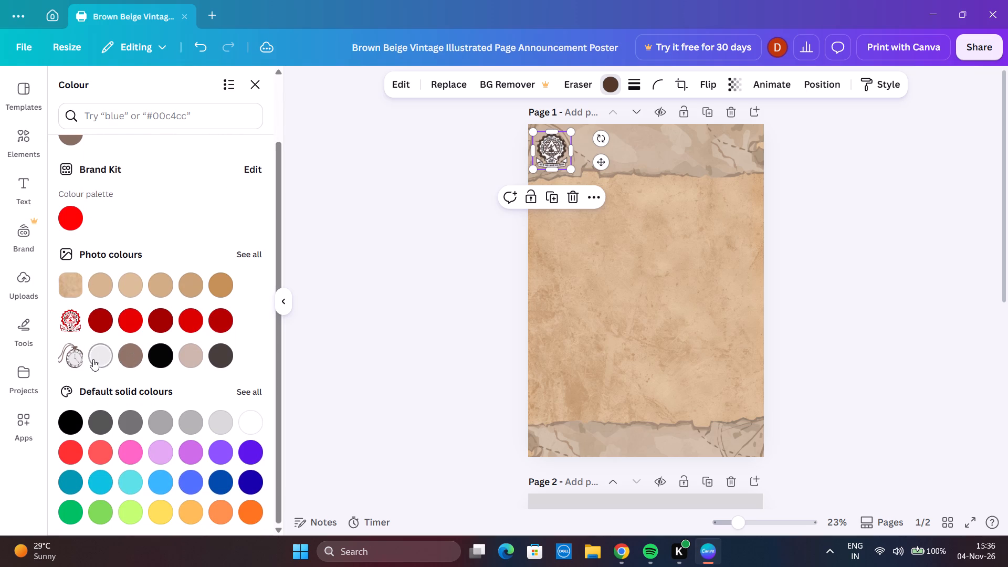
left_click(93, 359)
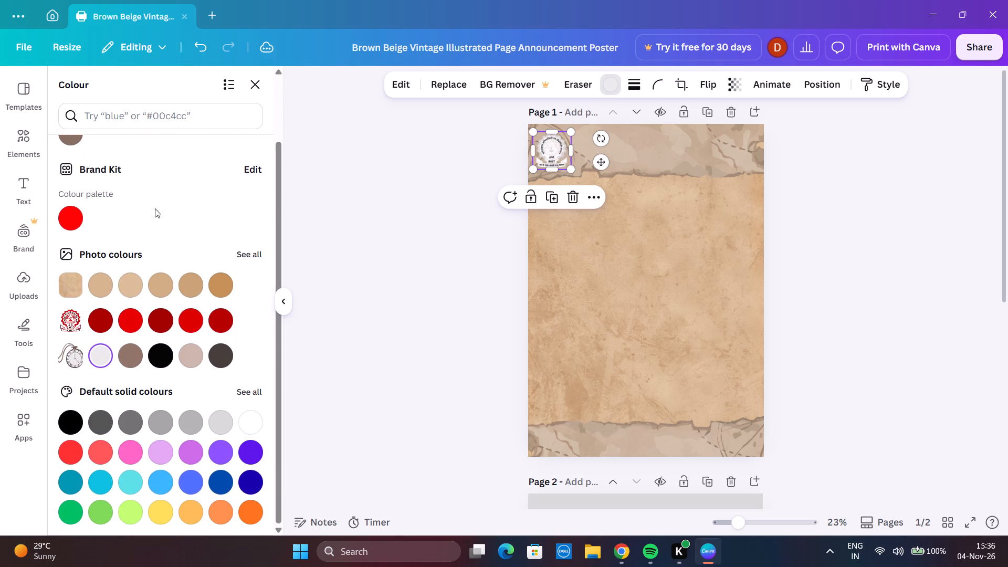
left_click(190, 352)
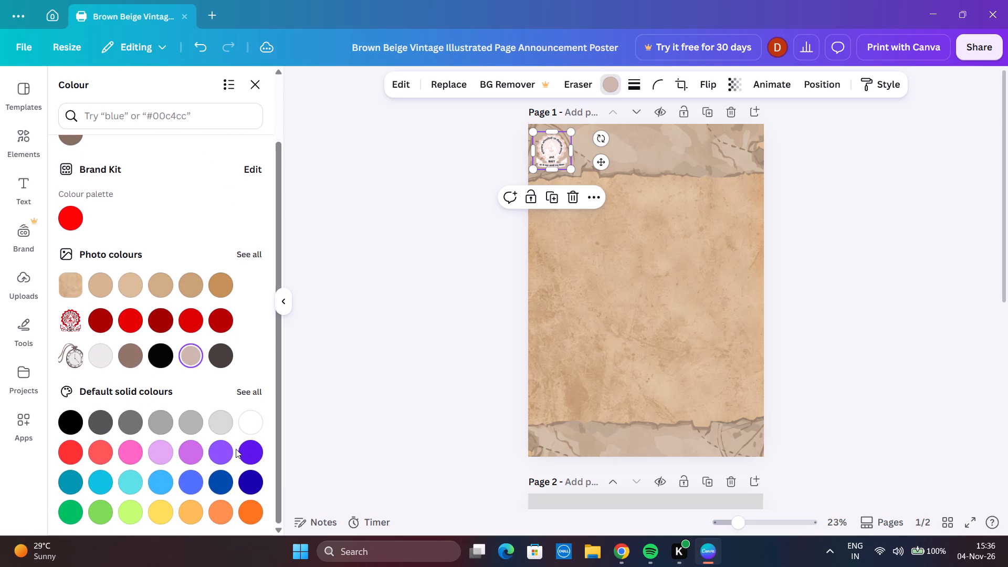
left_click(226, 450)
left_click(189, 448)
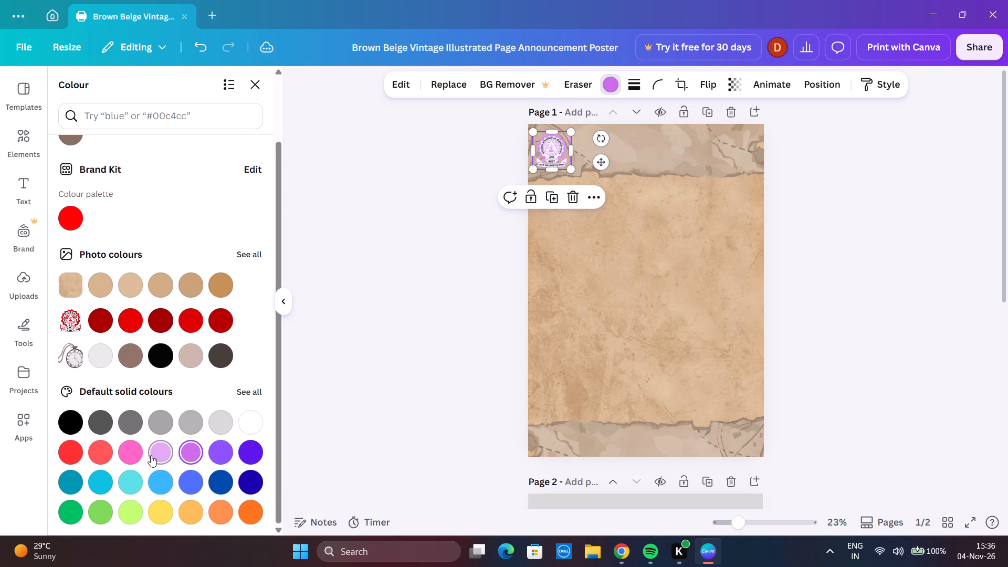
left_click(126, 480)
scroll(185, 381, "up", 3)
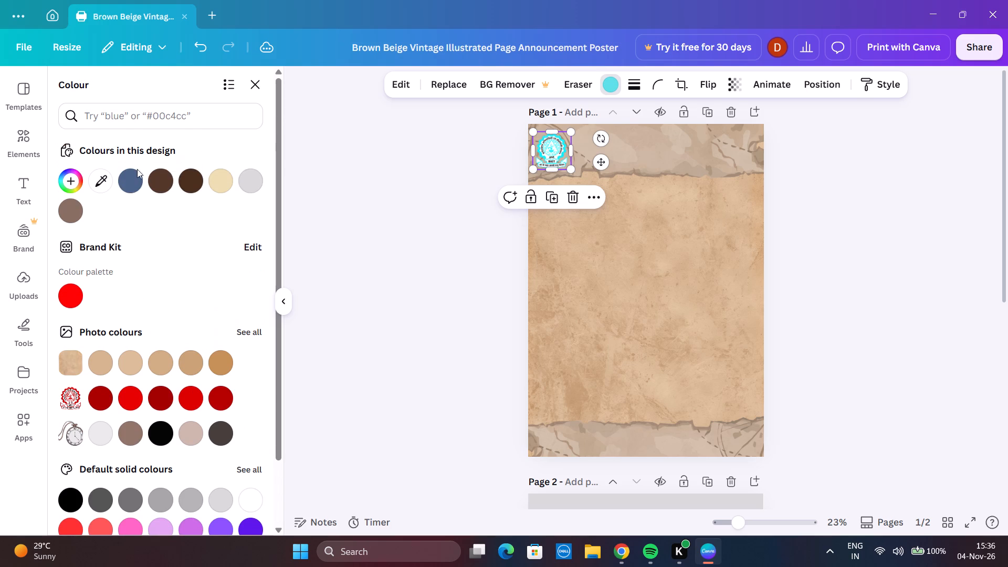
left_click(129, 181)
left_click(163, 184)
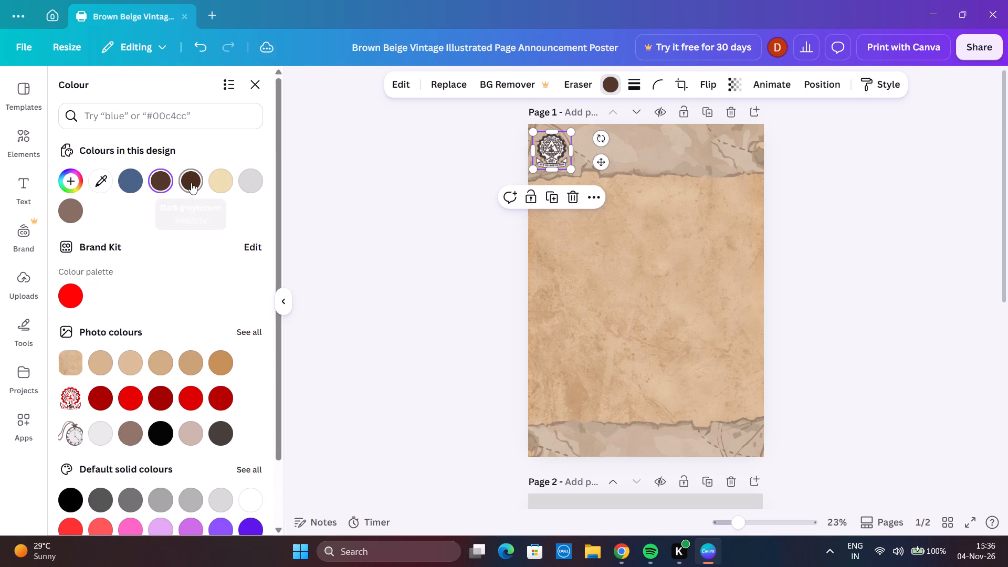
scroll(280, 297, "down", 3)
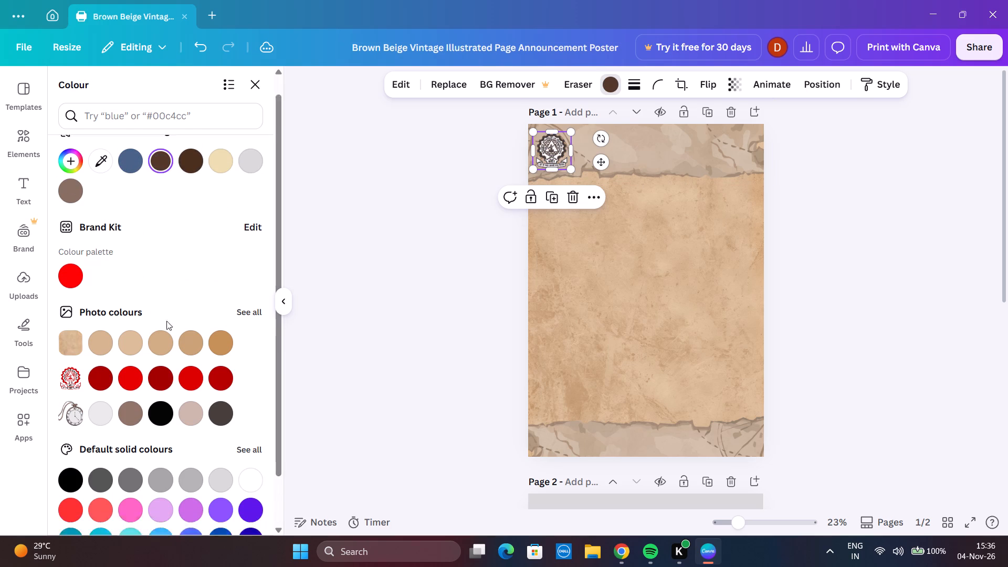
Add the uploaded navy Badminton shuttlecock logo to page 1, shrink it and place it in the page's upper-right corner.
left_click(19, 245)
left_click(30, 289)
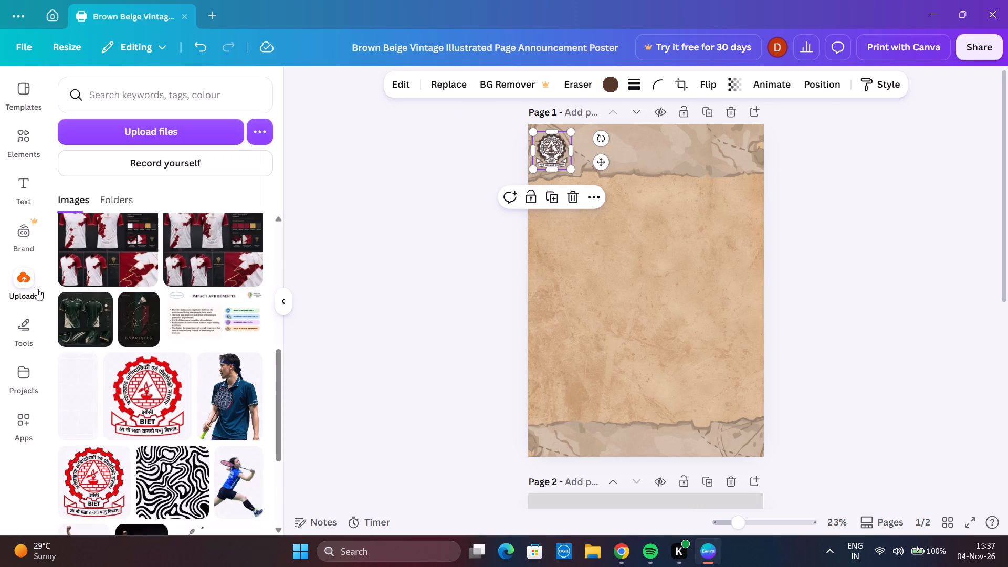
scroll(146, 298, "down", 6)
left_click(244, 272)
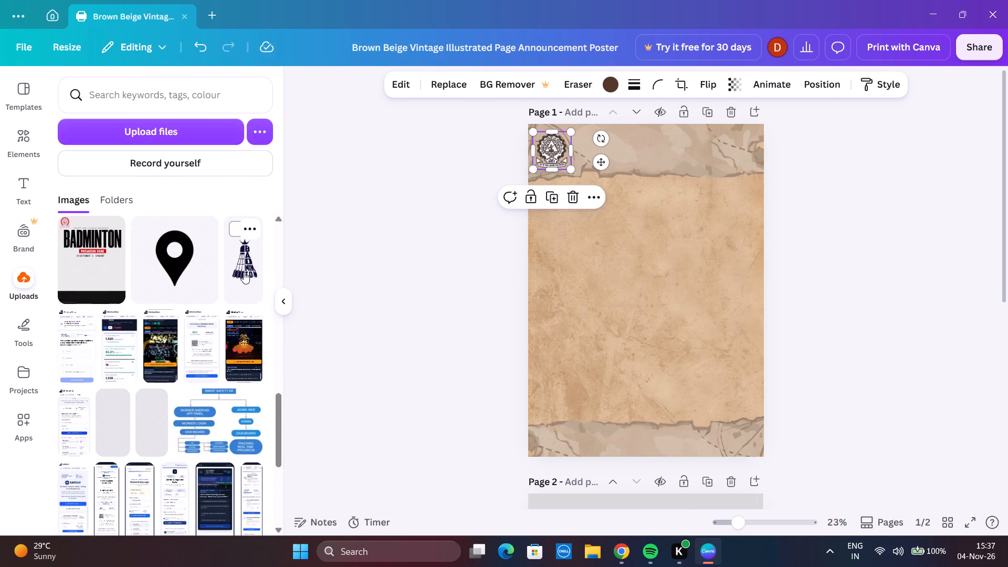
left_click_drag(693, 394, 638, 287)
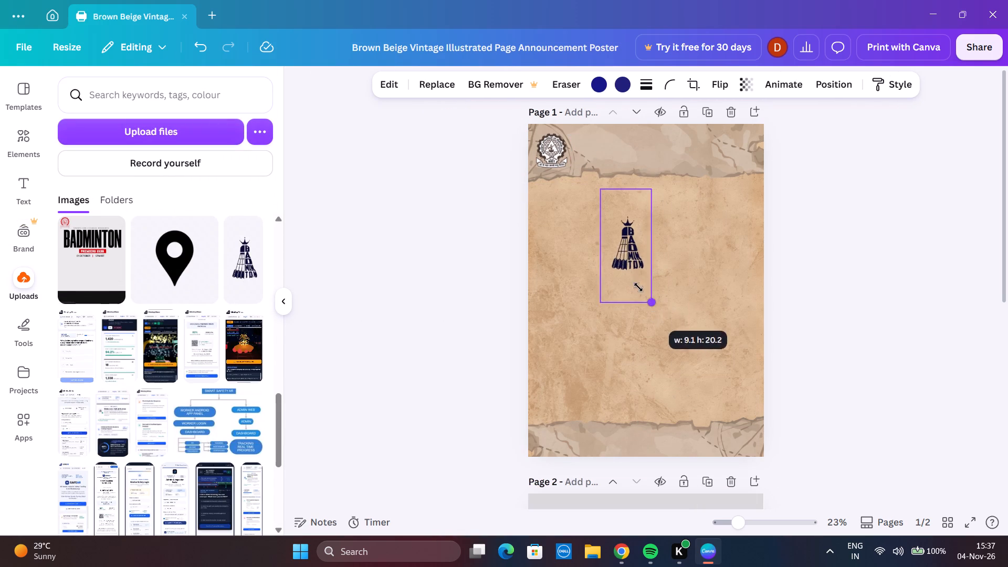
left_click_drag(638, 287, 632, 264)
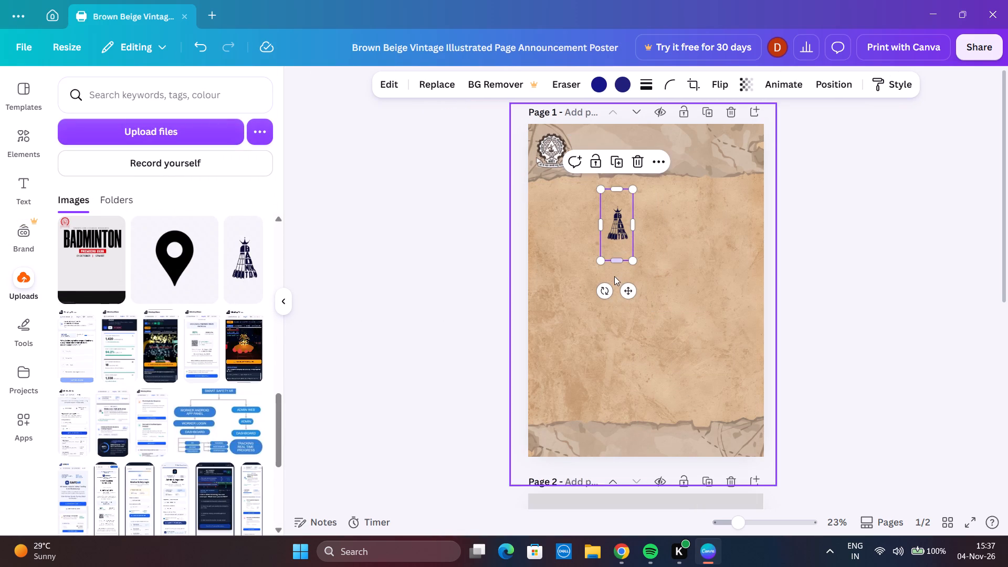
left_click_drag(626, 293, 752, 214)
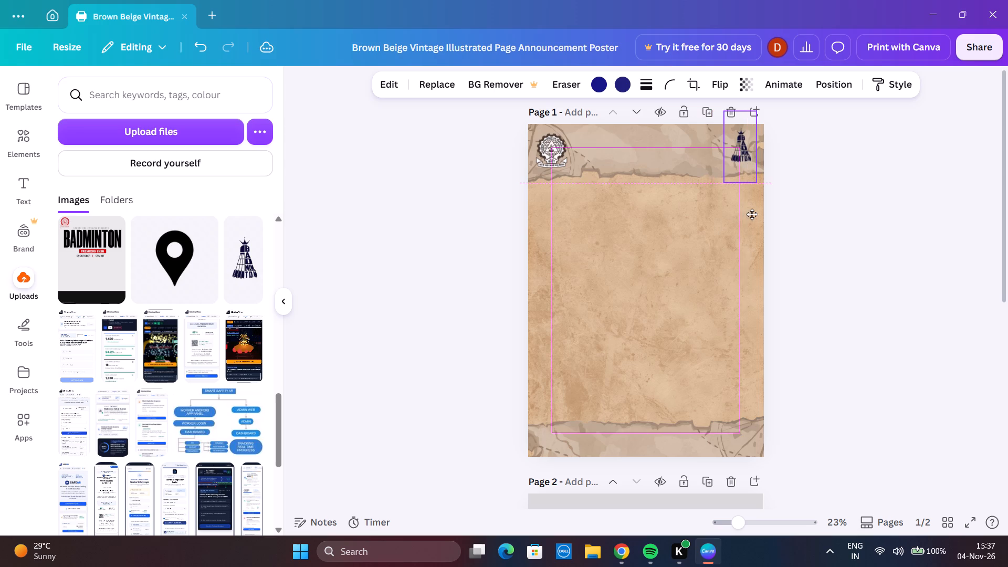
left_click_drag(752, 214, 752, 214)
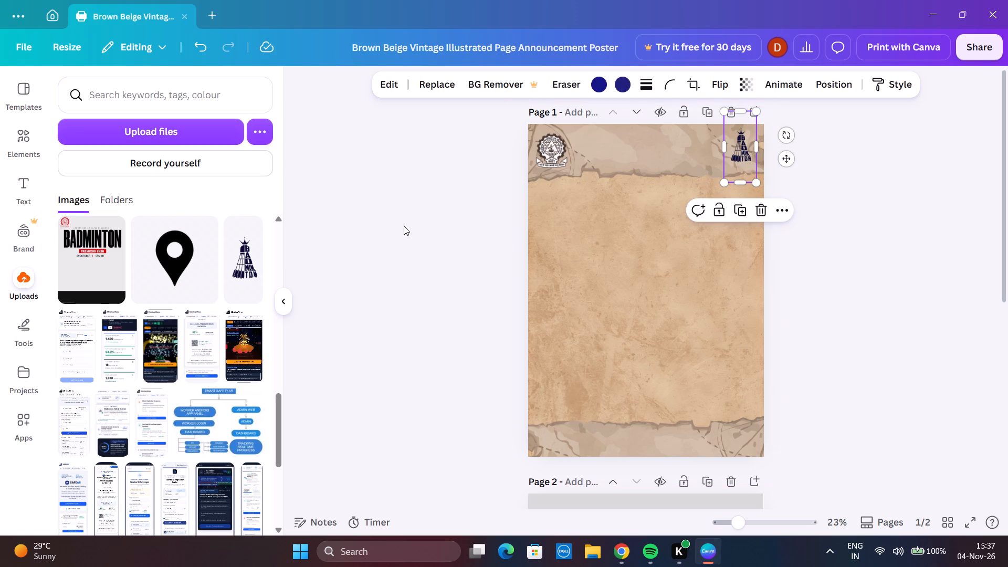
left_click(404, 226)
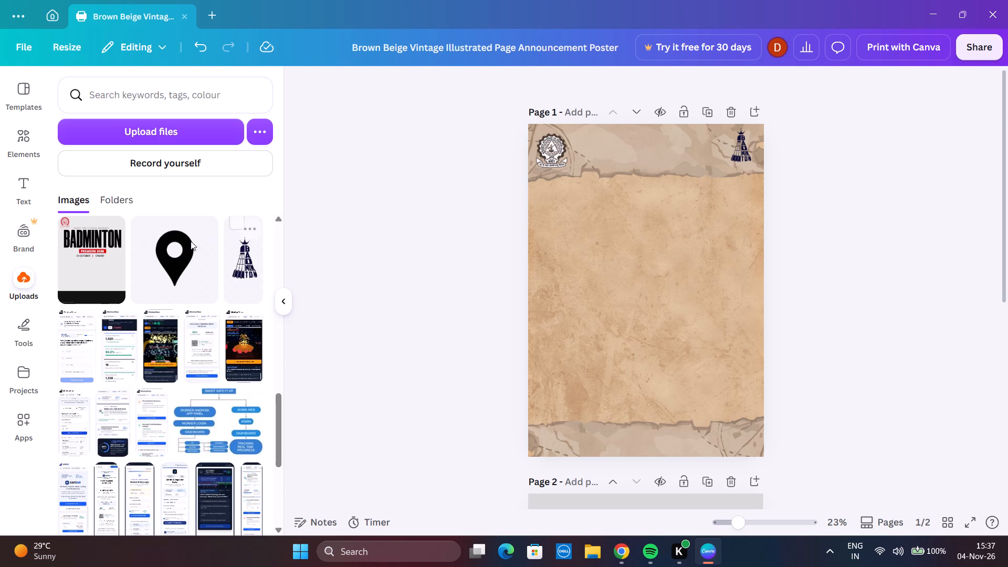
Replace the page 2 heading text with "SPORTS SUB-COUNCIL PRESENTS".
scroll(190, 241, "up", 2)
scroll(246, 250, "up", 3)
scroll(694, 355, "down", 3)
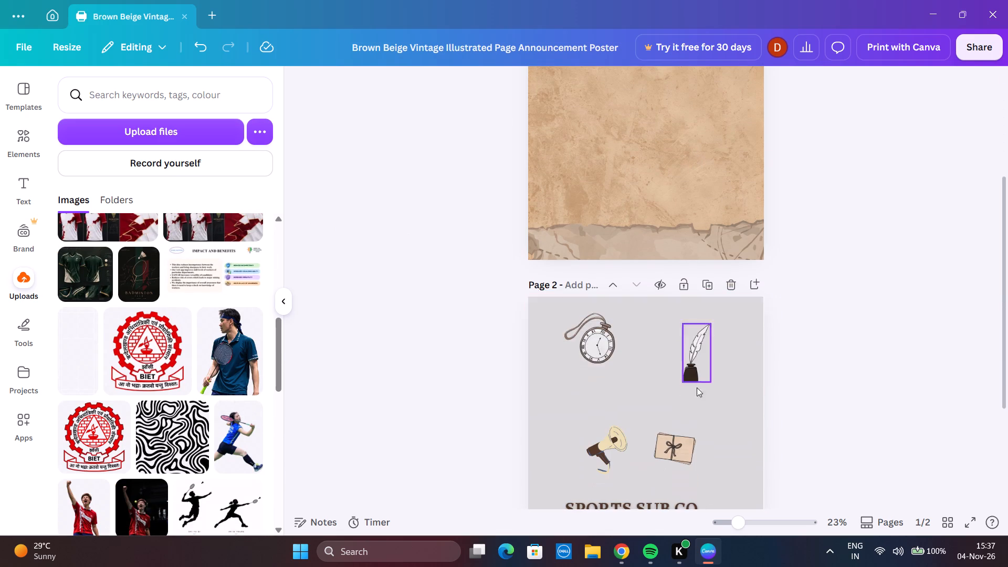
scroll(661, 463, "down", 2)
left_click(695, 374)
left_click(700, 374)
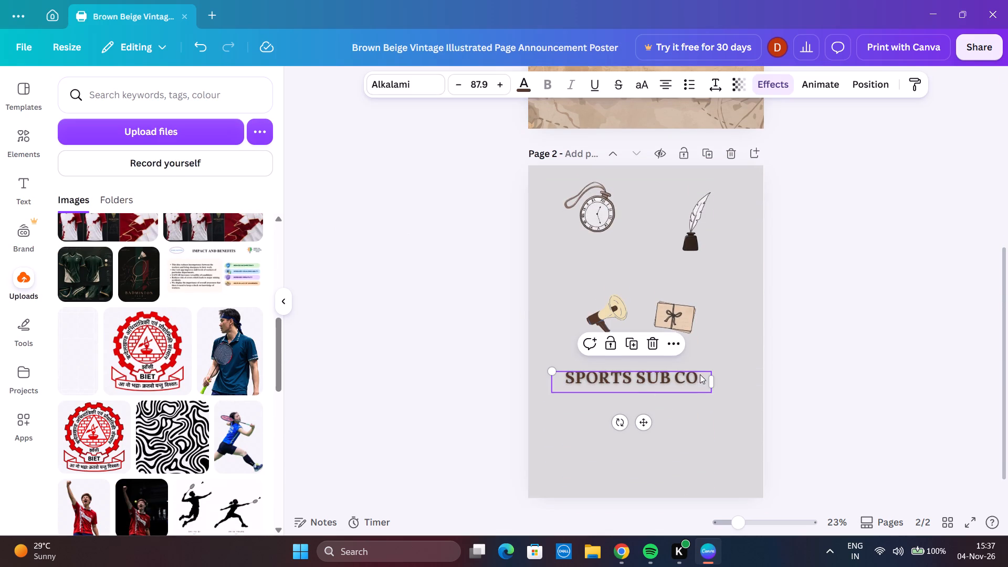
key("BackSpace")
key("BackSpace")
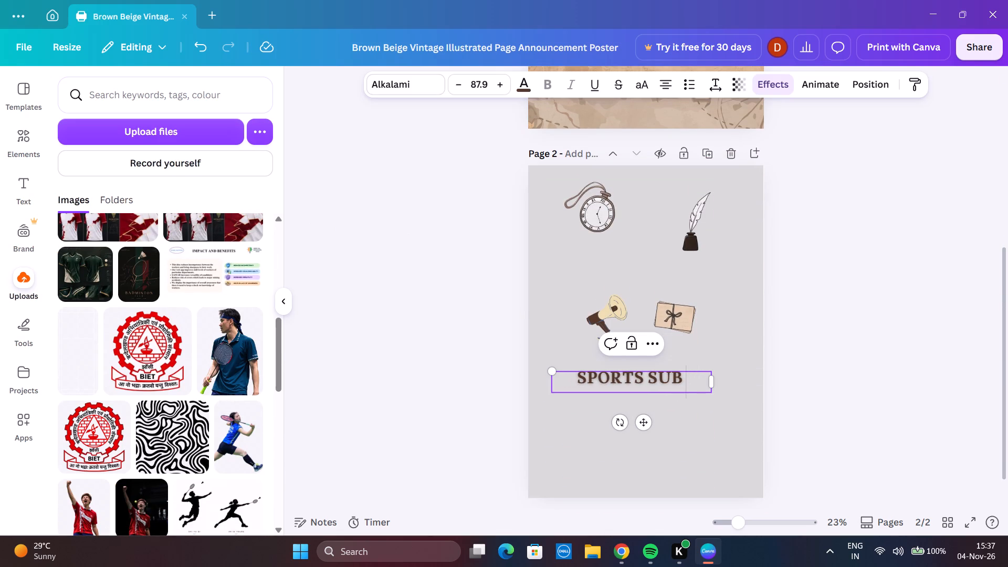
key("BackSpace")
key("BackSpace")
key("BackSpace")
key("BackSpace")
key("BackSpace")
key("BackSpace")
key("BackSpace")
key("BackSpace")
key("BackSpace")
key("BackSpace")
key("BackSpace")
key("BackSpace")
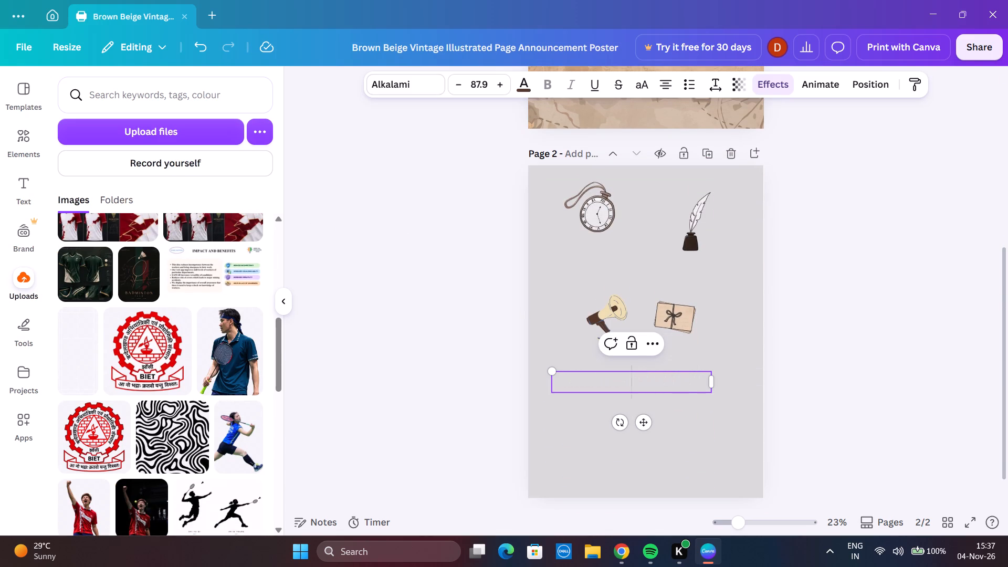
type("SPORT")
type("S SUB")
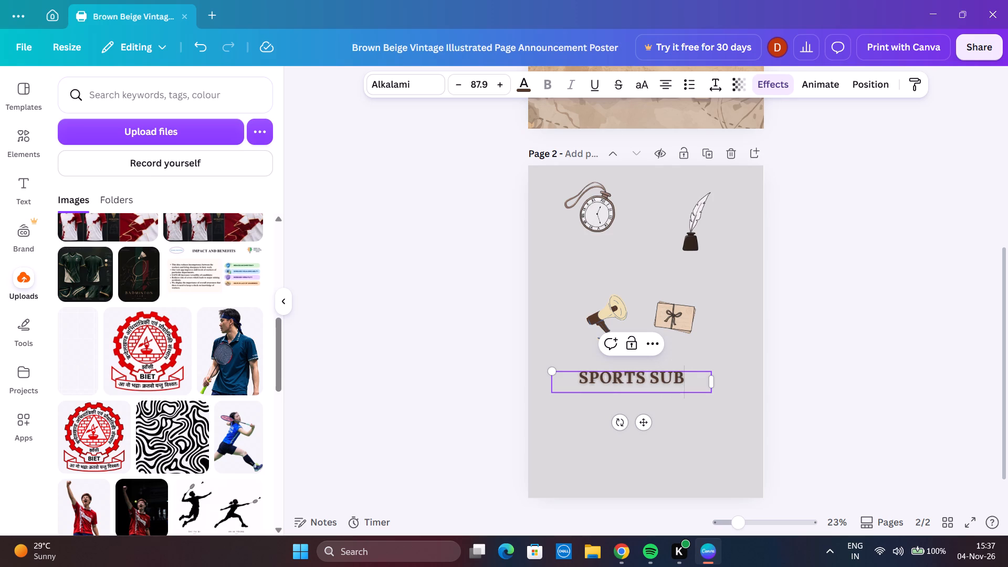
type("-COUNCI")
key("space")
key("BackSpace")
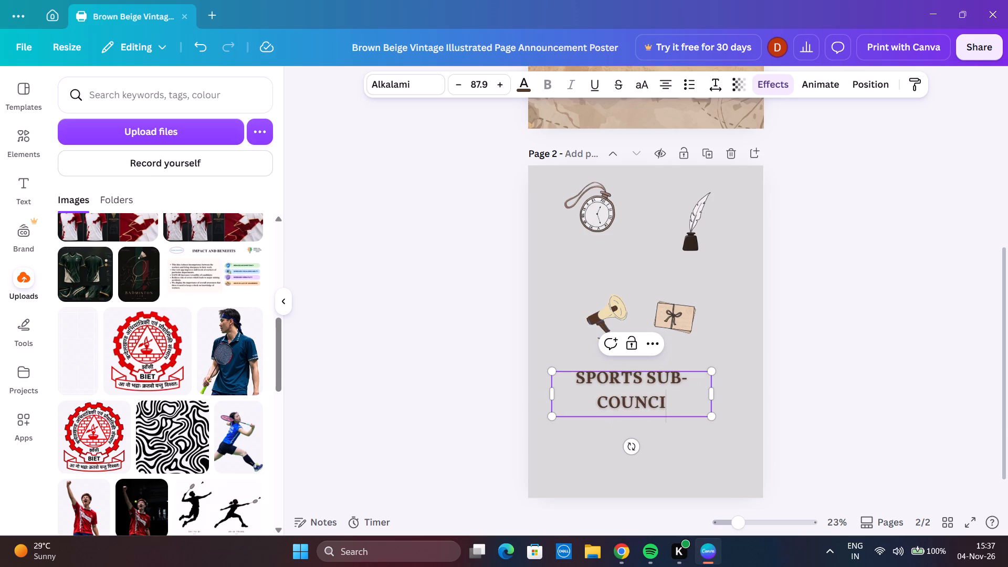
type("L PRESENTS")
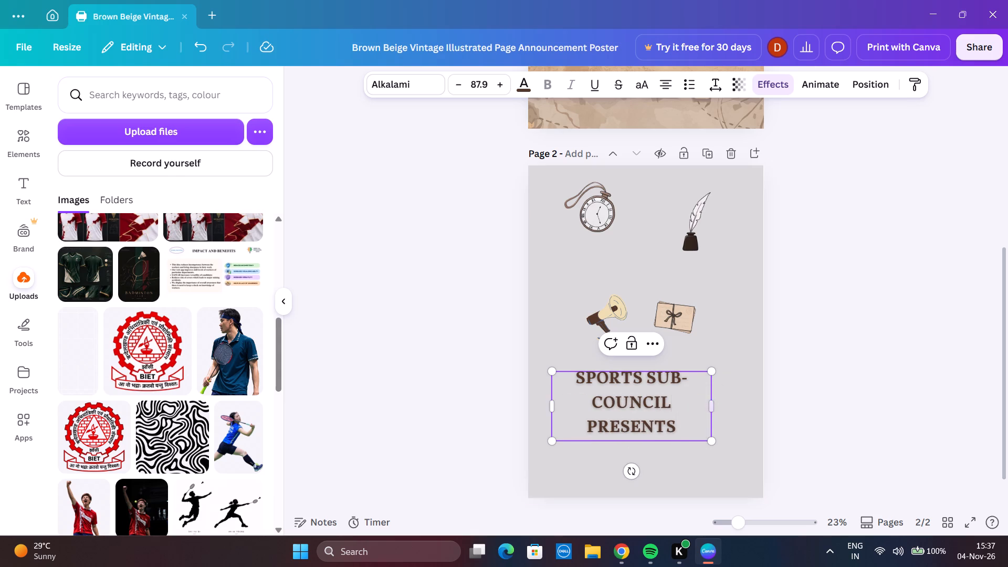
Widen the heading's text box to the right edge of page 2 so that "SPORTS SUB-COUNCIL" fits on one line.
left_click_drag(710, 407, 727, 407)
left_click_drag(716, 406, 766, 406)
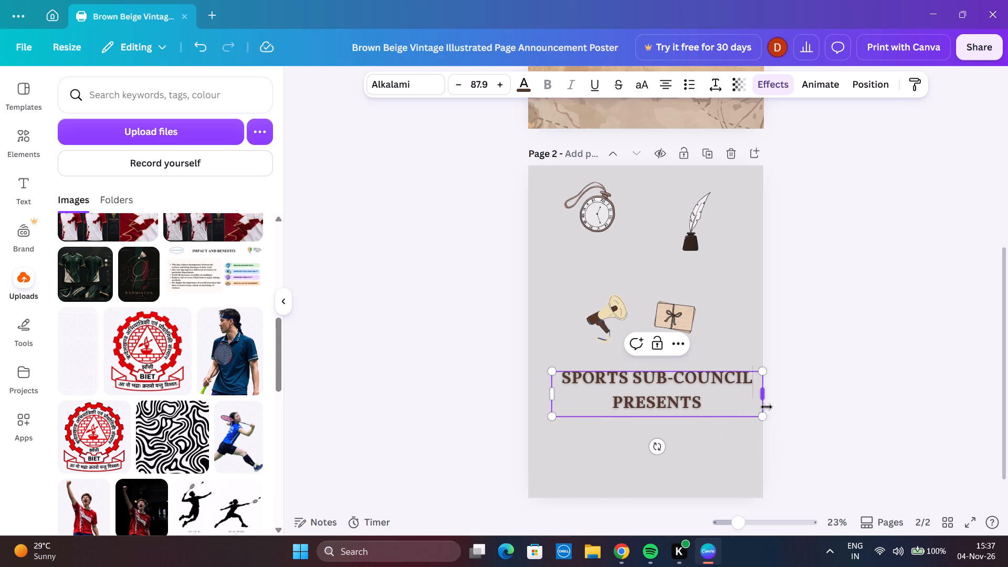
Shrink the page 2 heading to size 62.5 and widen its text box so "SPORTS SUB-COUNCIL PRESENTS" fits on one line.
left_click_drag(763, 416, 709, 373)
left_click_drag(705, 388, 726, 388)
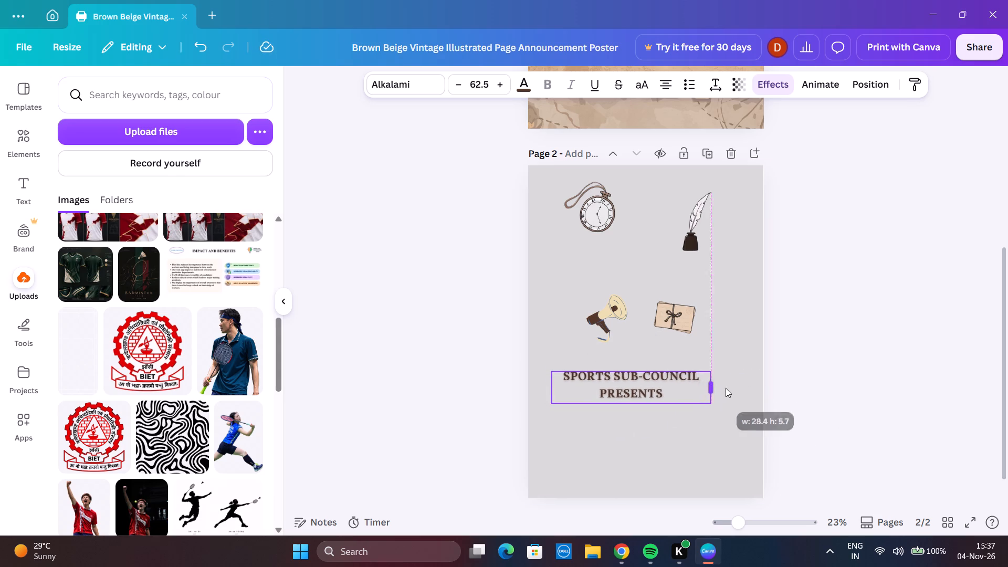
left_click_drag(726, 388, 768, 387)
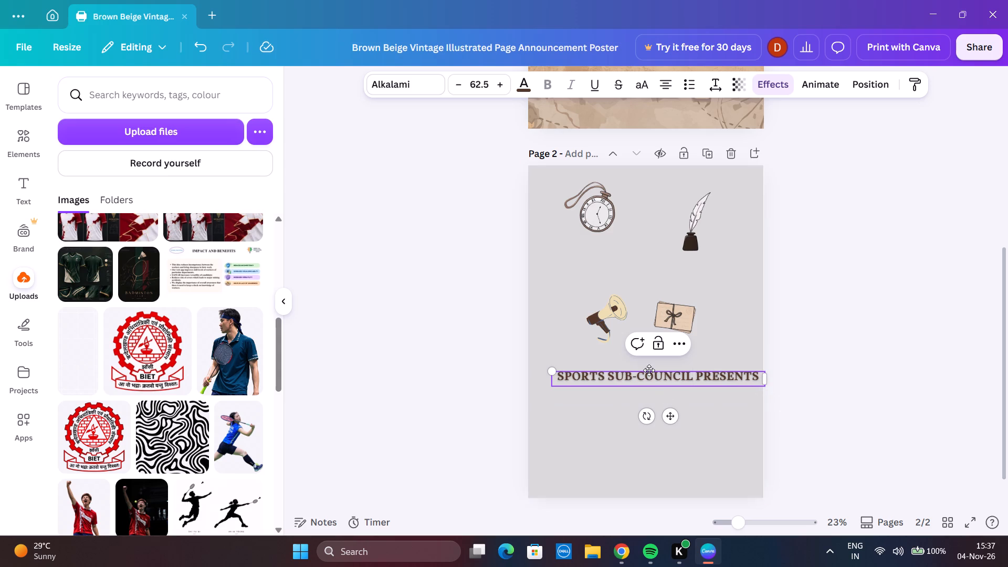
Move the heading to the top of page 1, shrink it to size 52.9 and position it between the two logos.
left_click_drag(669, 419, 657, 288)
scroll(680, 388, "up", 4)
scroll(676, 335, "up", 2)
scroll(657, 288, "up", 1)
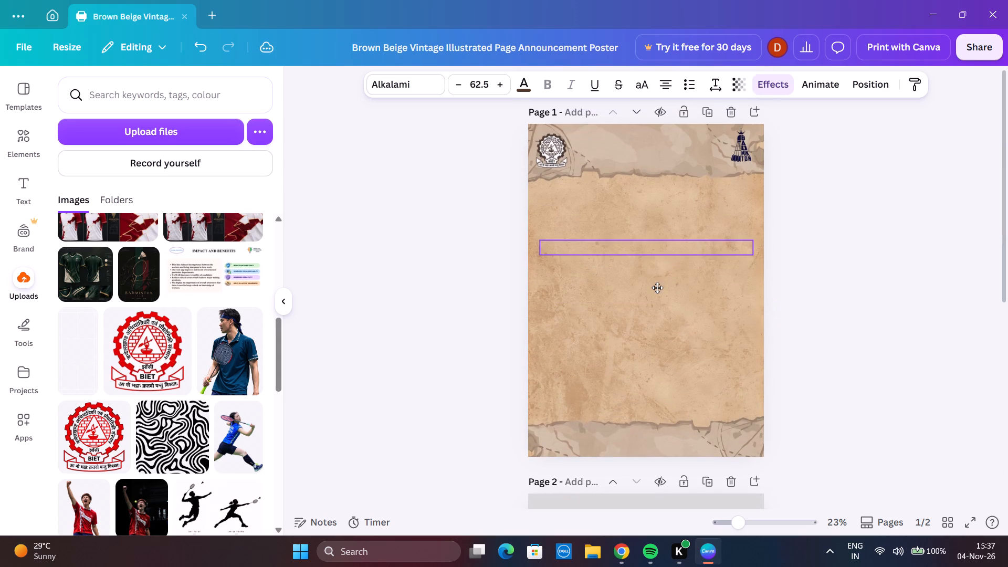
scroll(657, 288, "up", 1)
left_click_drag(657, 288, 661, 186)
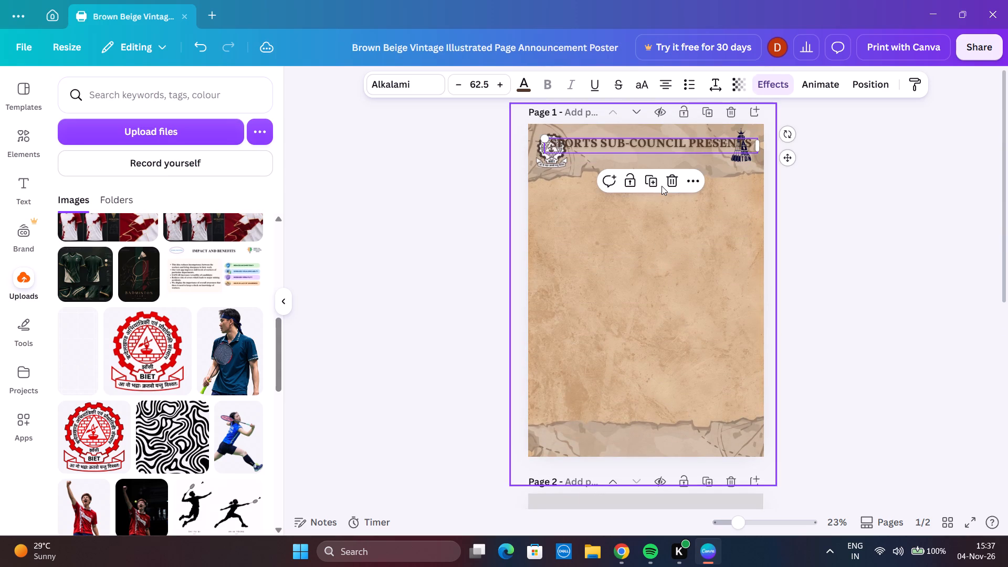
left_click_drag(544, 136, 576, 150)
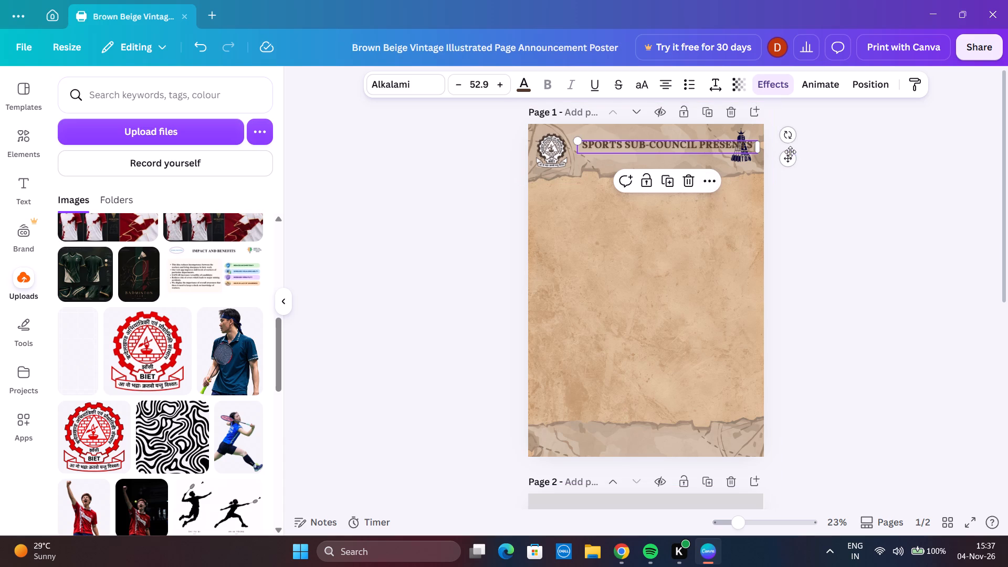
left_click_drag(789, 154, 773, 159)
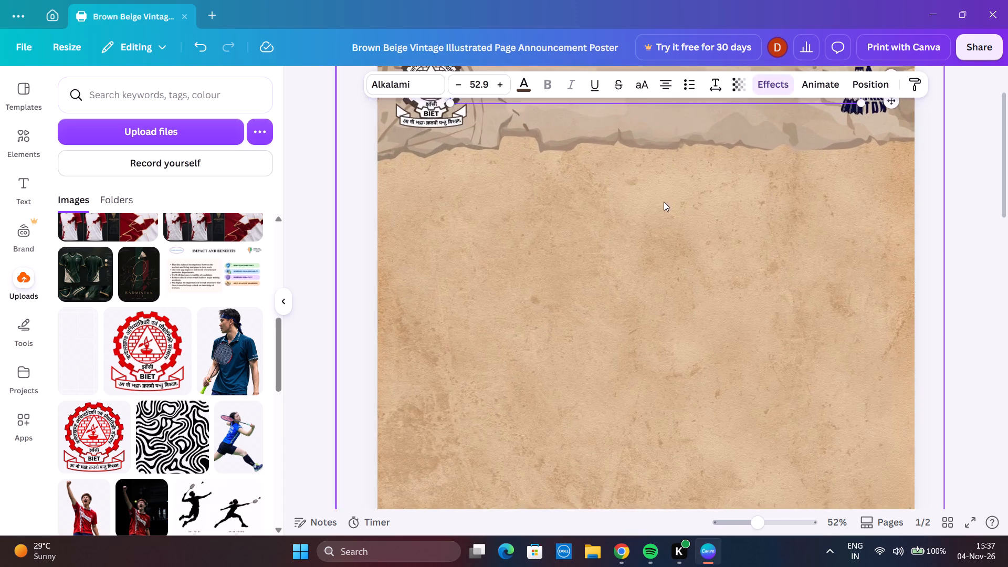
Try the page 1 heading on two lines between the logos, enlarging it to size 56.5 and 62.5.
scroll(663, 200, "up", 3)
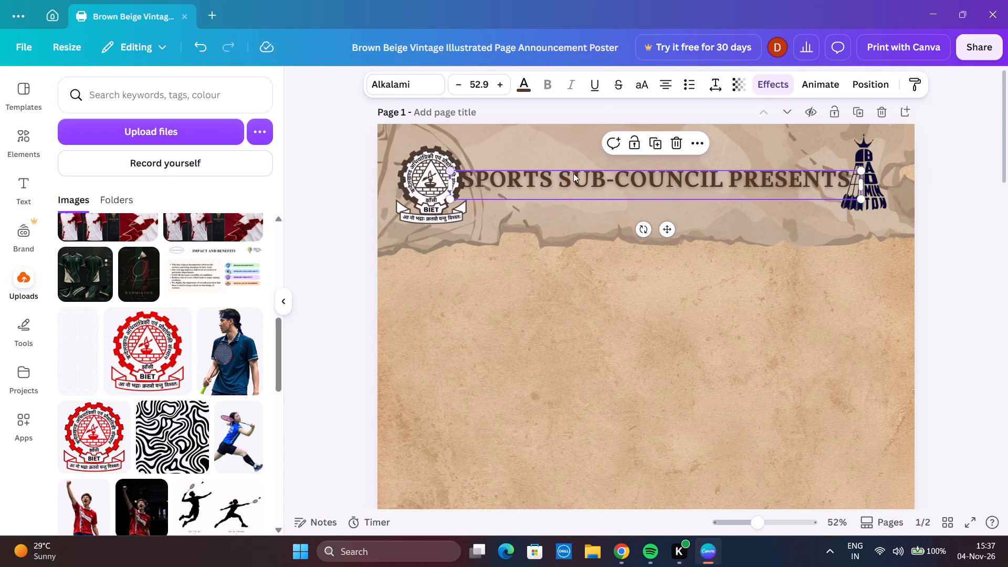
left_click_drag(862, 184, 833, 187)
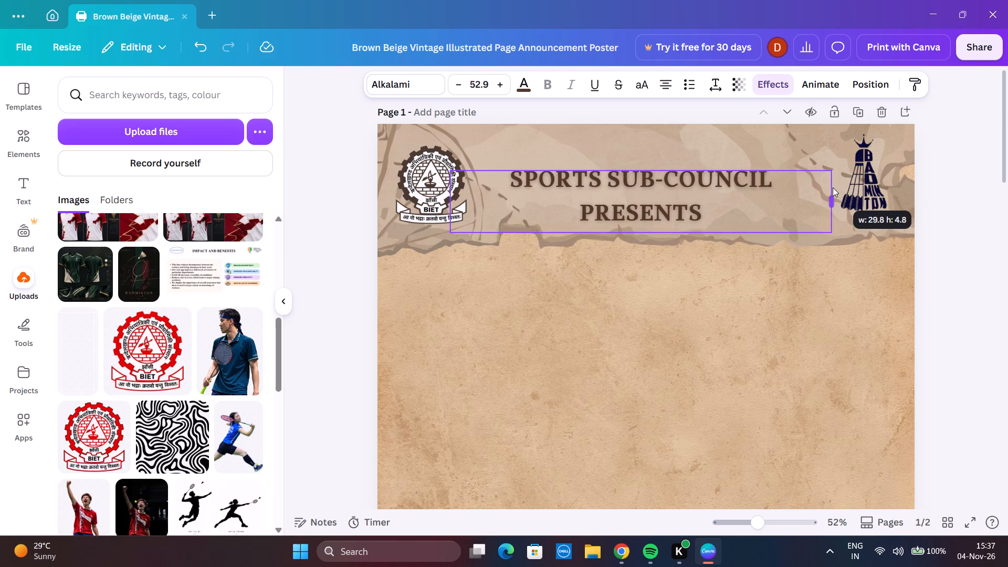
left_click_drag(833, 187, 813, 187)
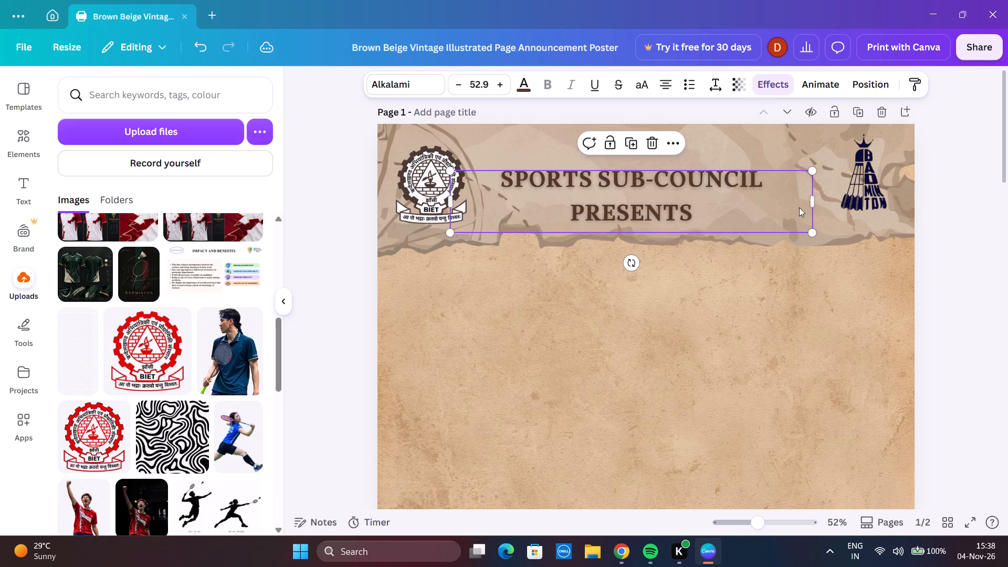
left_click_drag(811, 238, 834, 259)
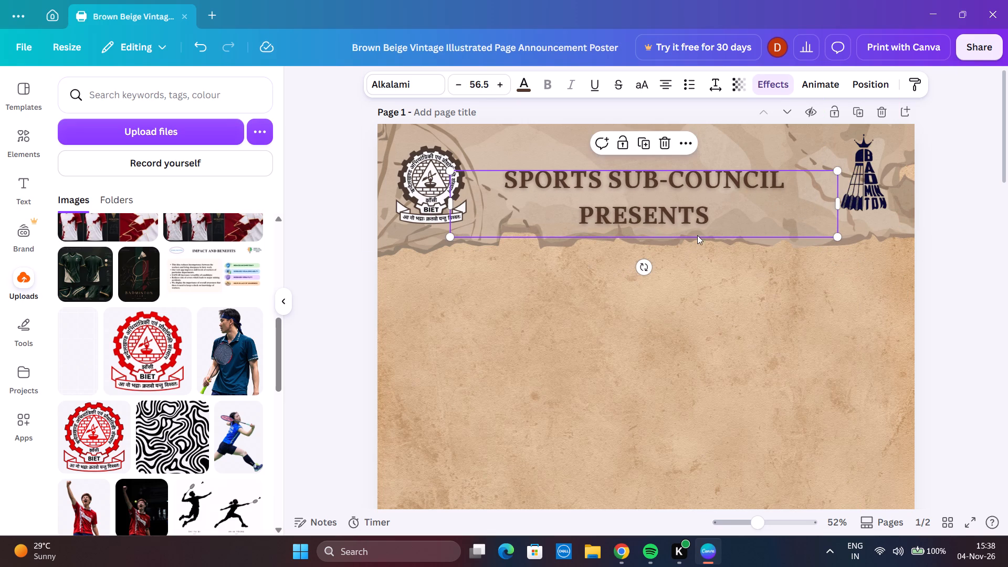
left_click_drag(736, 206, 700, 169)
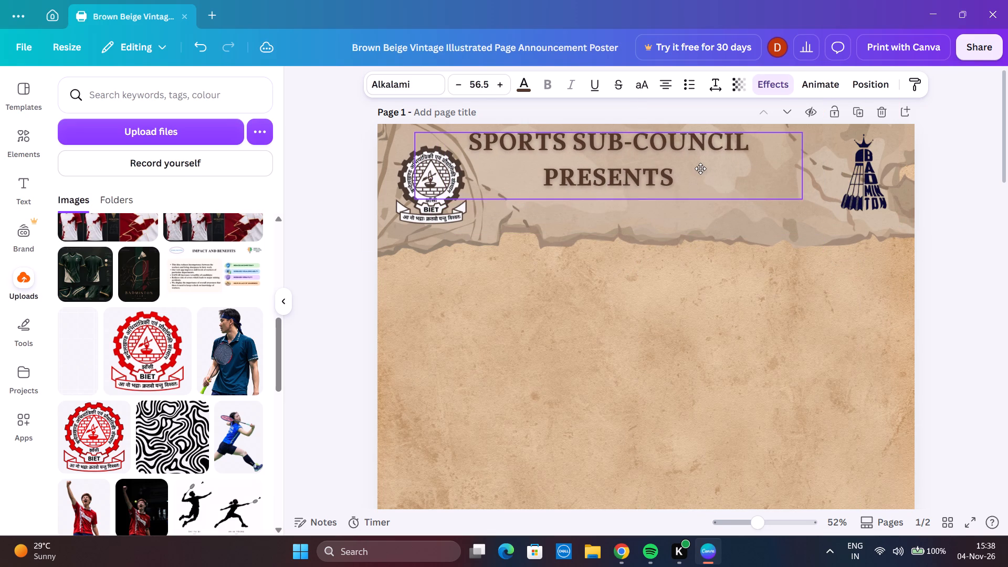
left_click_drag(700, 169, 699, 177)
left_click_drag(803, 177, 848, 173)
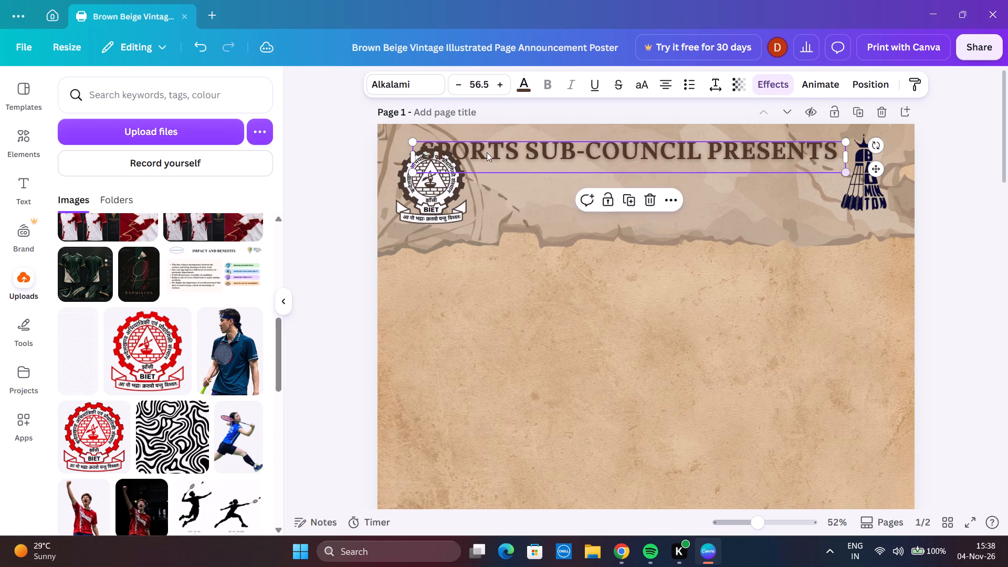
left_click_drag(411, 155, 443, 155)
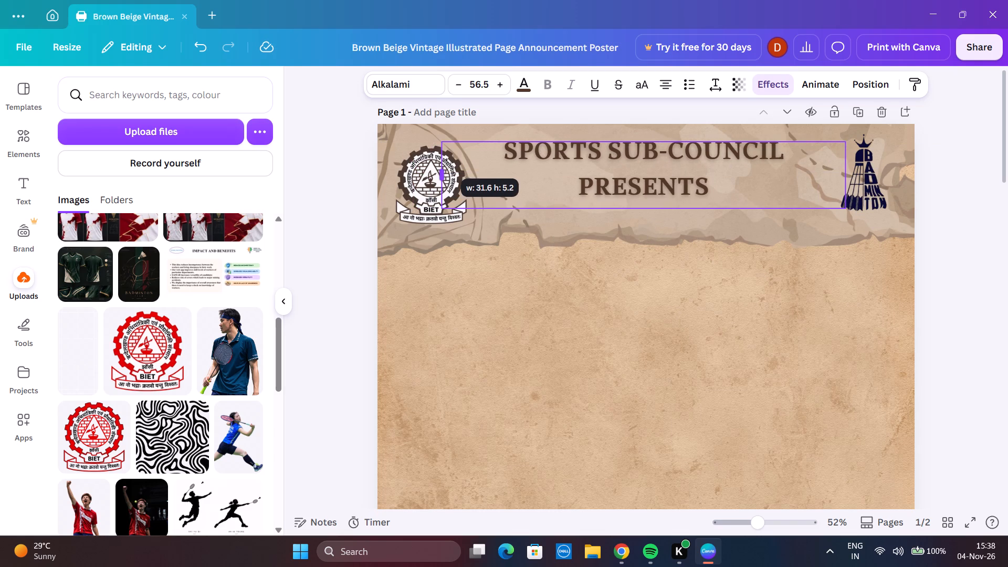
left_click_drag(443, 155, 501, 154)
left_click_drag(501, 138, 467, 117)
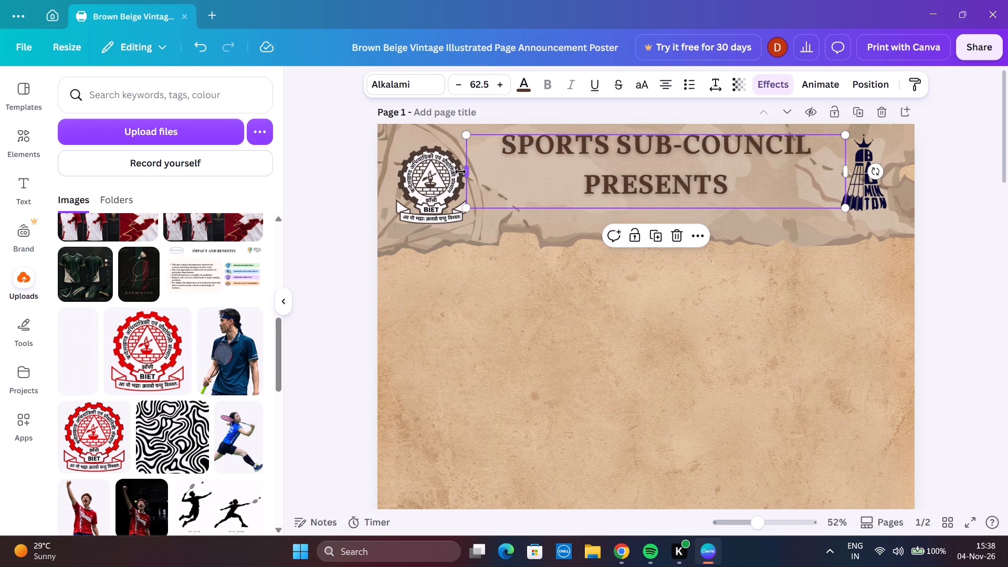
Refit the heading onto one line at size 48 and place it level with and between the BIET and Badminton logos.
left_click_drag(460, 172, 396, 176)
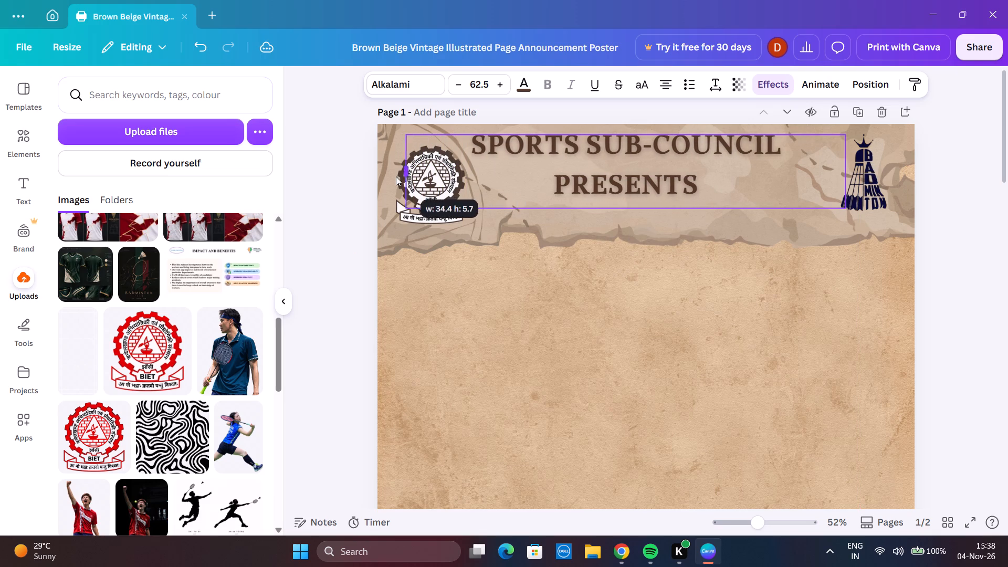
left_click_drag(396, 176, 394, 175)
left_click_drag(849, 207, 784, 160)
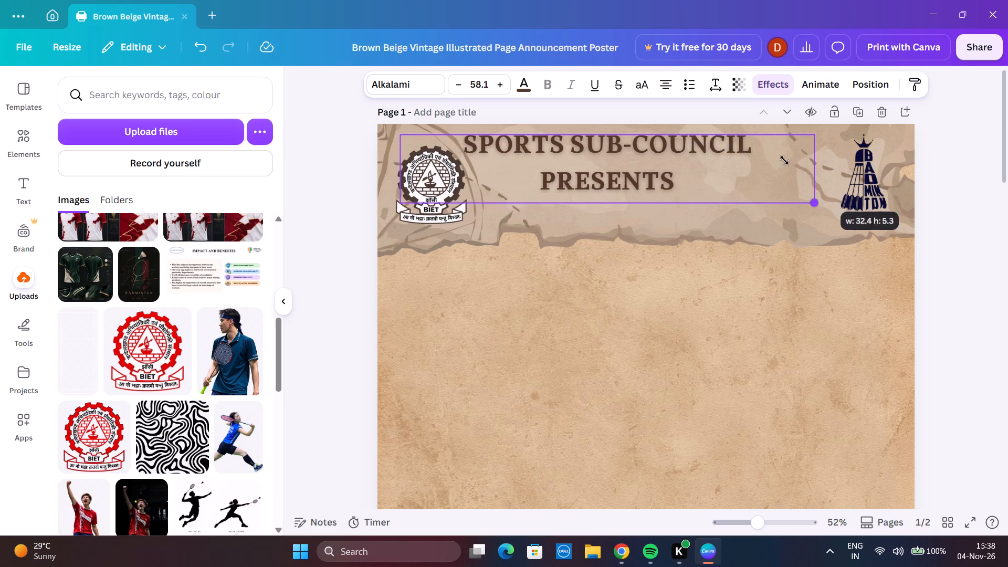
left_click_drag(784, 160, 752, 147)
left_click_drag(744, 165, 799, 164)
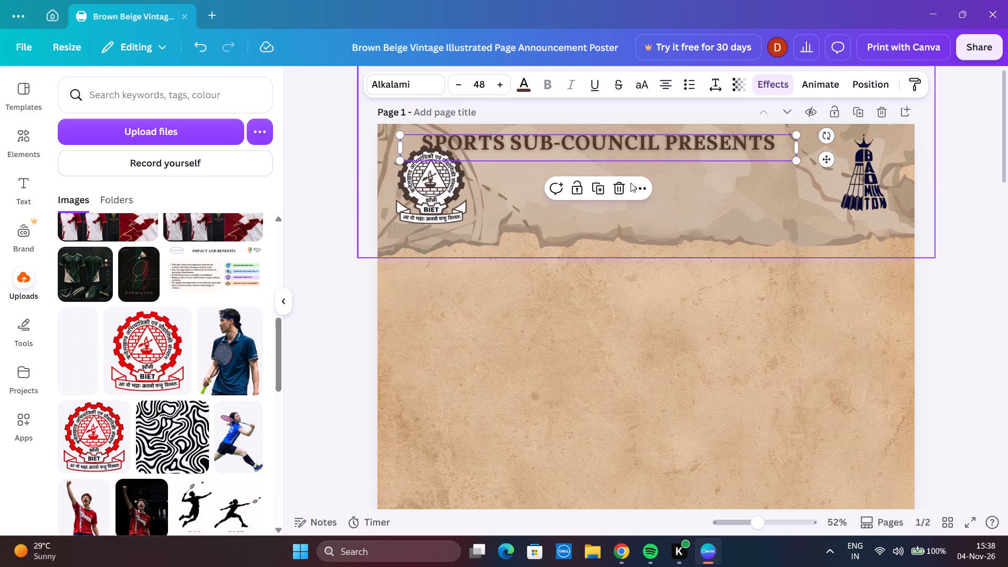
left_click_drag(827, 162, 874, 193)
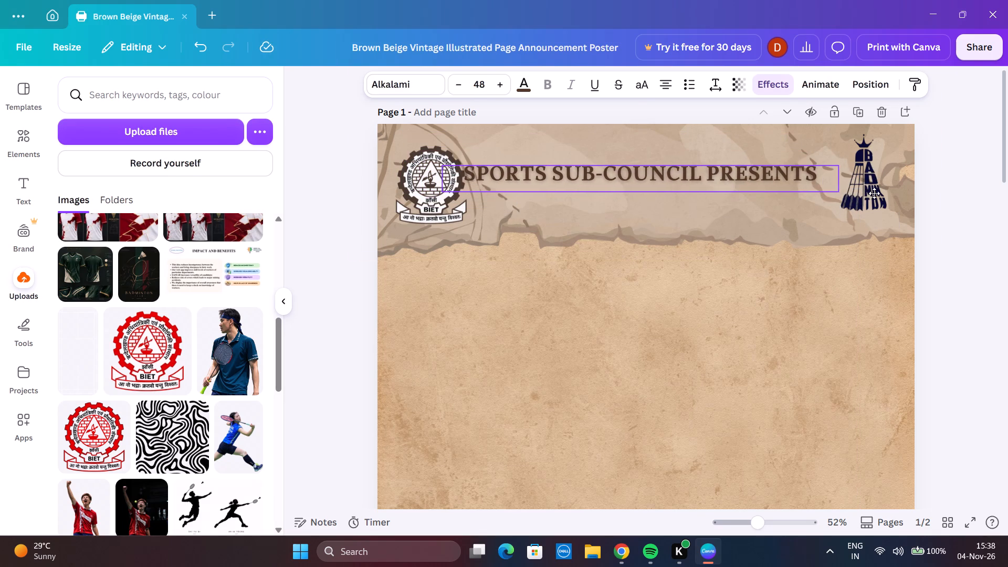
left_click_drag(874, 193, 884, 199)
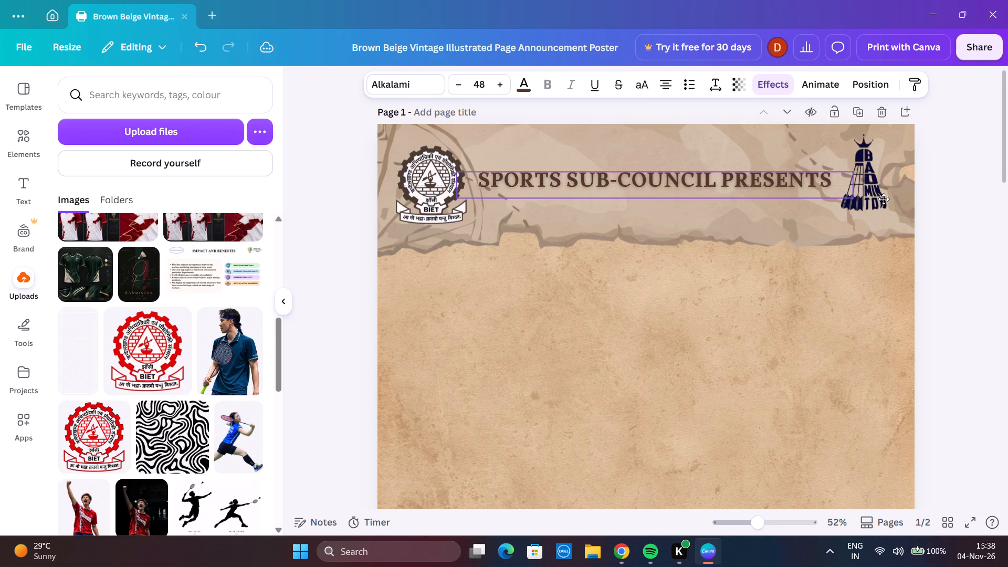
left_click_drag(884, 199, 883, 199)
left_click(314, 235)
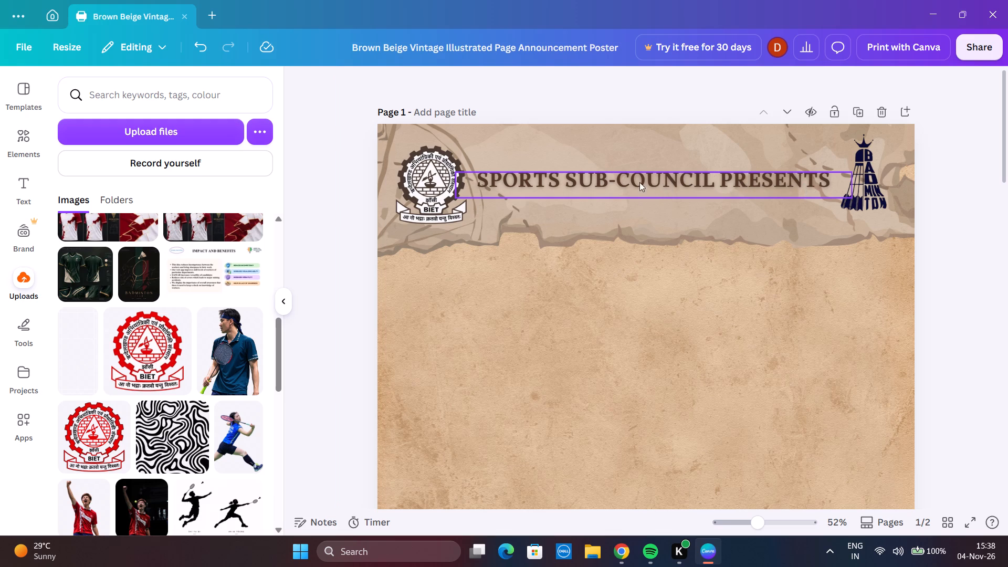
Move the "SPORTS SUB-COUNCIL PRESENTS" heading off page 1 to the middle of page 2, between the illustrations.
left_click(834, 183)
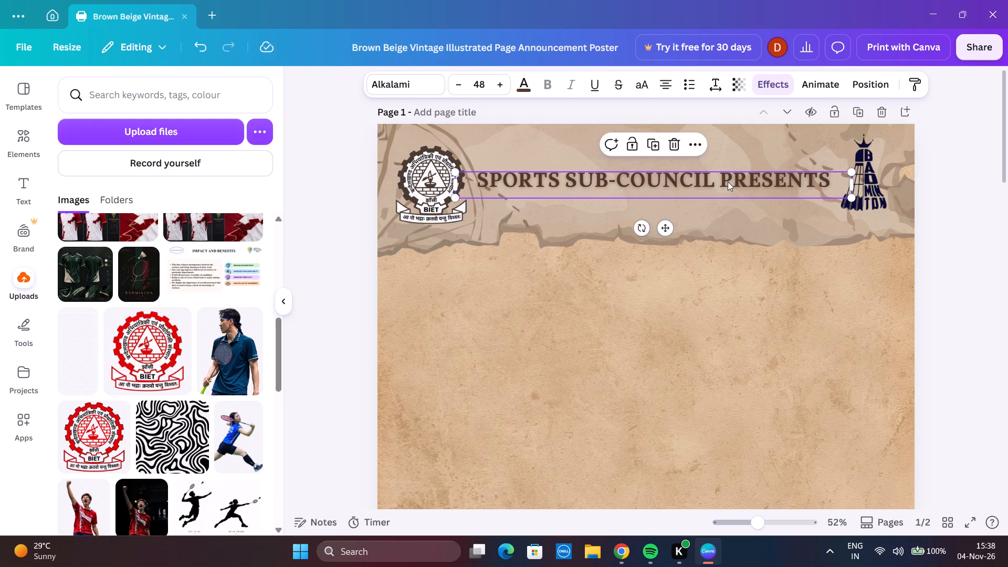
left_click_drag(666, 227, 645, 333)
scroll(666, 233, "down", 5)
scroll(648, 312, "down", 2)
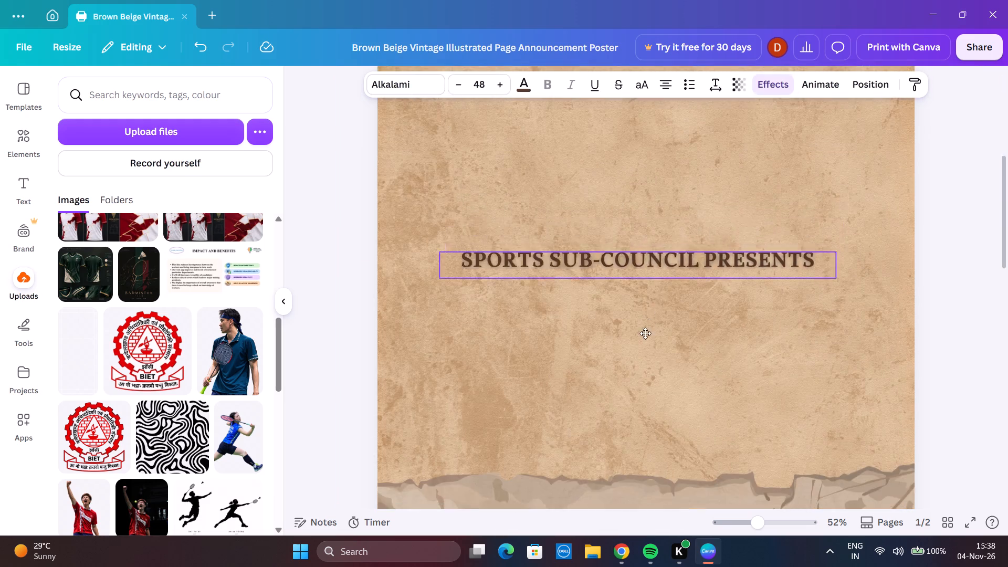
scroll(645, 333, "down", 5)
left_click_drag(645, 333, 652, 336)
scroll(645, 343, "down", 4)
scroll(647, 350, "up", 3)
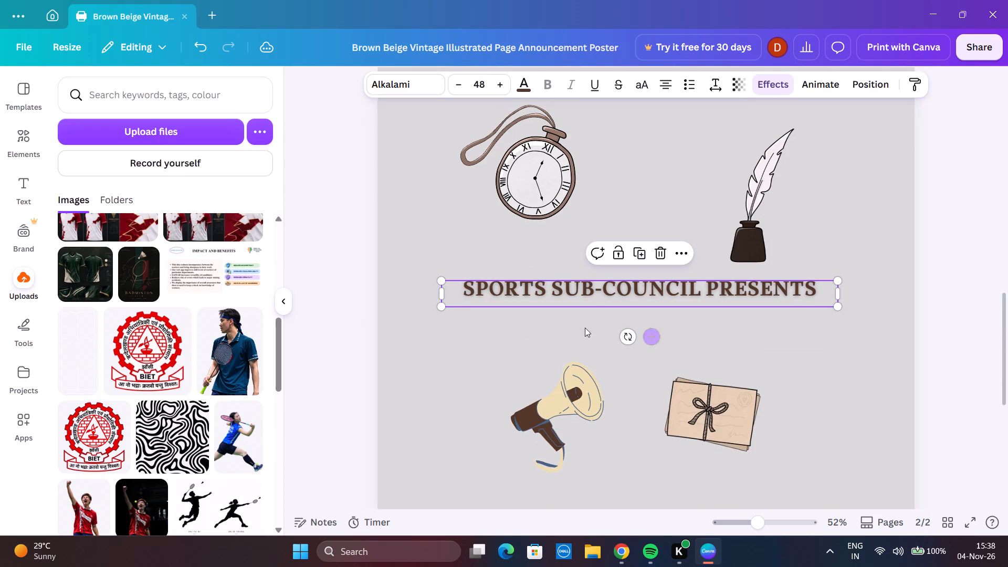
Add a default heading on page 2 and enter "SPORTS SUB-COUNCIL PRESENTS" as its text.
left_click(27, 181)
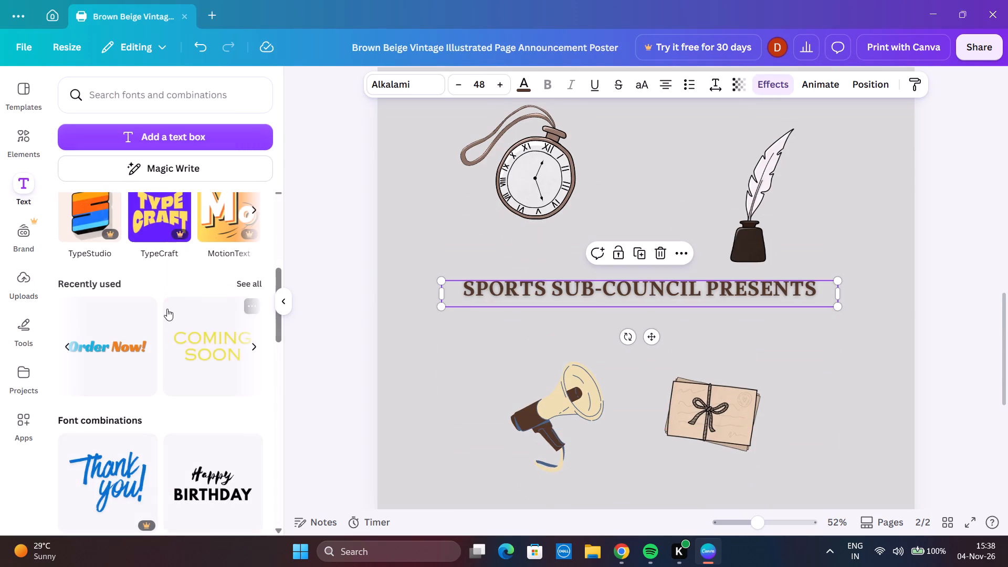
scroll(164, 299, "up", 6)
left_click(213, 288)
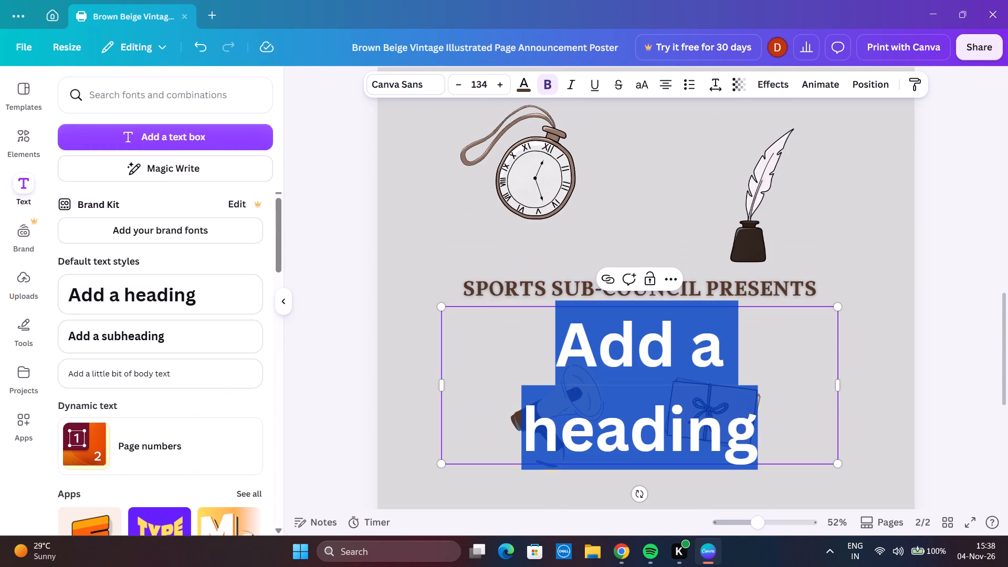
key("s")
type("PORTD")
key("BackSpace")
key("BackSpace")
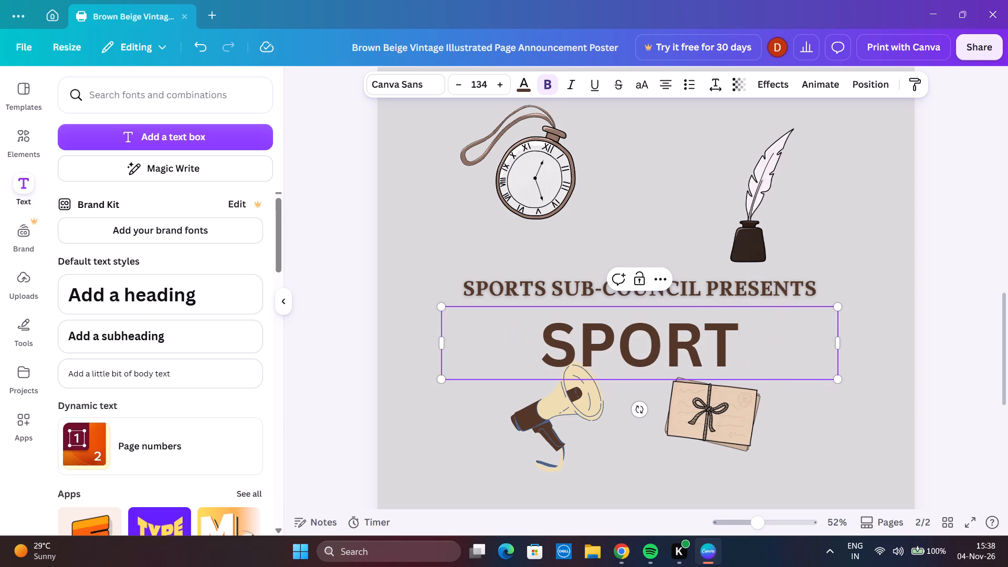
type("S SUB-COUNC")
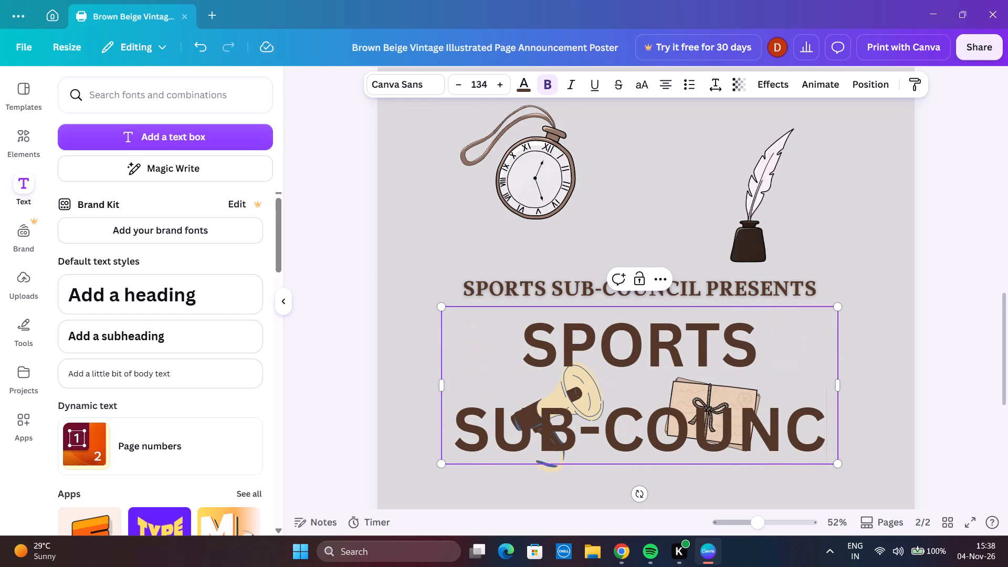
type("IL")
key("space")
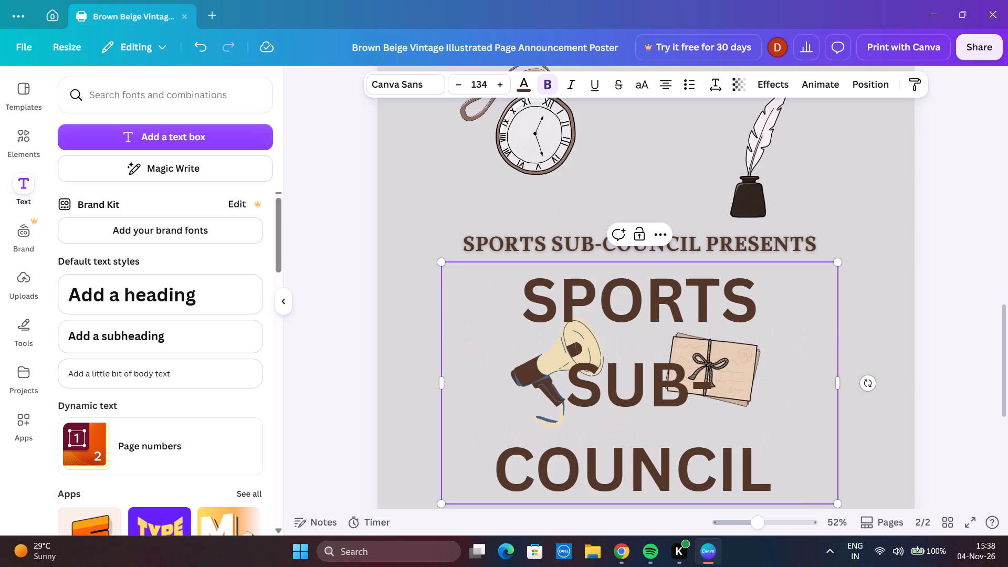
type("PRESENTS")
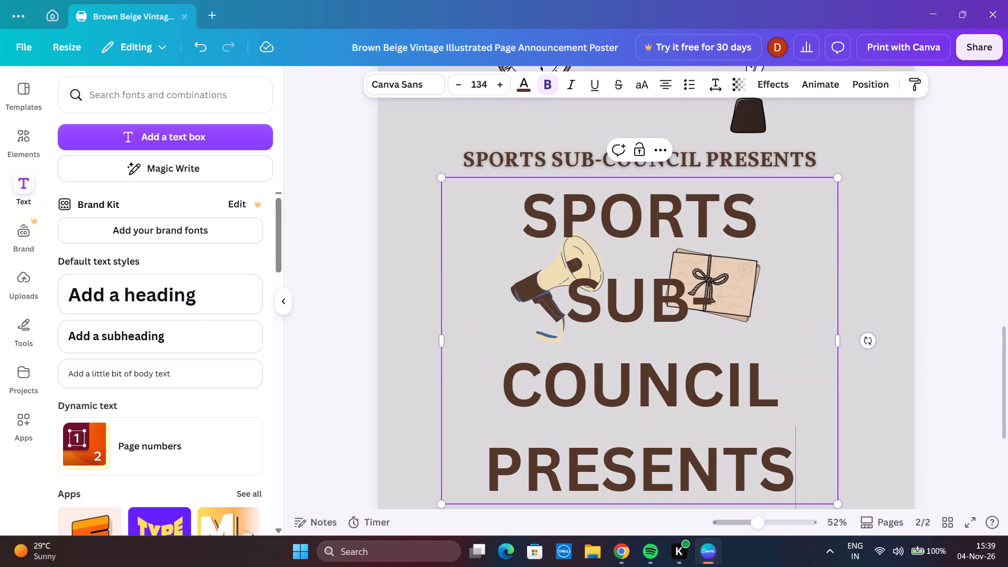
Shrink the new Canva Sans heading on page 2 to size 53.5.
scroll(881, 411, "down", 1)
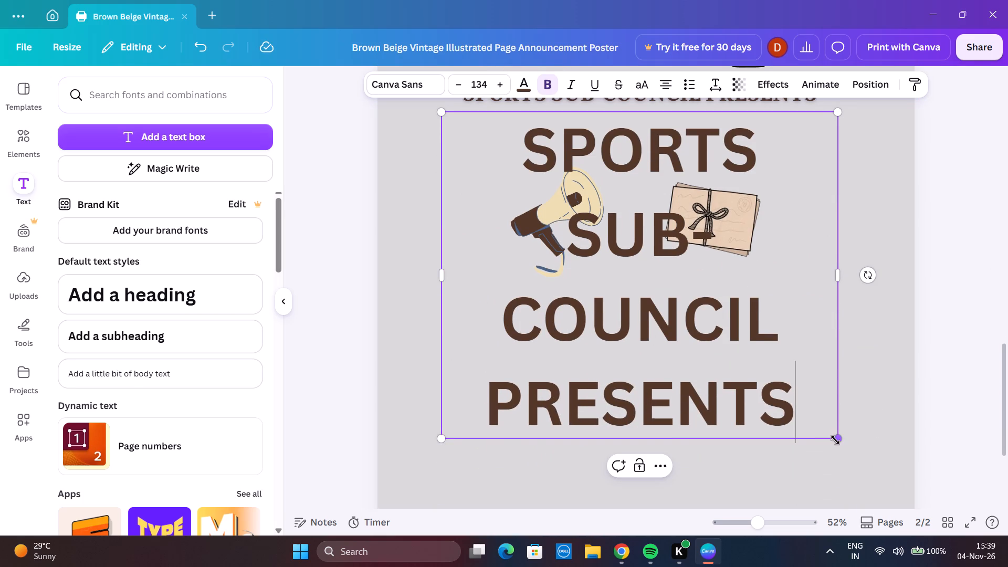
left_click_drag(836, 440, 667, 161)
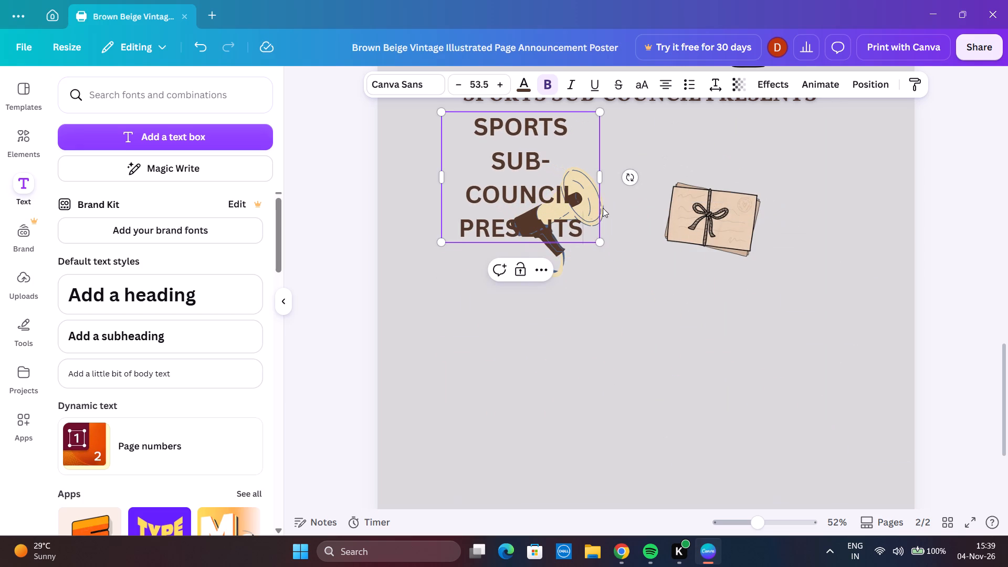
Move the new Canva Sans heading from page 2 to the top of page 1, just right of the BIET logo.
scroll(611, 258, "up", 3)
left_click_drag(508, 348, 562, 232)
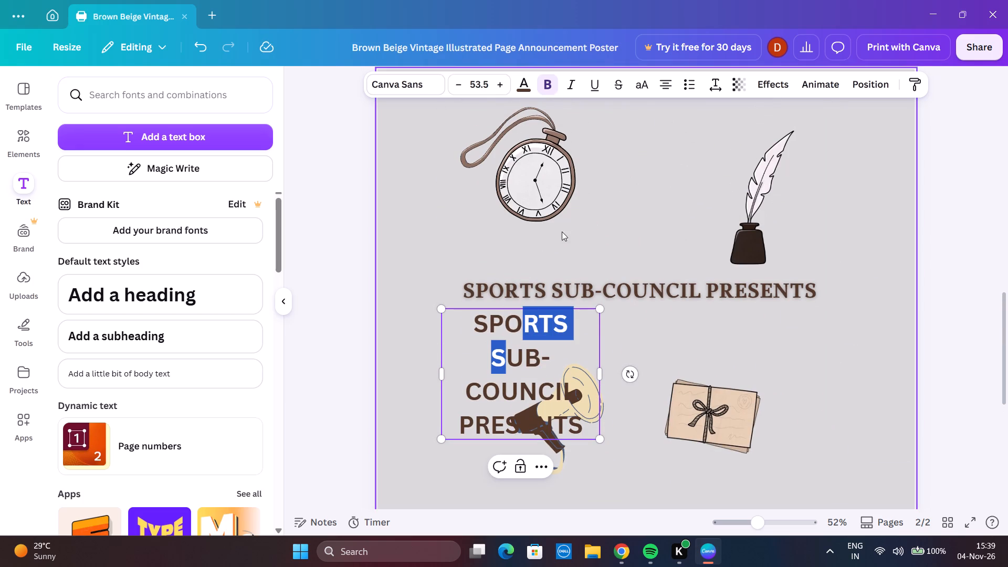
left_click_drag(562, 232, 565, 208)
left_click(423, 263)
left_click_drag(460, 351, 535, 249)
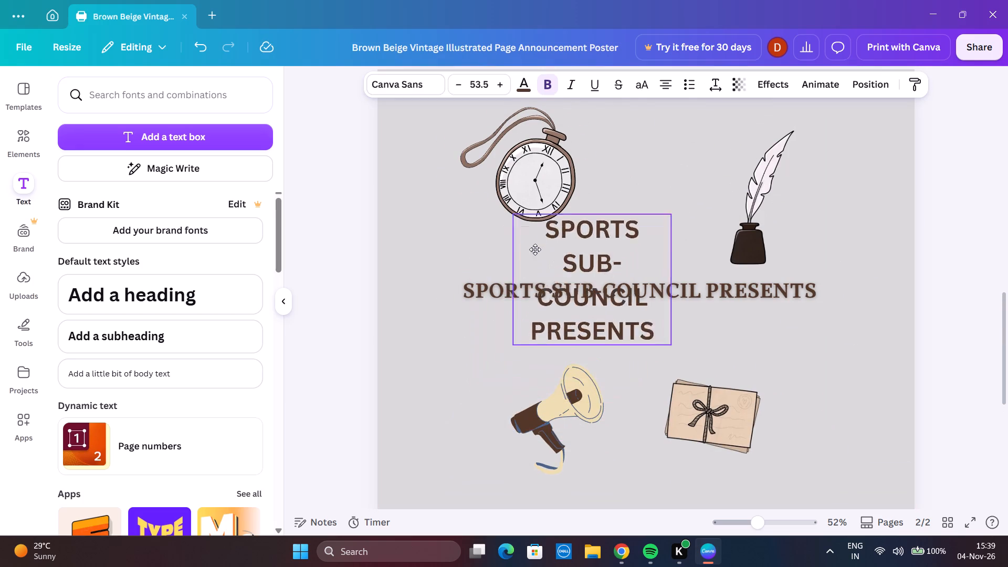
left_click_drag(535, 249, 516, 155)
scroll(536, 249, "up", 15)
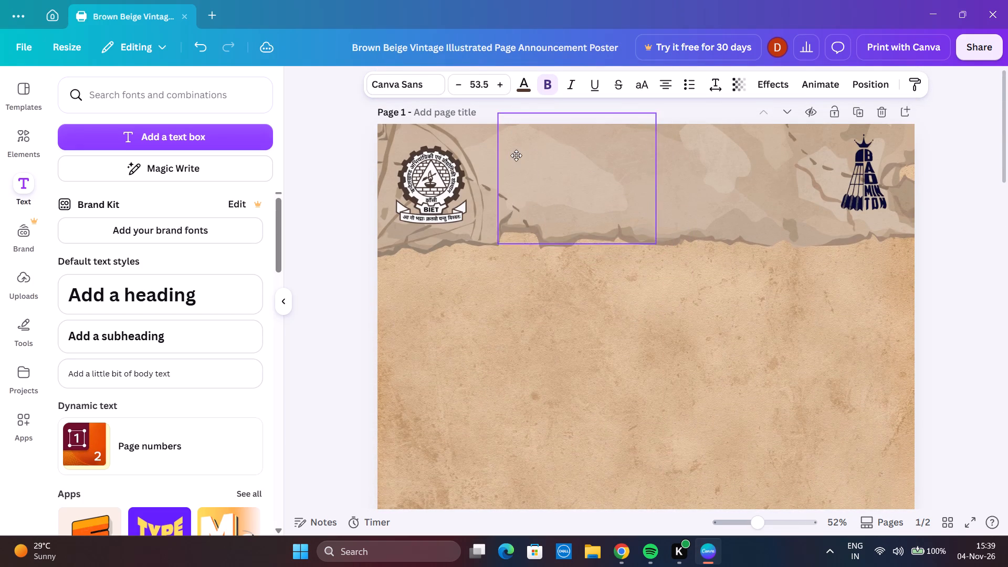
left_click_drag(516, 155, 500, 165)
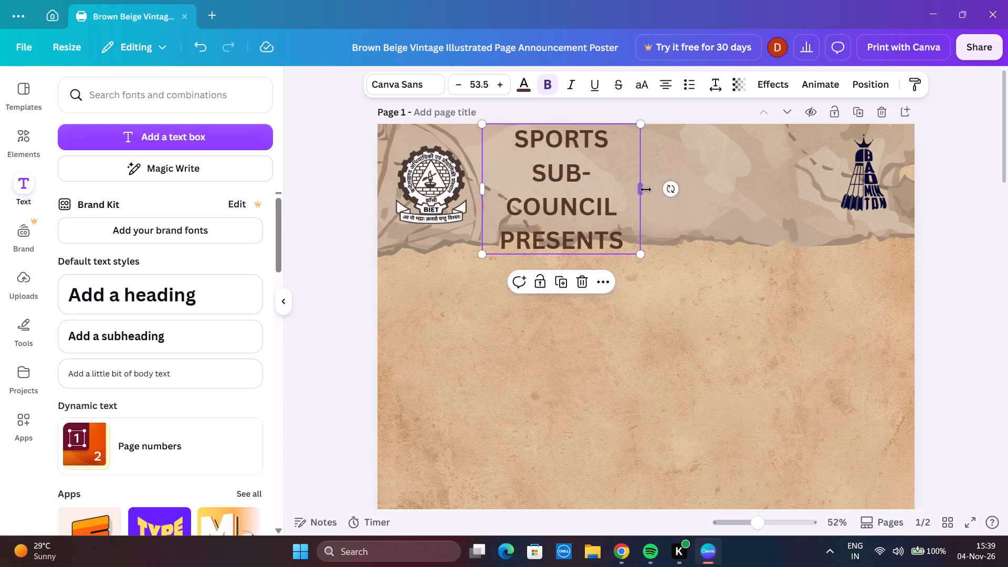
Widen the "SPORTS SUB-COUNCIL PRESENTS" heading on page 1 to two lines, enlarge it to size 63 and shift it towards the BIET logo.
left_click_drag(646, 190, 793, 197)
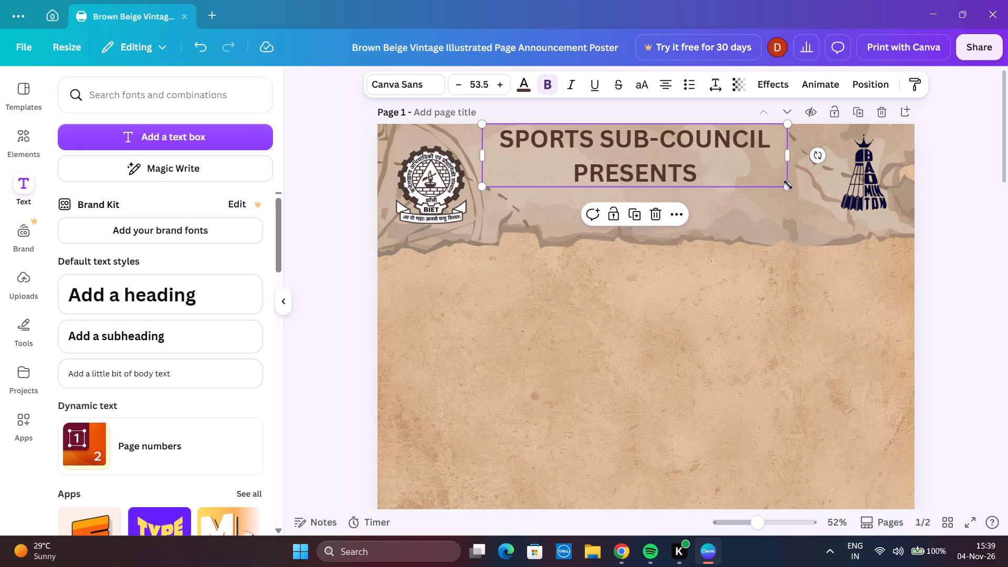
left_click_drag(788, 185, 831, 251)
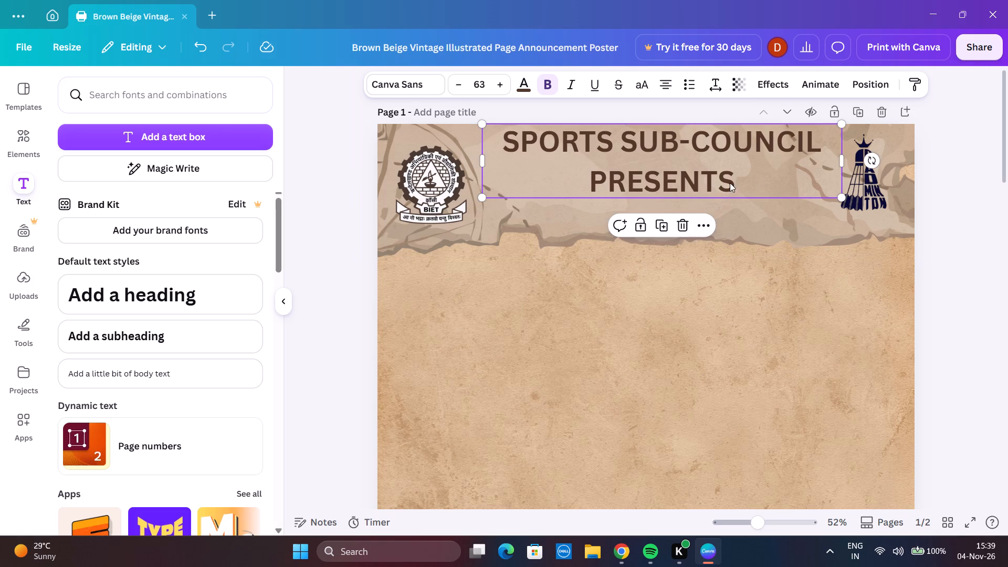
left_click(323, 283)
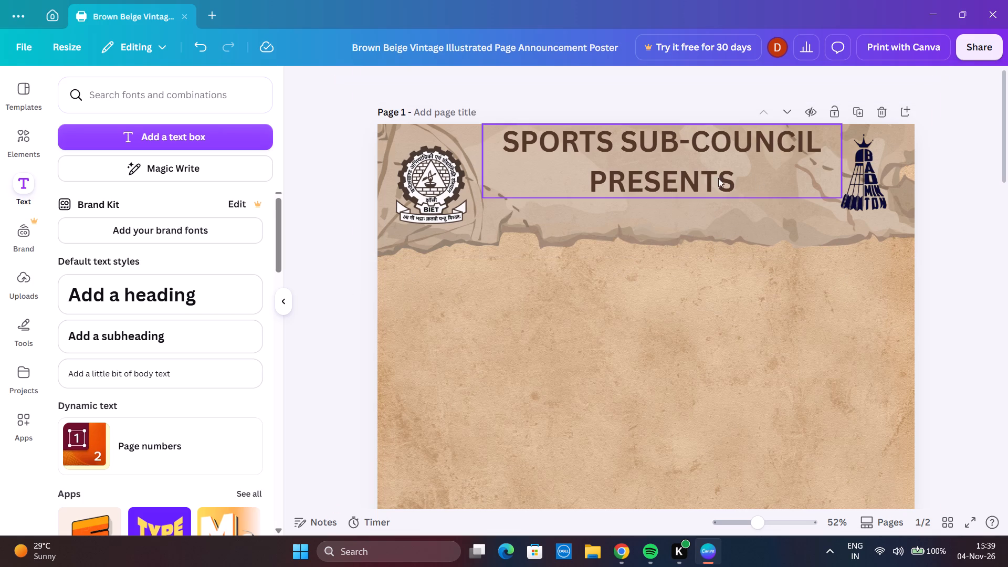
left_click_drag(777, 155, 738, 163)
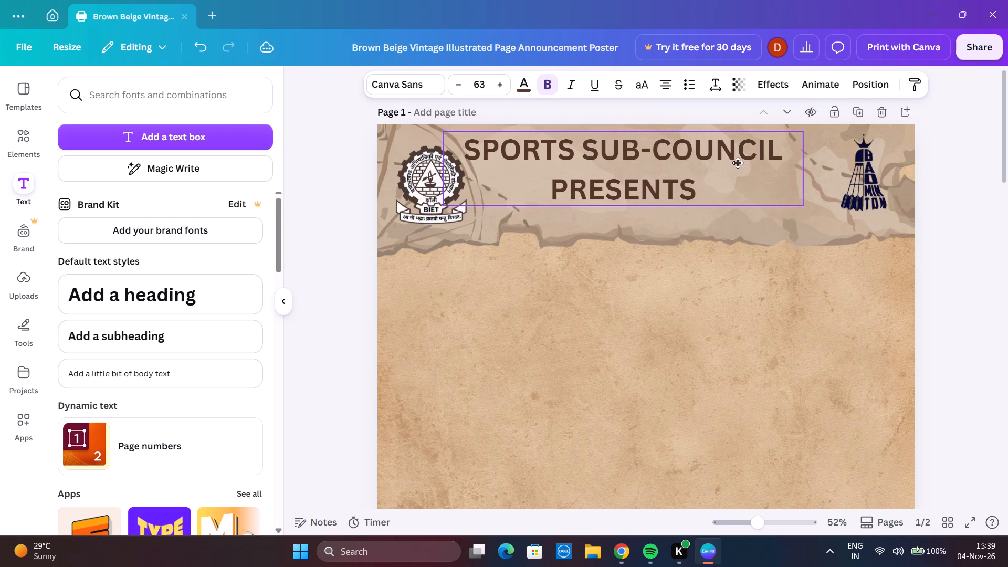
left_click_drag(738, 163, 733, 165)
Delete the "SPORTS SUB-COUNCIL PRESENTS" heading from page 1.
left_click(665, 232)
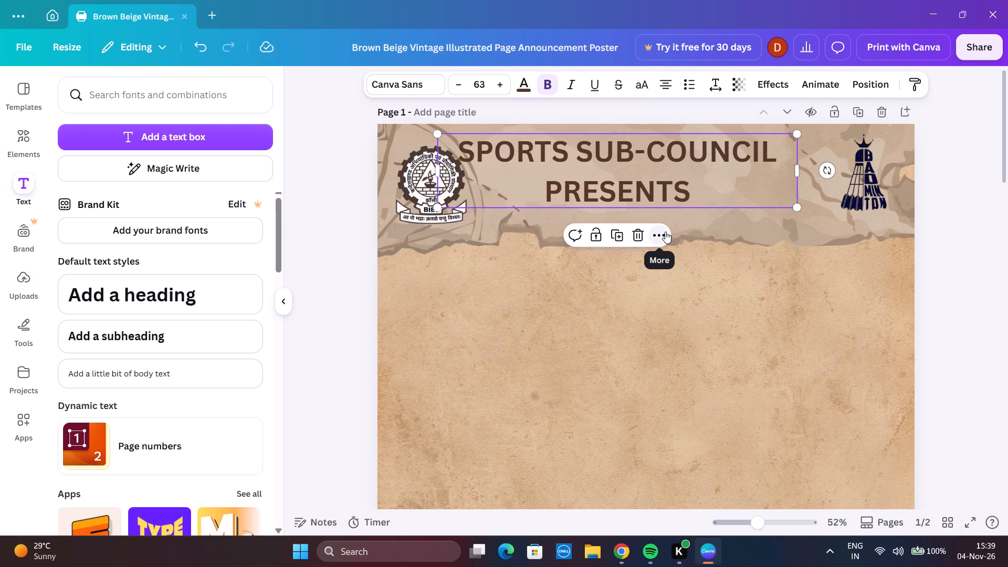
left_click(635, 236)
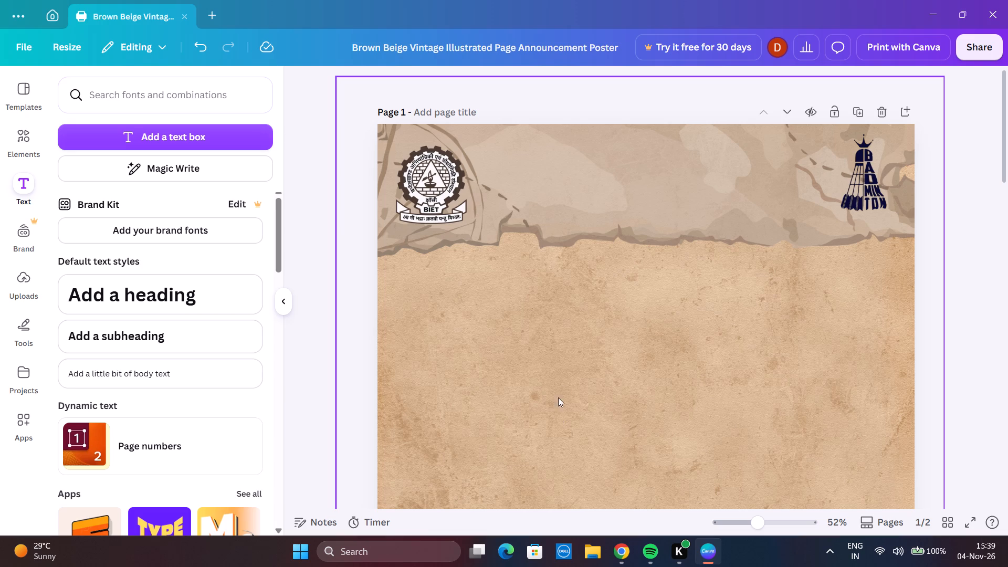
Add a default heading on page 1 and enter "SPORTS SUB-COUNCIL AND BADMINTON FAMILY PRESENTS" as its text.
scroll(218, 405, "down", 5)
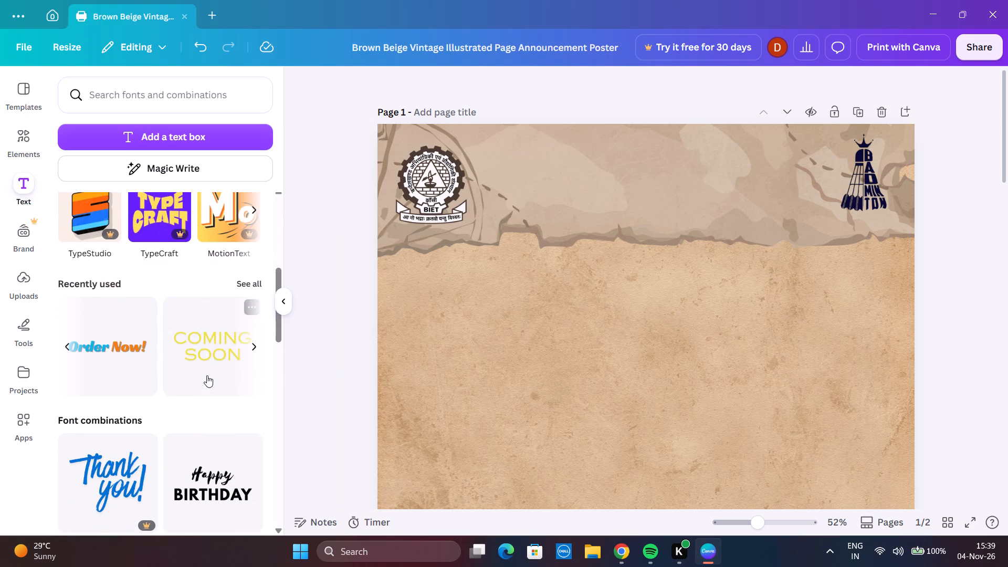
scroll(198, 275, "up", 3)
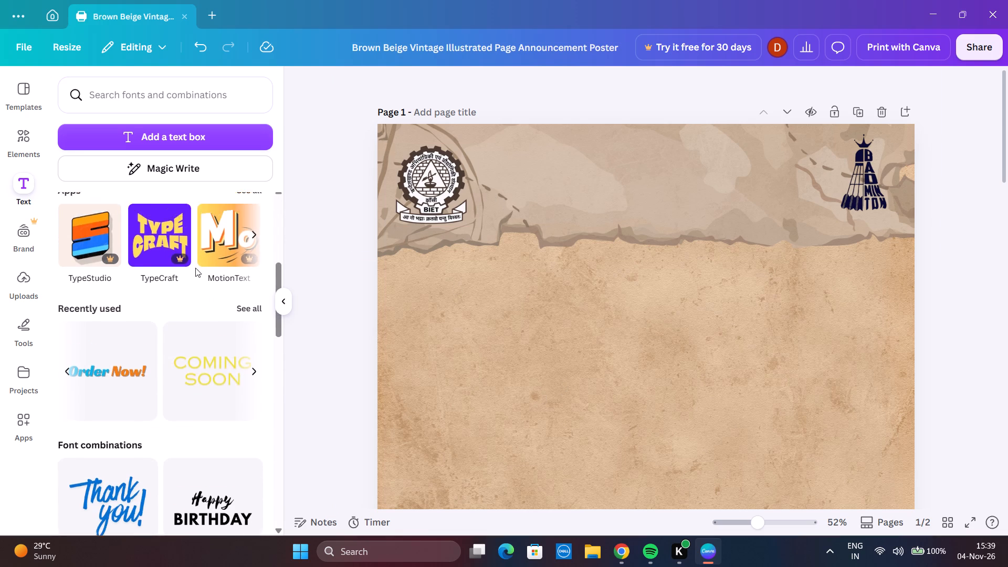
scroll(186, 253, "up", 2)
left_click(202, 285)
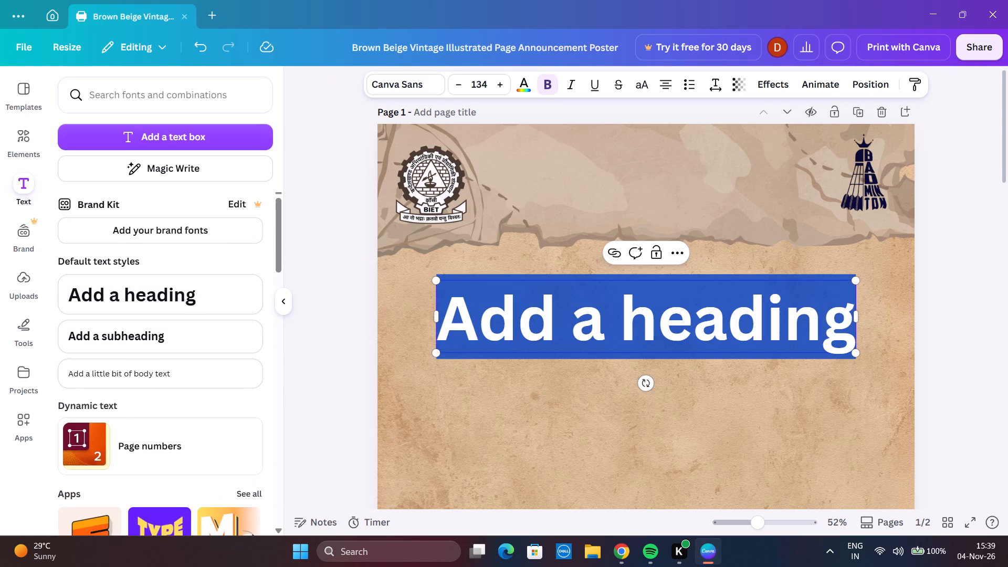
type("SPORTS SUB")
type("-COUNCI")
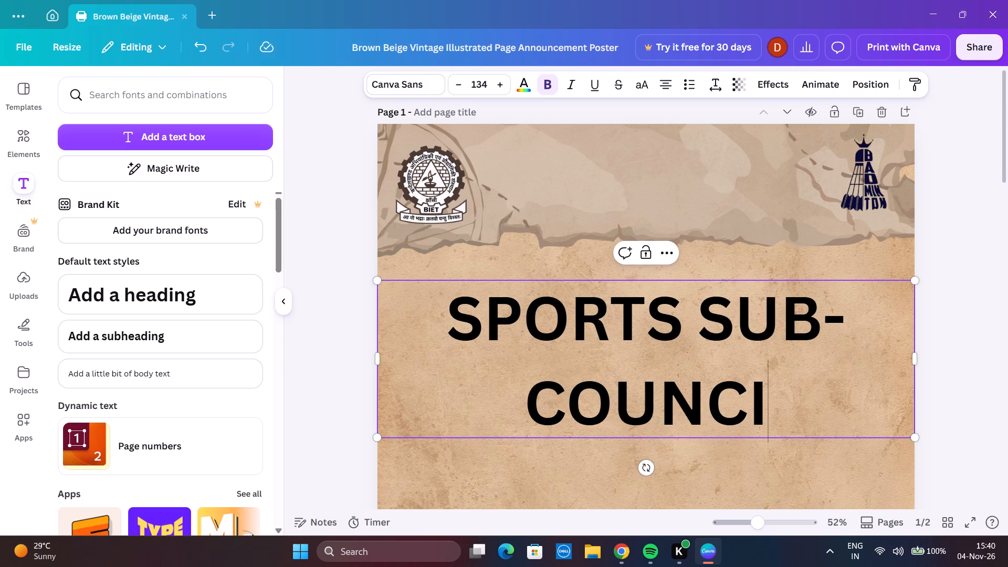
type("L AND BADMINTON FAMILY")
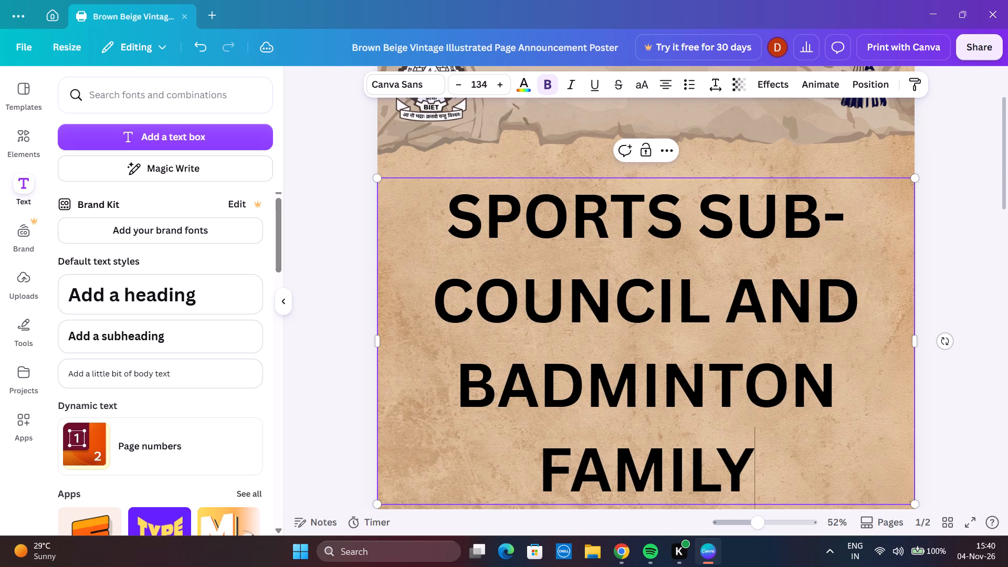
key("space")
type("PRESENTS")
Shrink the new heading to size 39.2 and widen its text box so only "PRESENTS" wraps onto the second line.
scroll(677, 235, "up", 2)
scroll(826, 327, "down", 1)
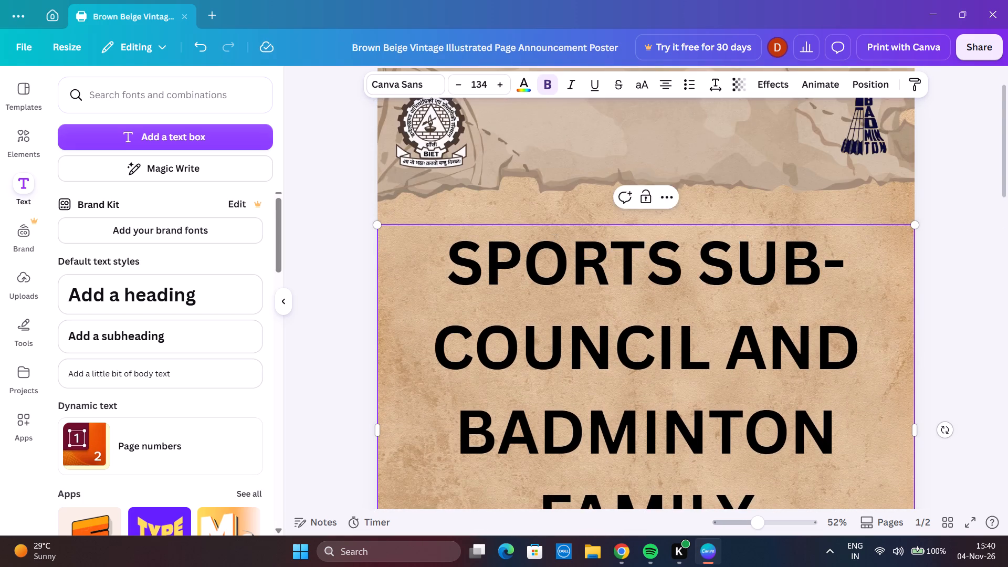
scroll(830, 330, "down", 2)
left_click_drag(915, 439, 902, 424)
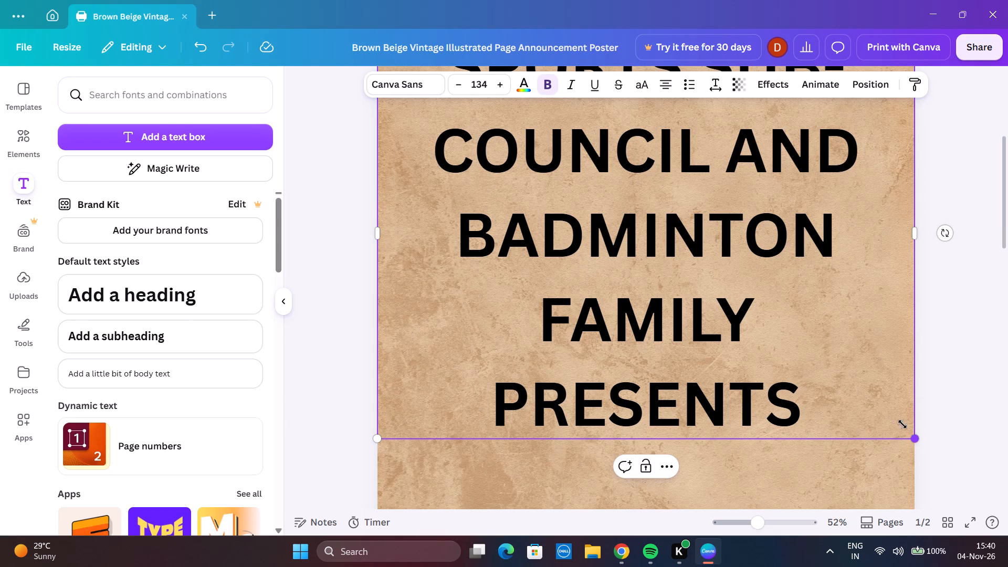
left_click_drag(902, 424, 663, 183)
scroll(664, 196, "up", 5)
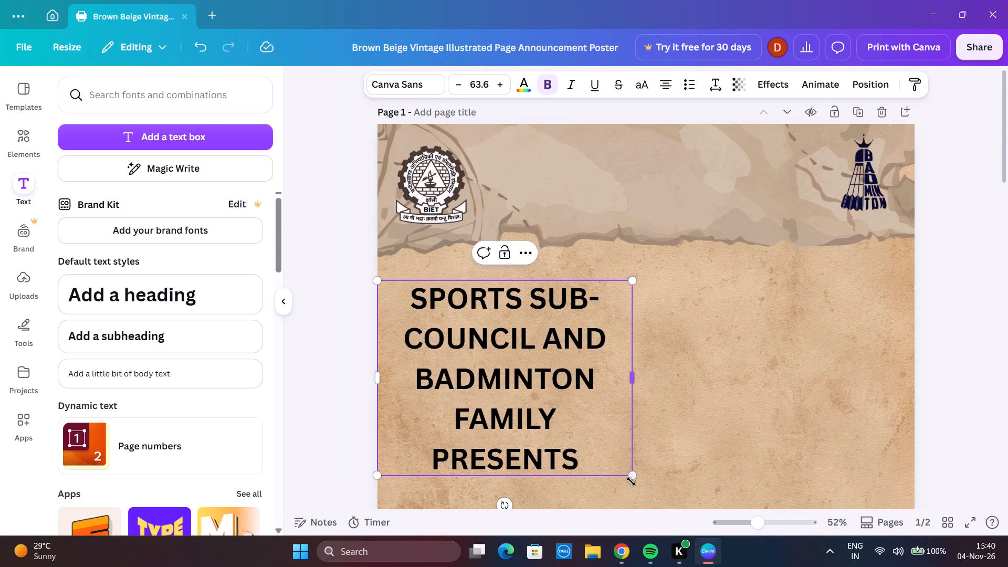
left_click_drag(631, 482, 631, 475)
left_click_drag(629, 472, 594, 397)
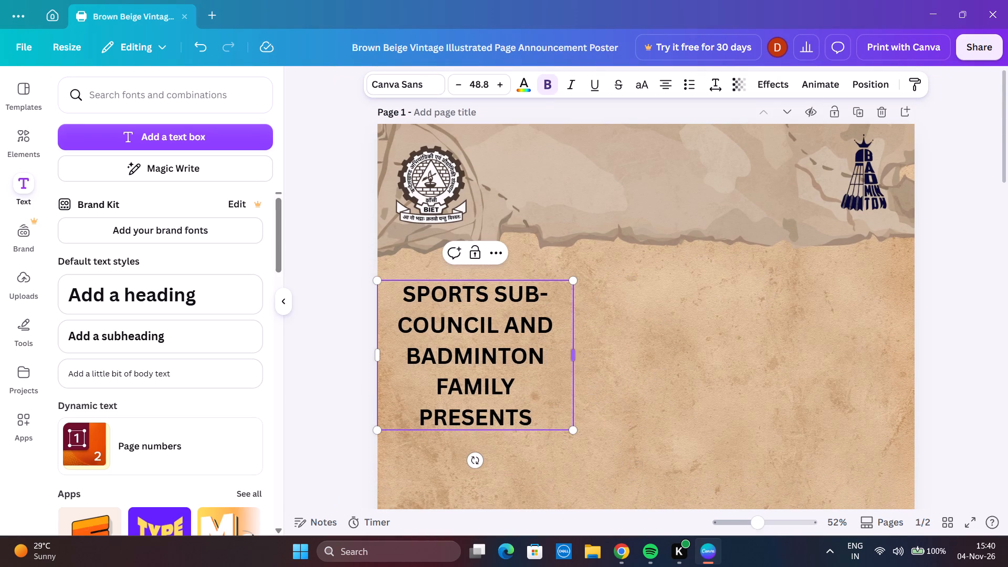
left_click_drag(577, 360, 835, 346)
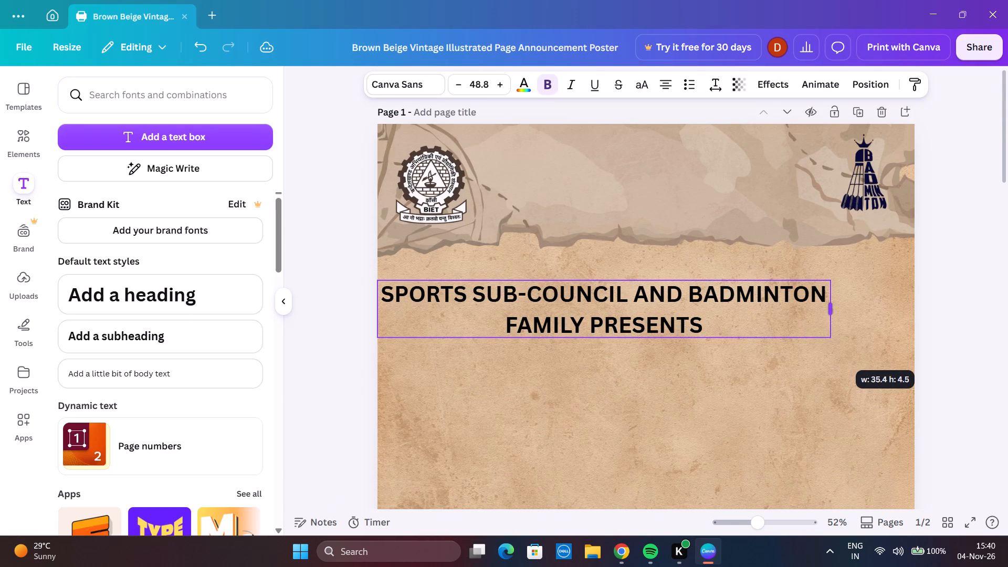
left_click_drag(835, 346, 926, 366)
left_click_drag(921, 339, 919, 331)
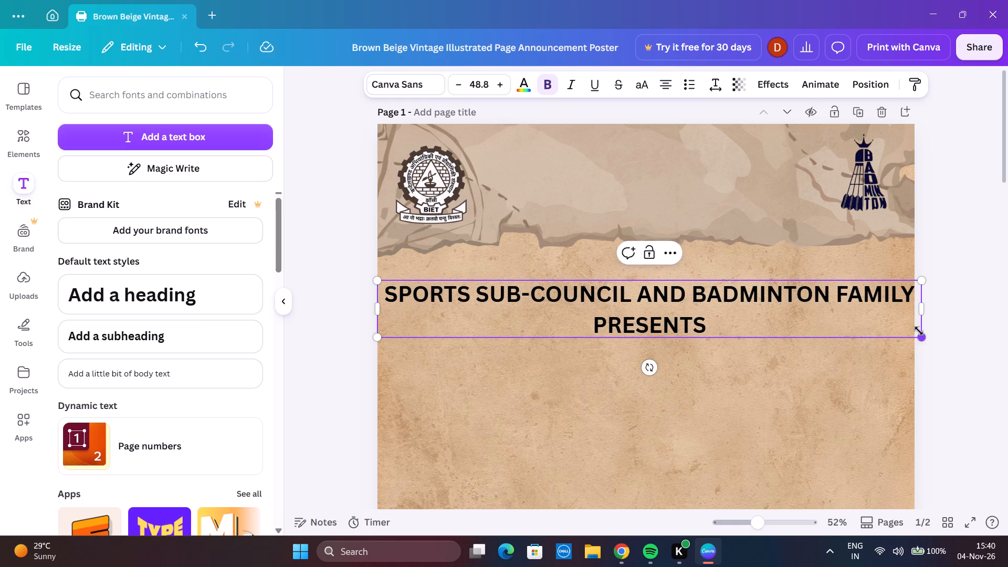
left_click_drag(919, 331, 821, 257)
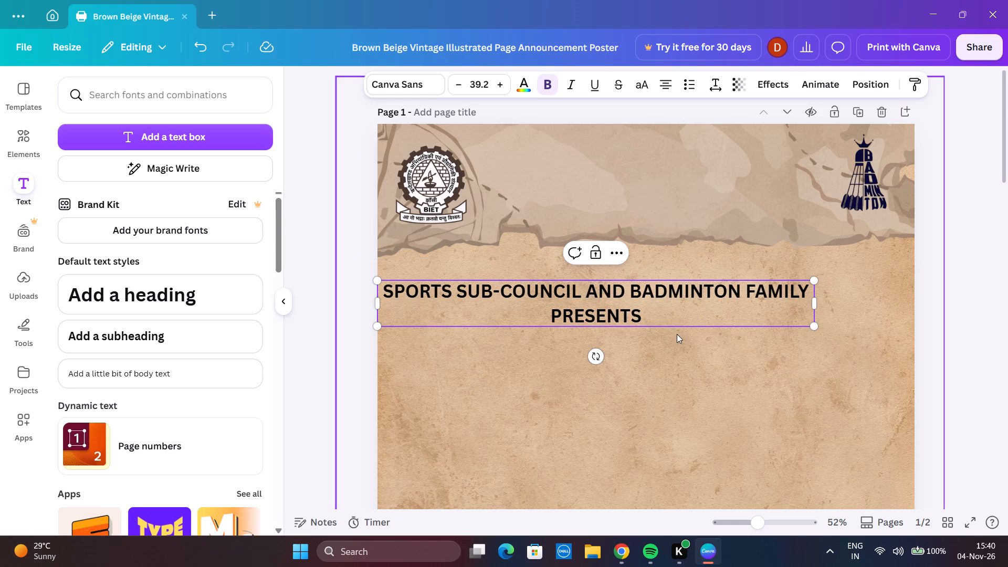
left_click(678, 374)
Move the heading into page 1's top band between the two logos and shrink it to size 35.2.
left_click_drag(682, 308, 741, 193)
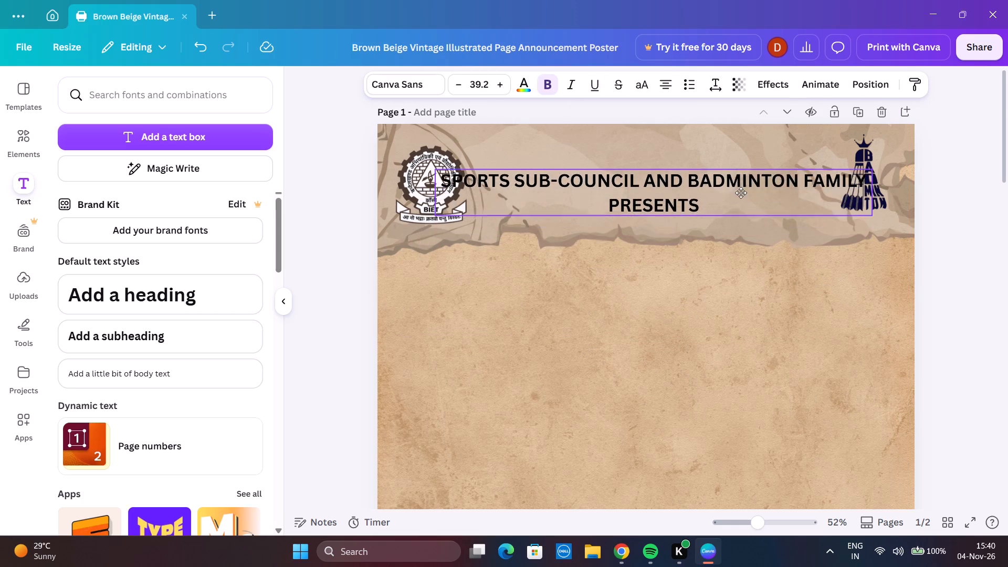
left_click_drag(741, 193, 748, 181)
left_click_drag(883, 199, 845, 185)
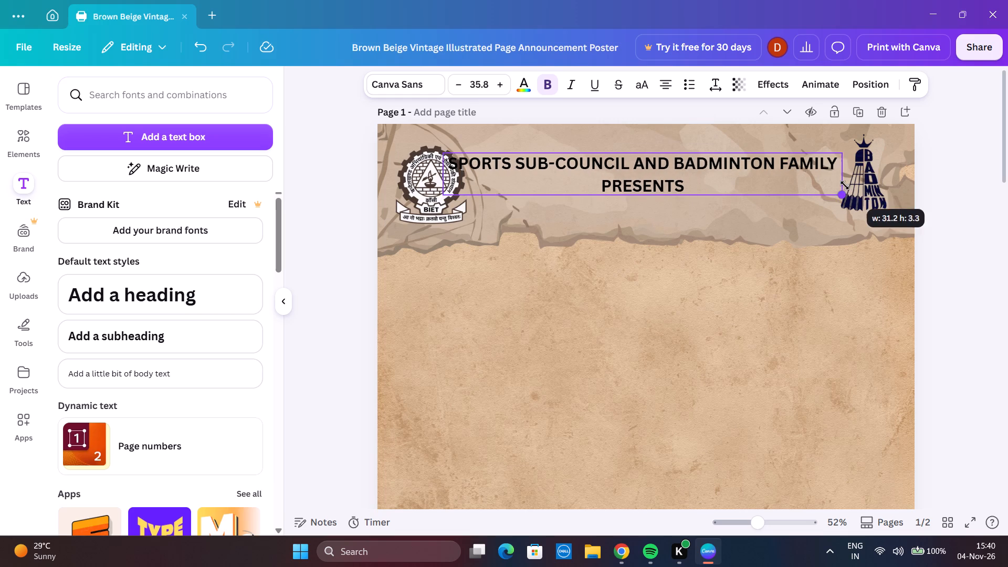
left_click_drag(845, 185, 841, 184)
left_click_drag(652, 222, 675, 222)
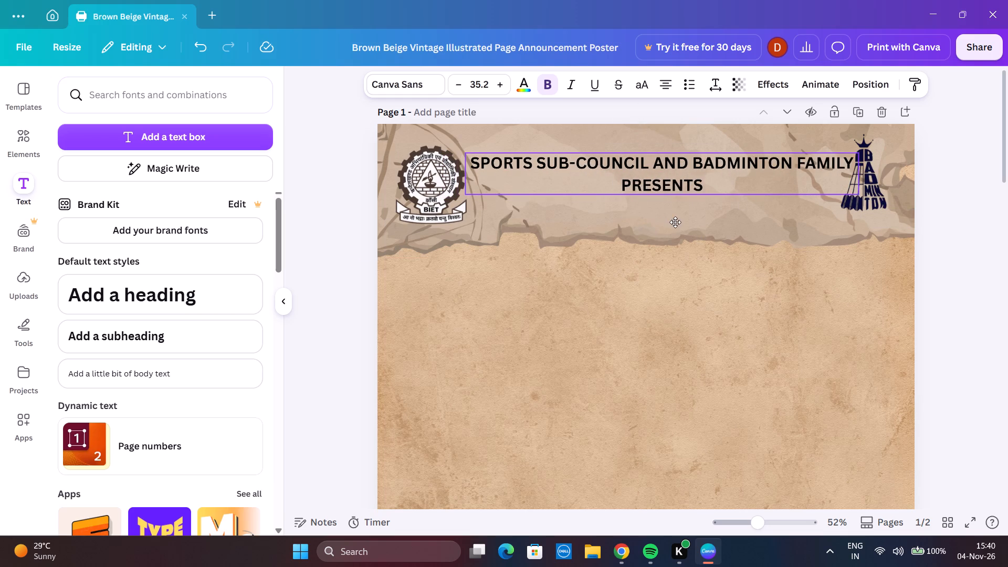
left_click_drag(675, 222, 666, 205)
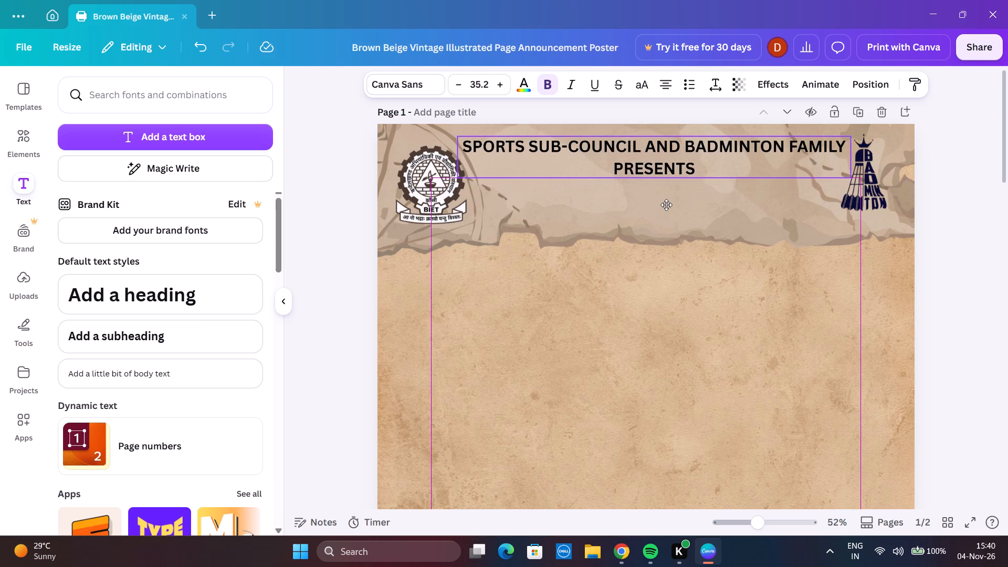
left_click_drag(666, 205, 666, 206)
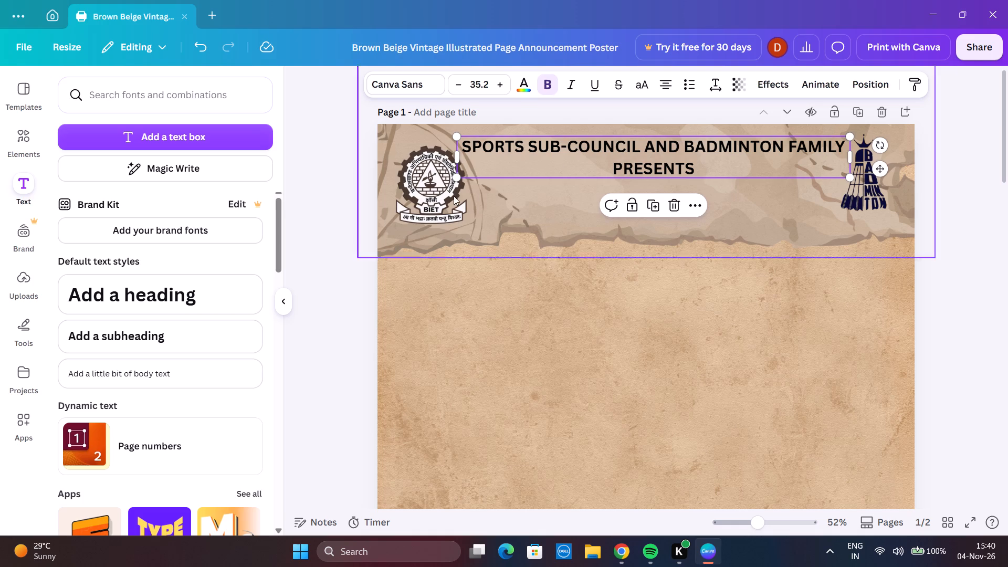
Shift the BIET and badminton logos outward and up towards the top corners of page 1.
left_click_drag(433, 175, 421, 161)
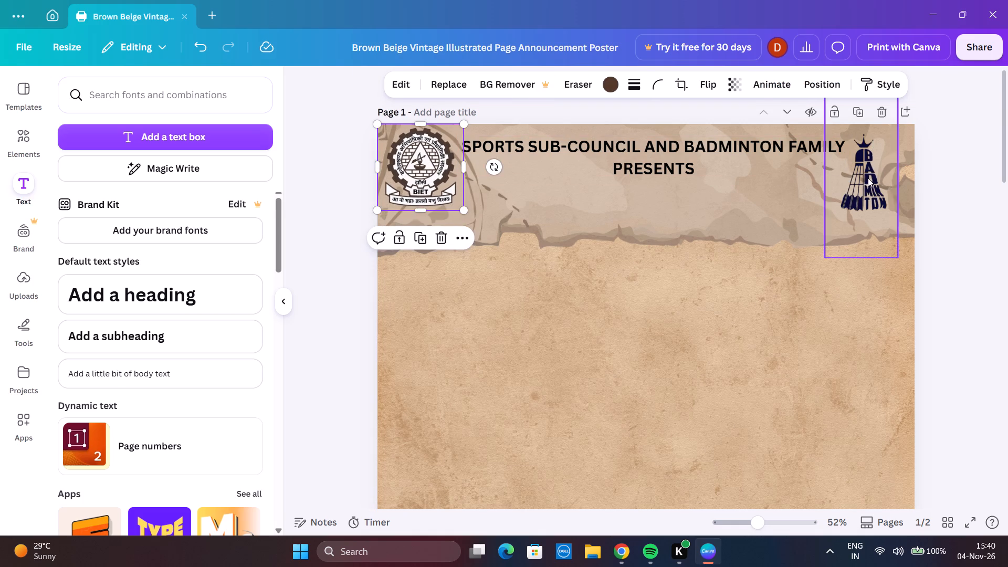
left_click_drag(867, 178, 879, 173)
Lower the heading slightly so it sits level between the two repositioned logos.
left_click_drag(655, 155, 652, 178)
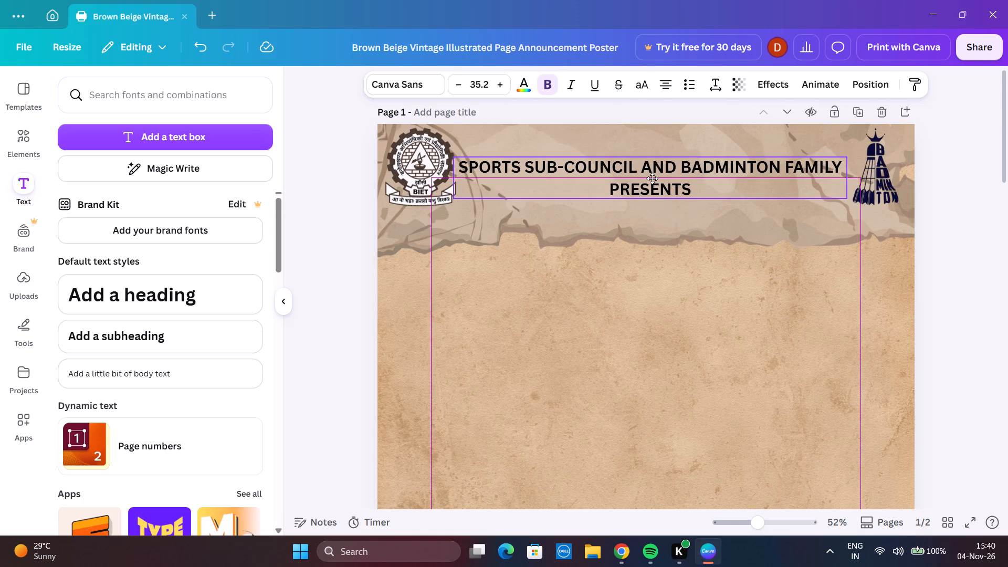
left_click_drag(652, 178, 653, 167)
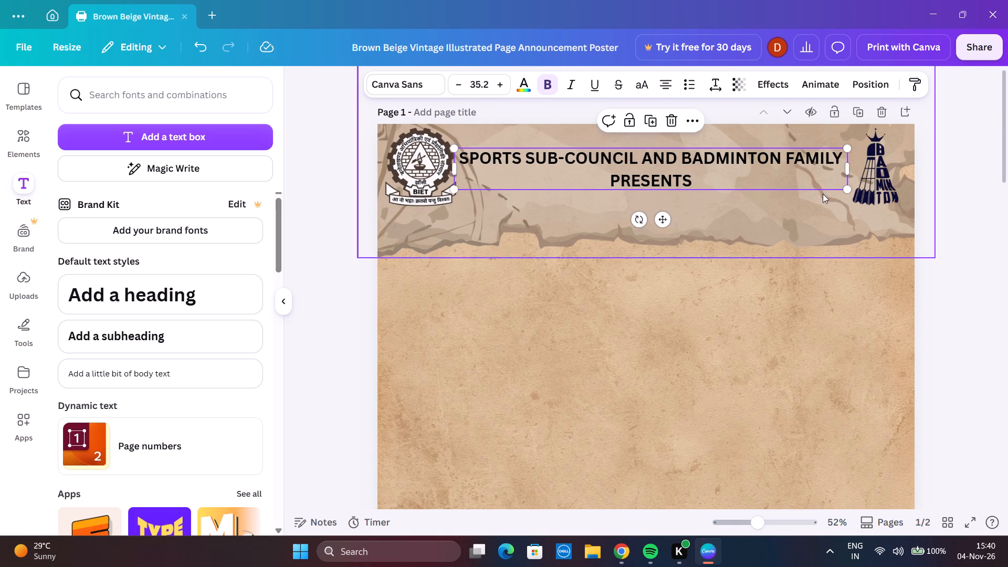
Set the page 1 heading in italics while keeping it bold.
left_click(571, 82)
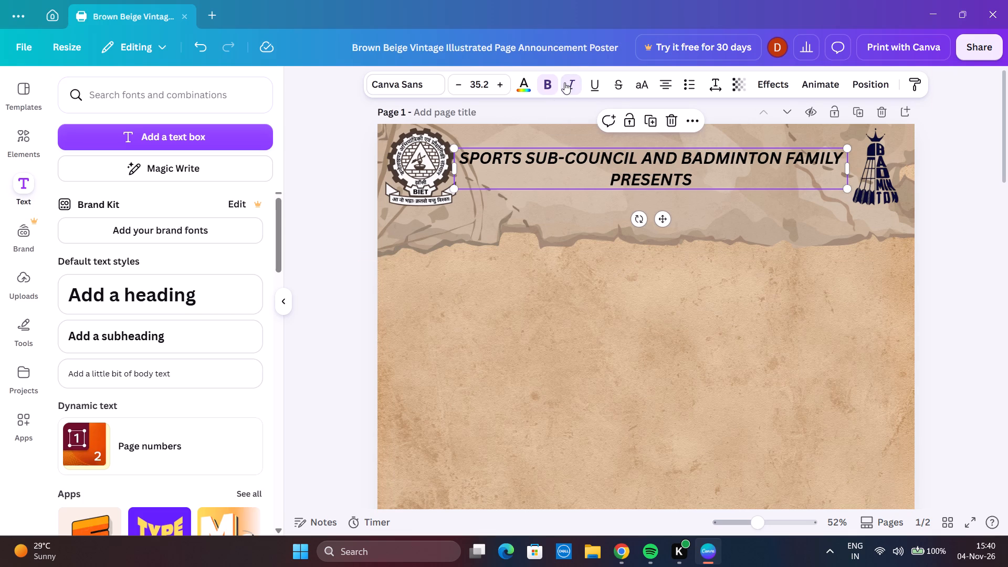
left_click(547, 85)
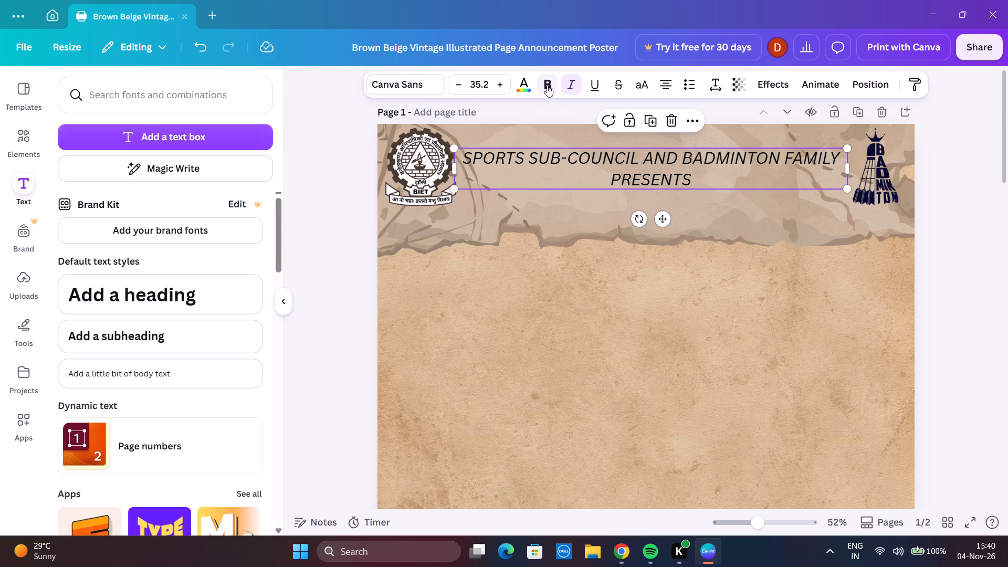
left_click(547, 85)
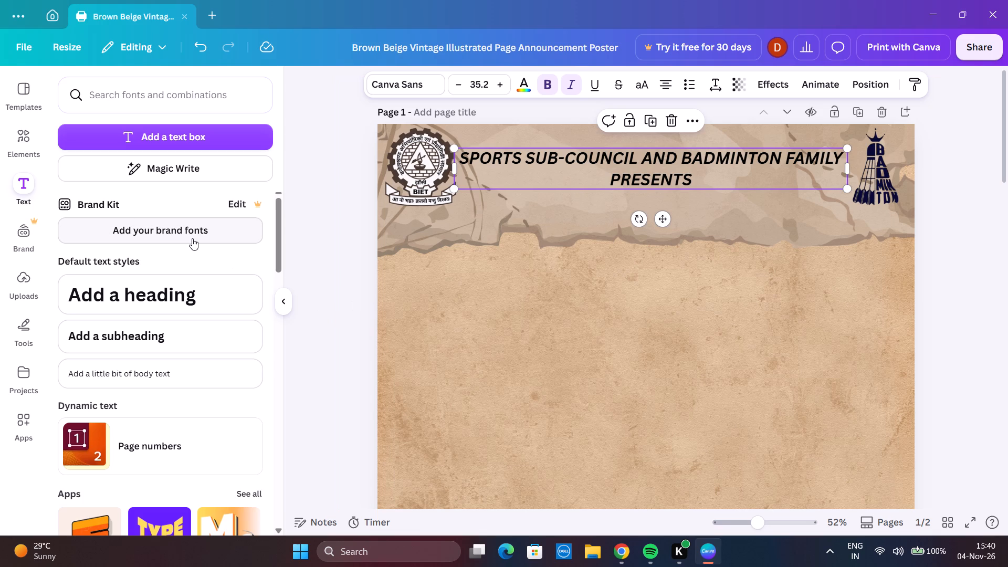
Add the recently used yellow "COMING SOON" text style to page 1.
scroll(235, 250, "down", 5)
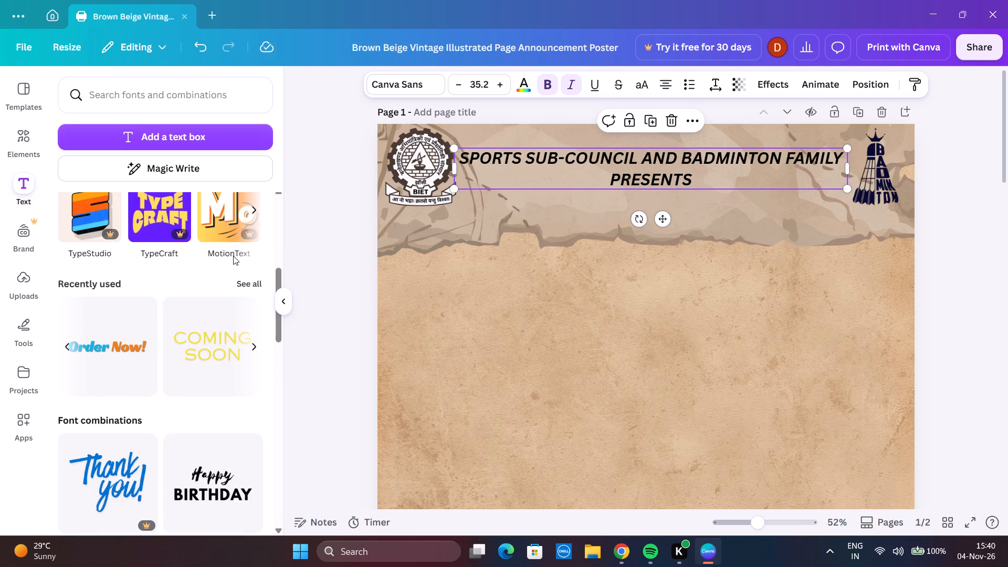
left_click(213, 344)
scroll(664, 418, "down", 3)
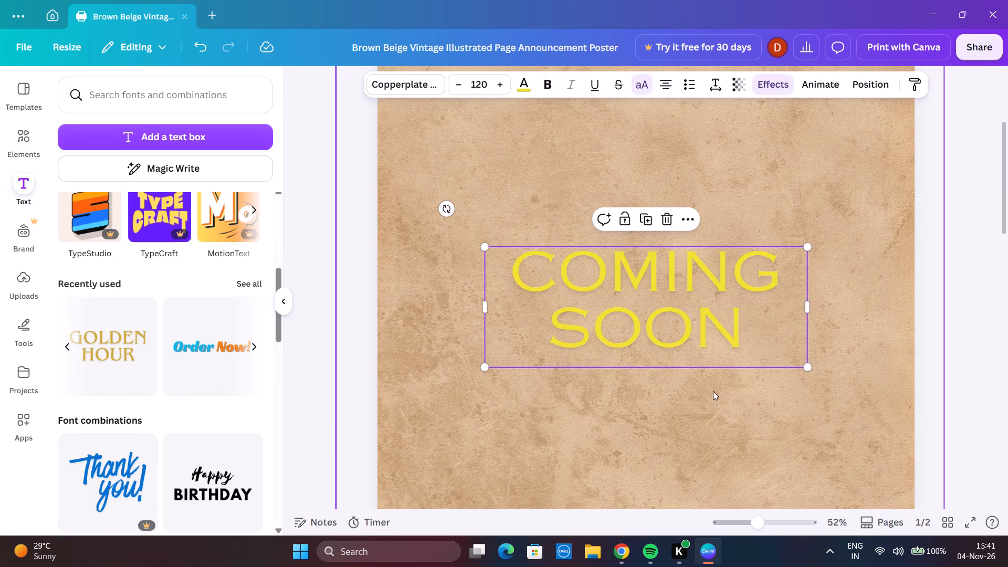
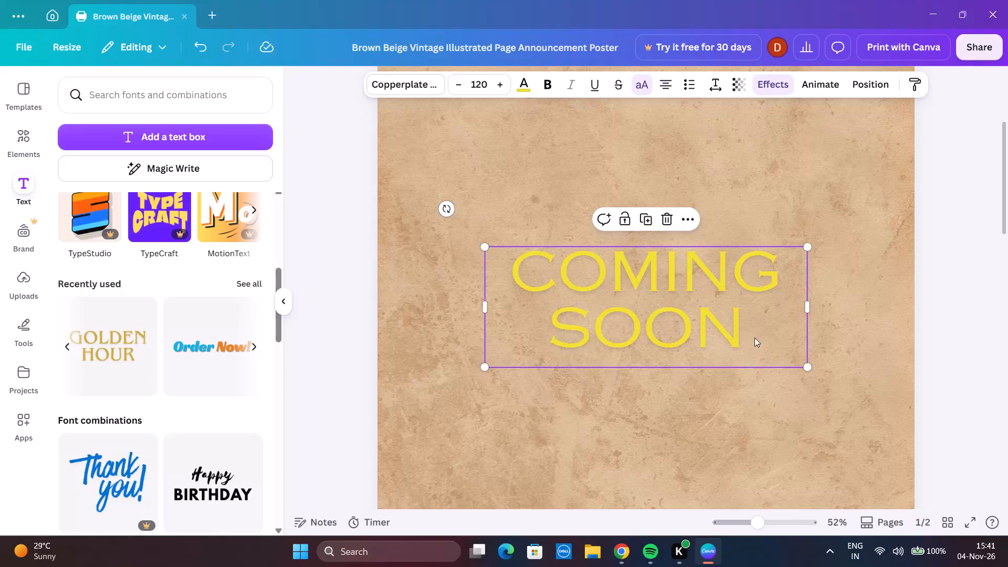
Replace the "COMING SOON" text on page 1 with "SPORTS SUB-COUNCIL AND BADMINTON FAMILY PRESENTS".
left_click(754, 338)
type("SPOT")
key("BackSpace")
type("RT")
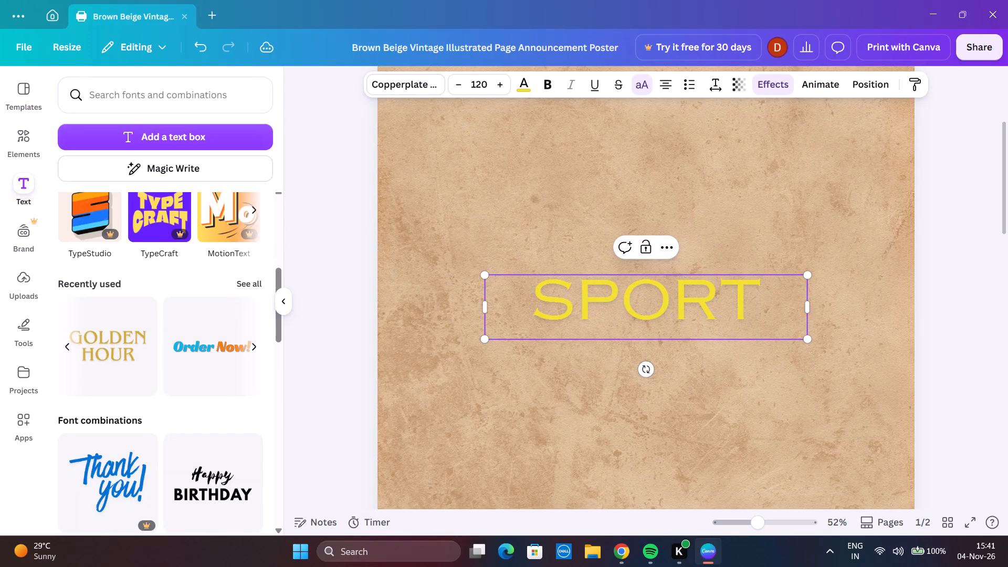
key("s")
key("space")
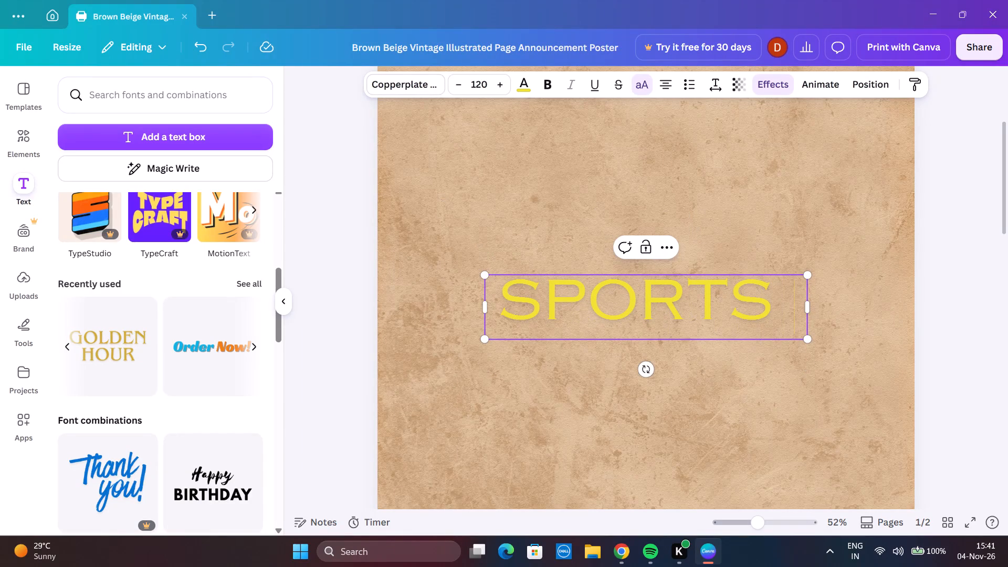
type("SUB")
type("-COUN")
type("IC")
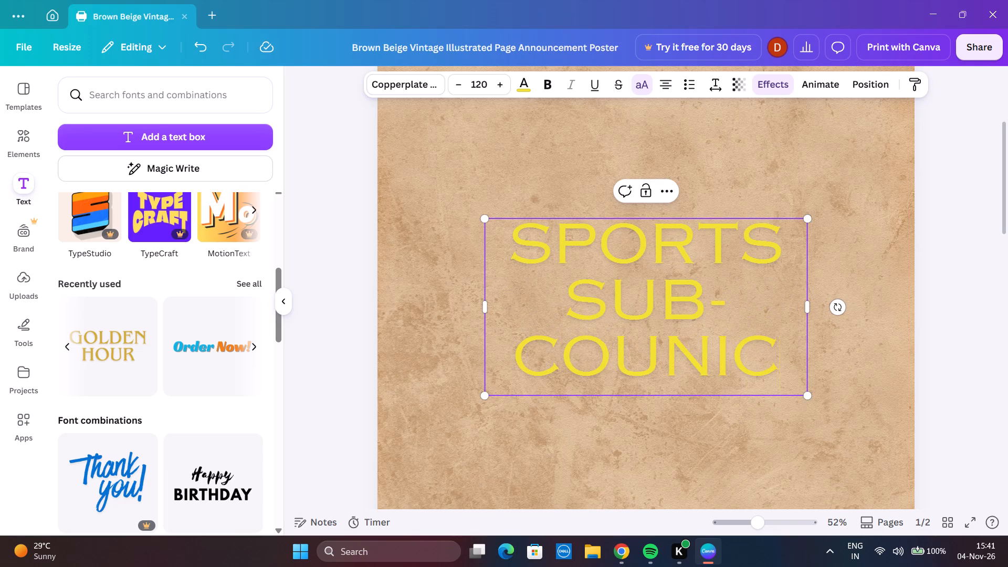
key("BackSpace")
key("BackSpace")
type("CIL AND BADMINTON FAMILY PRESENTS")
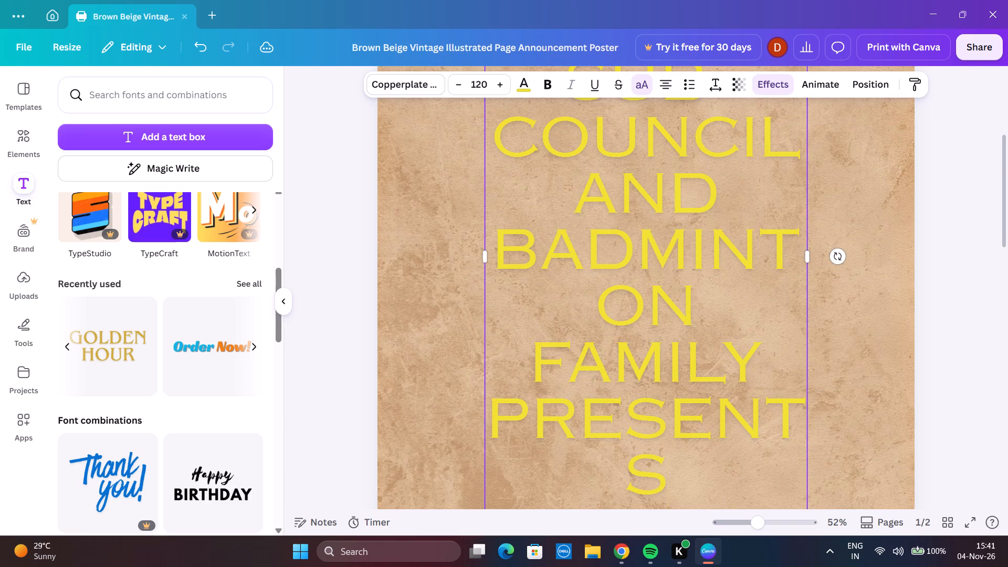
Shrink the new yellow text to about size 44.9 and widen its box so it runs over three lines.
scroll(721, 197, "down", 2)
left_click_drag(805, 379, 804, 373)
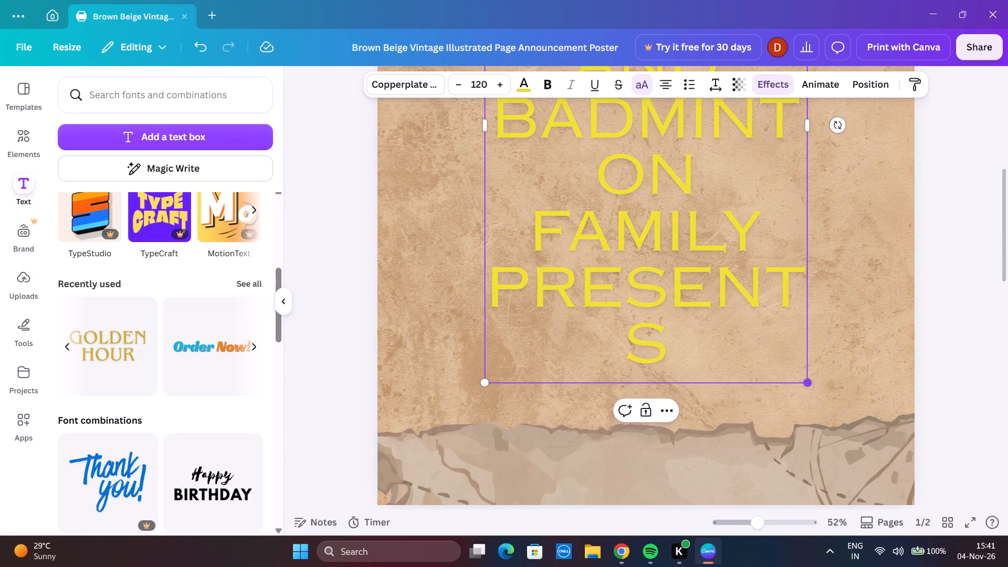
left_click_drag(804, 373, 636, 339)
scroll(686, 196, "up", 6)
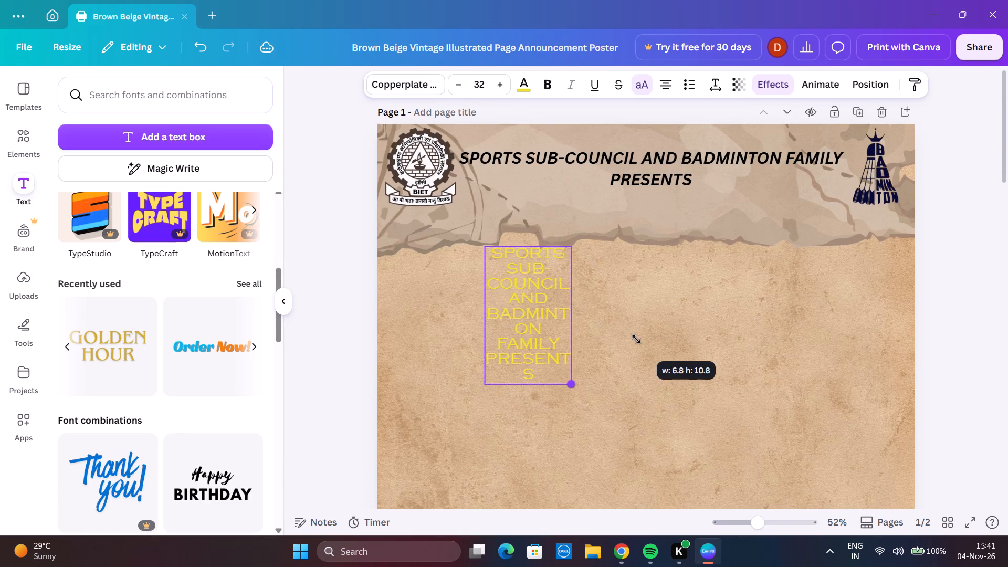
left_click_drag(636, 339, 664, 396)
left_click_drag(607, 336, 864, 336)
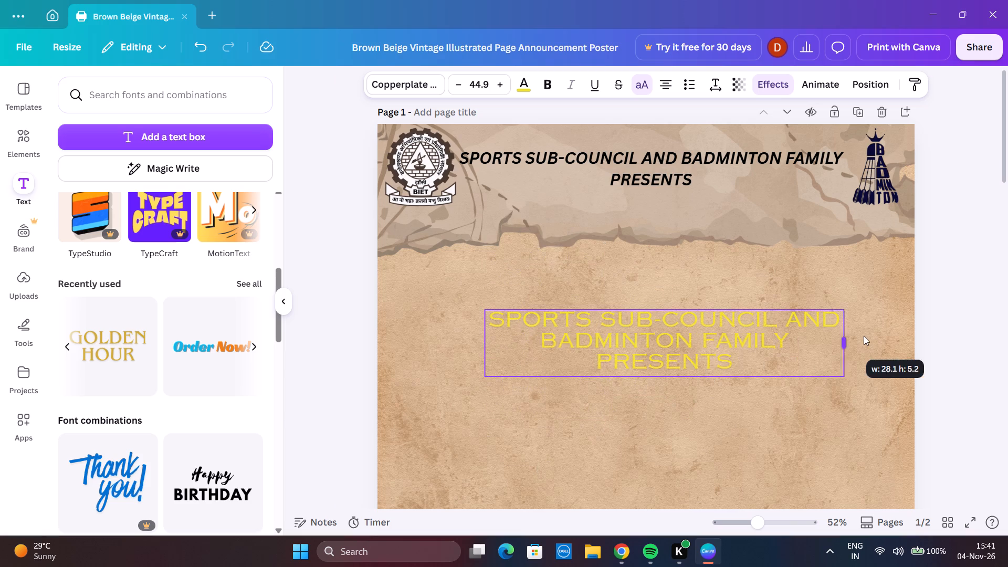
left_click_drag(864, 336, 878, 338)
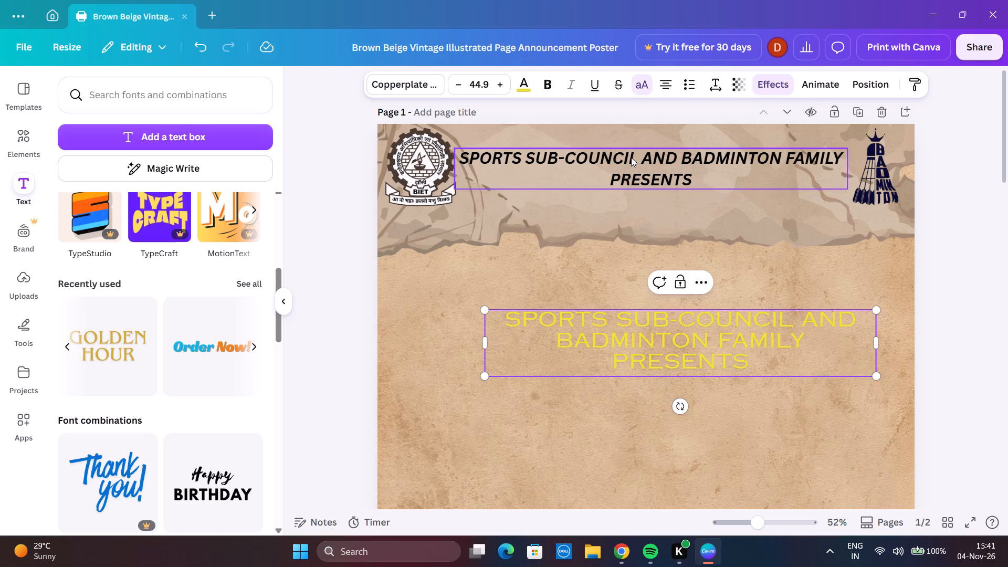
Swap the headings: move the black italic one down the page and the yellow one up between the two logos.
left_click_drag(631, 158, 598, 407)
left_click_drag(657, 326, 648, 297)
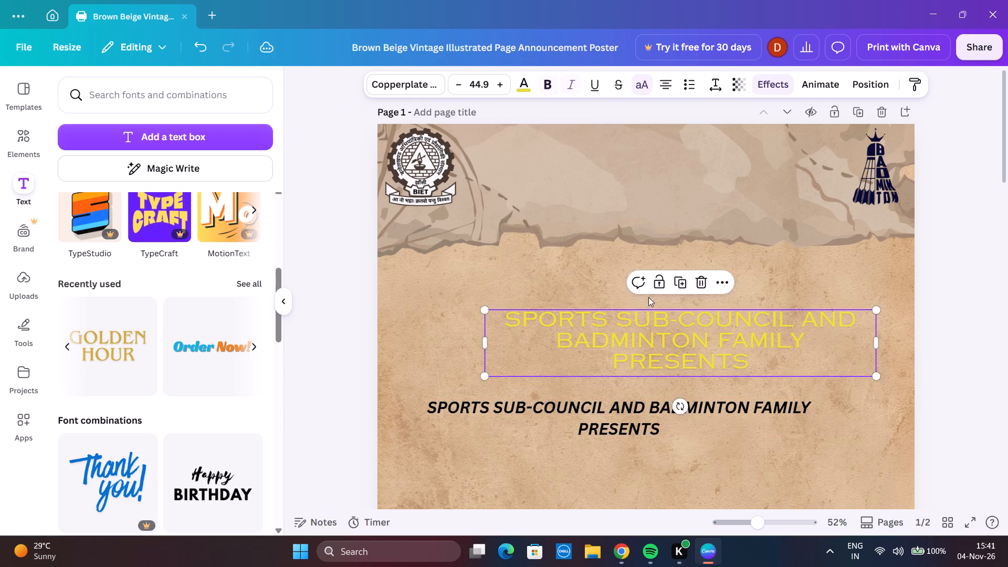
left_click_drag(648, 297, 617, 162)
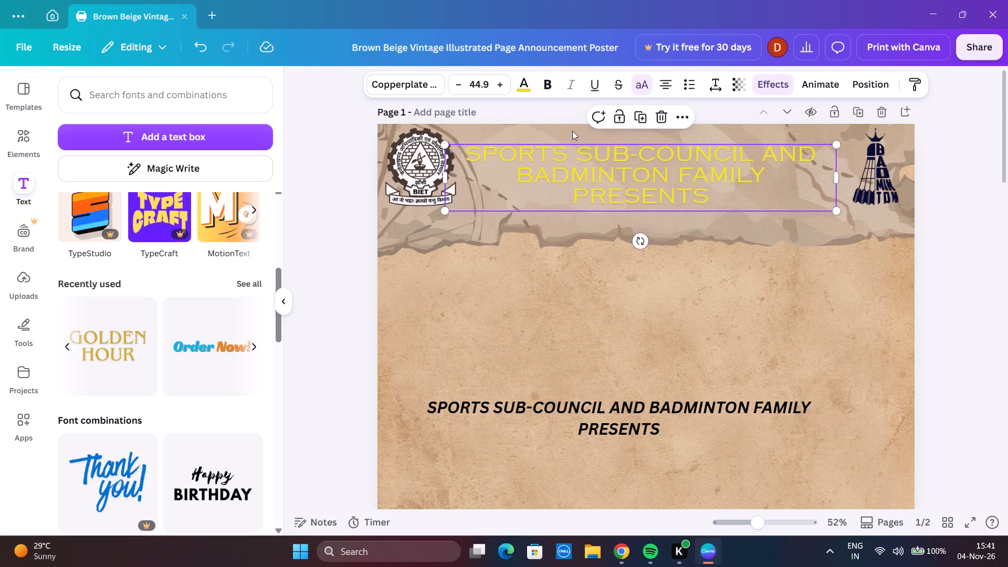
Set the yellow heading between the logos to dark brown and bold.
left_click(522, 82)
left_click(132, 177)
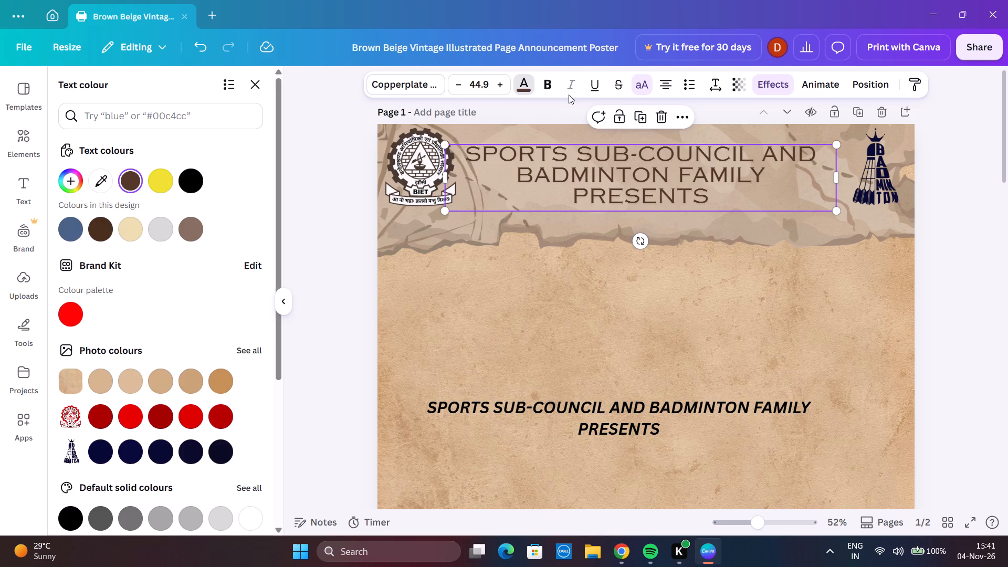
left_click(536, 78)
left_click(547, 78)
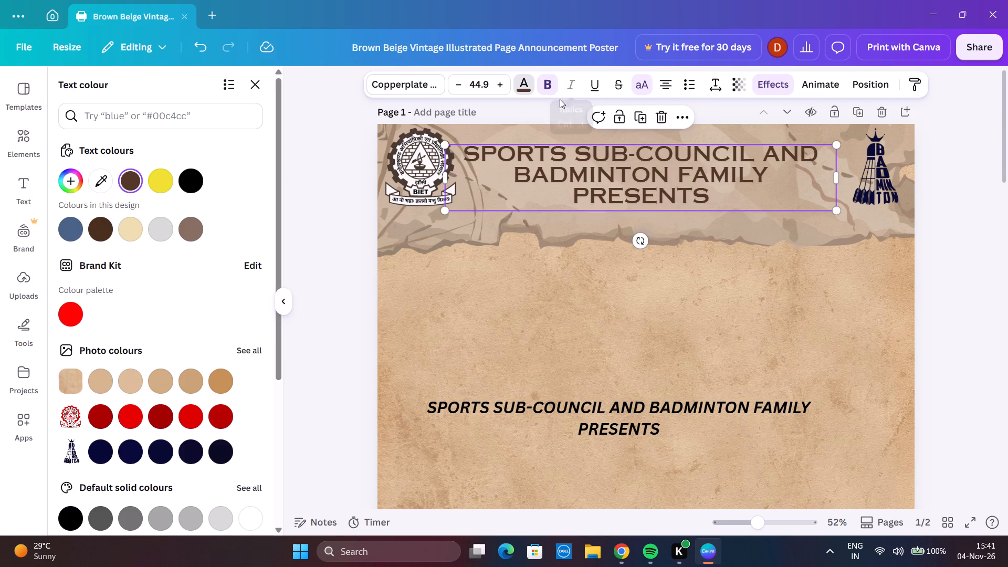
left_click(622, 83)
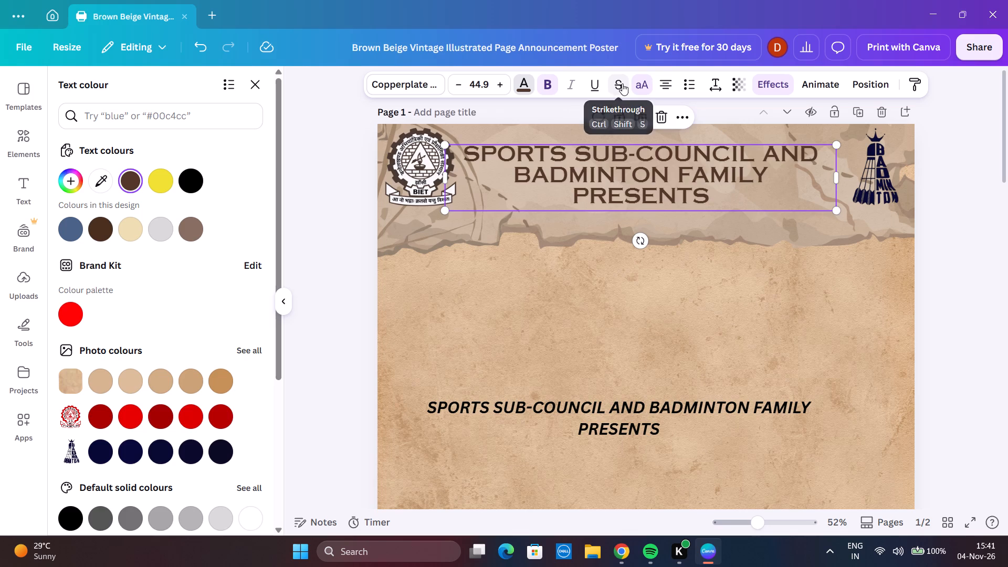
left_click(622, 83)
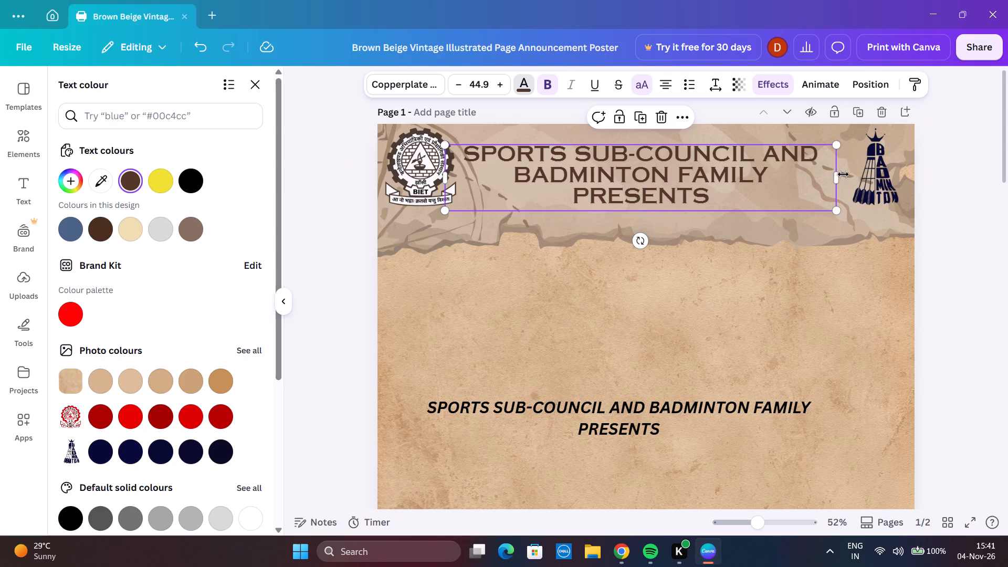
Enlarge the brown heading to about size 50.5 and centre it between the two logos.
left_click_drag(838, 178, 841, 190)
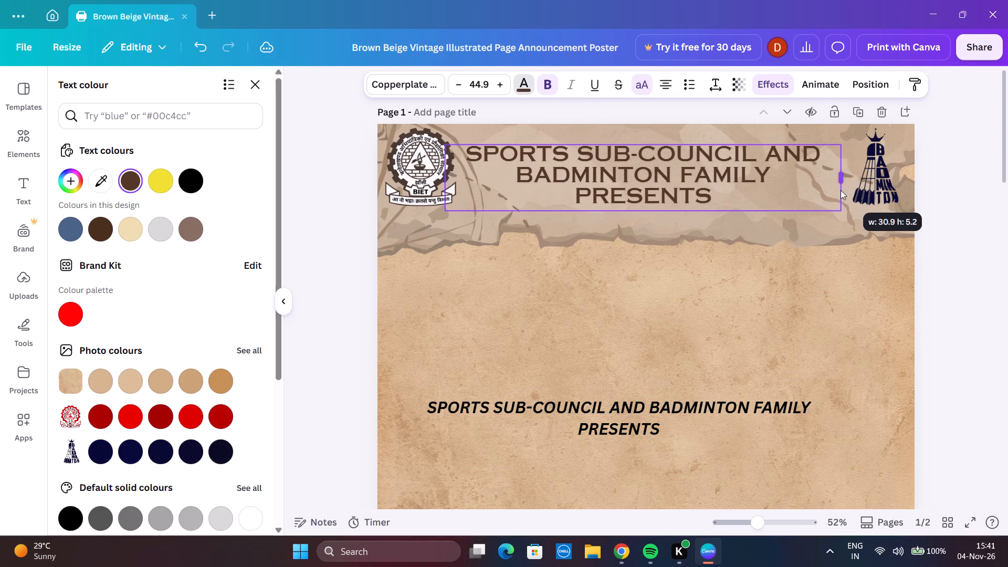
left_click_drag(841, 190, 833, 196)
left_click_drag(834, 214, 876, 252)
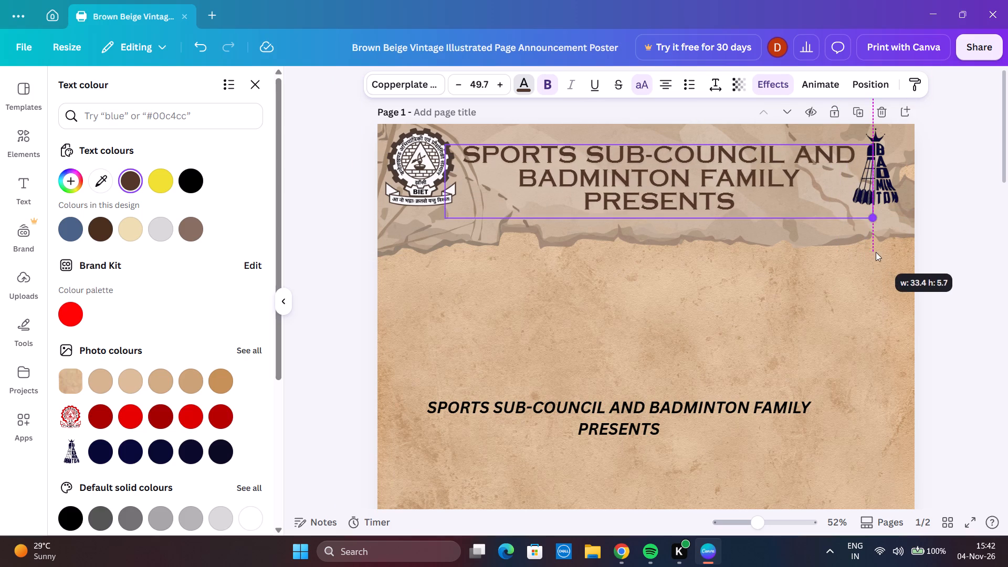
left_click_drag(876, 252, 878, 255)
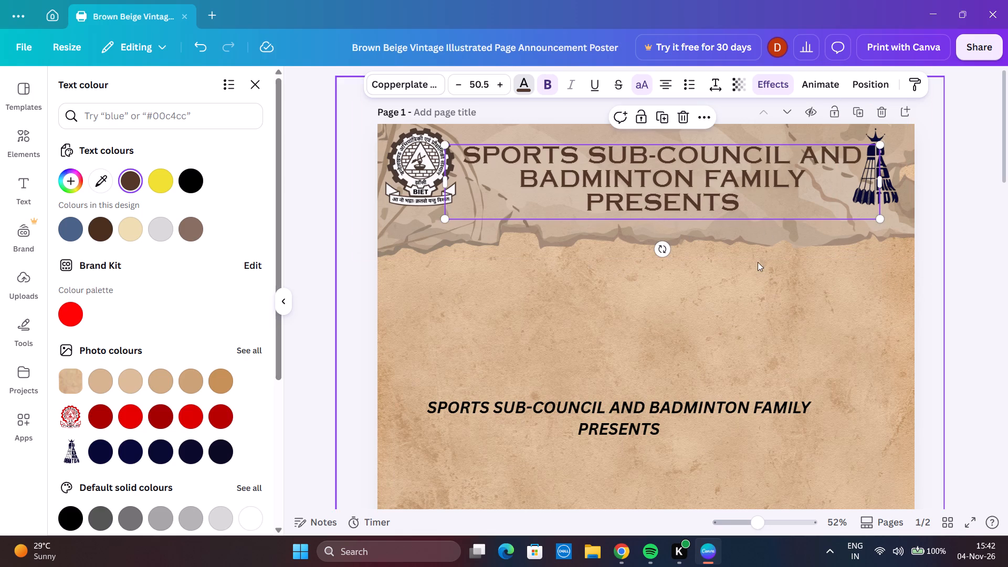
left_click(959, 259)
left_click_drag(789, 197, 783, 195)
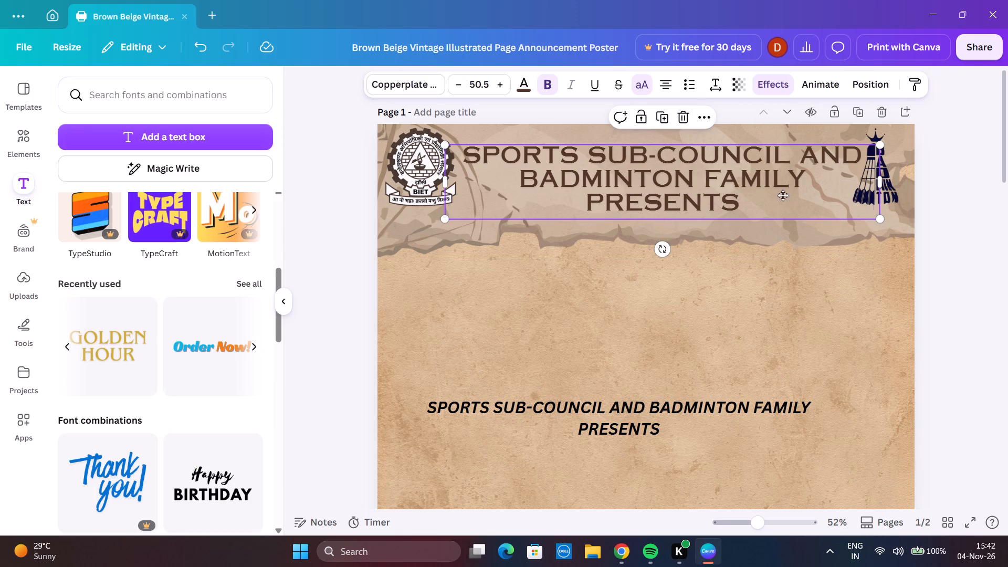
left_click_drag(783, 195, 782, 193)
left_click(326, 235)
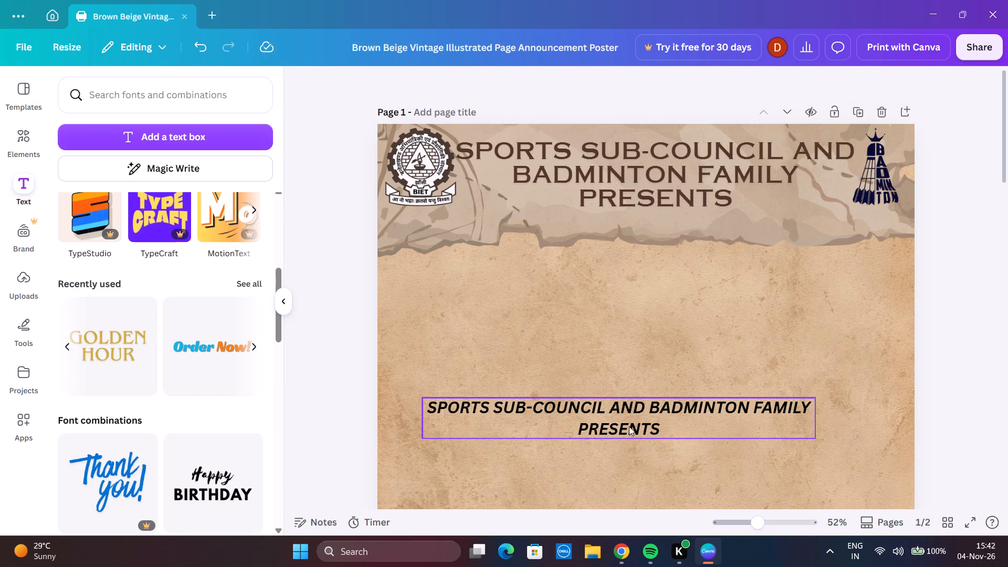
Delete the old black italic heading from the lower part of page 1.
left_click(698, 421)
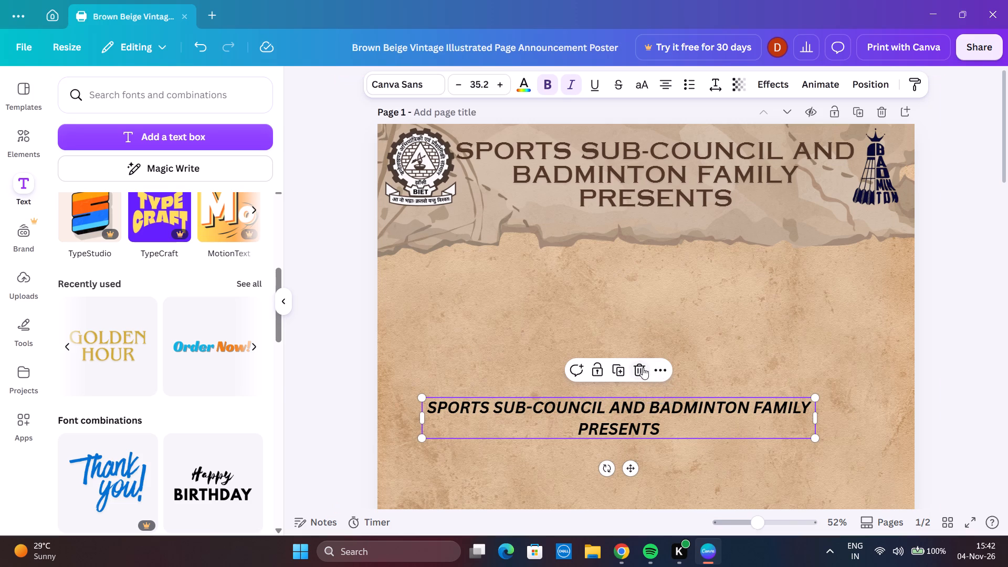
left_click(643, 367)
Add the recently used "GOLDEN HOUR" text style to page 1 and change its wording to "THE FINAL RALLY".
left_click(111, 338)
scroll(438, 410, "down", 2)
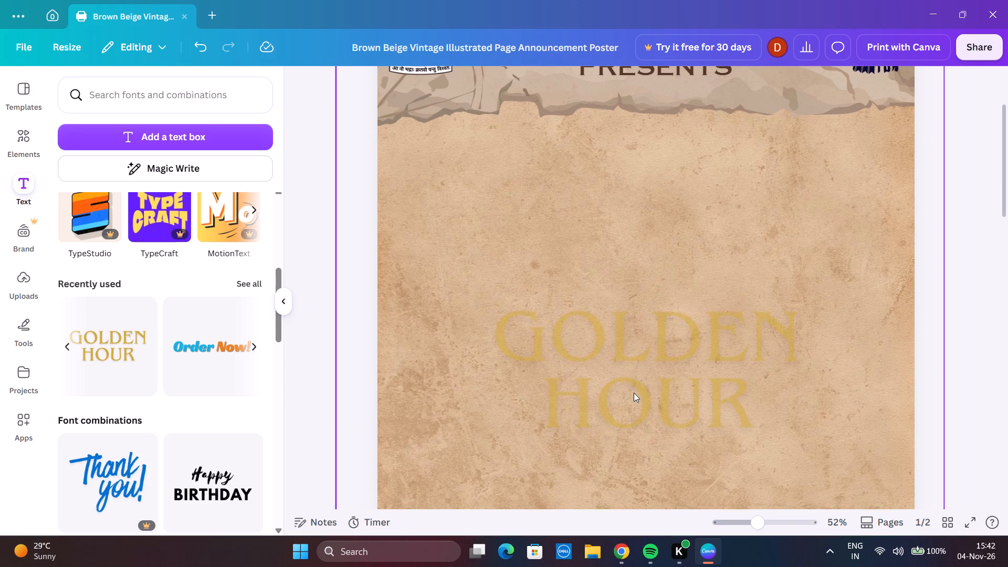
left_click(754, 376)
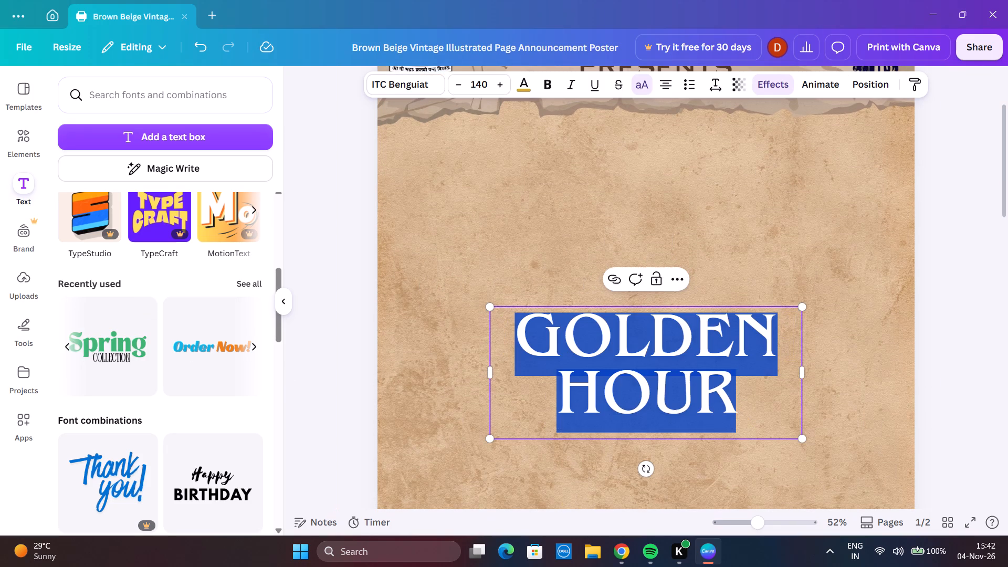
key("BackSpace")
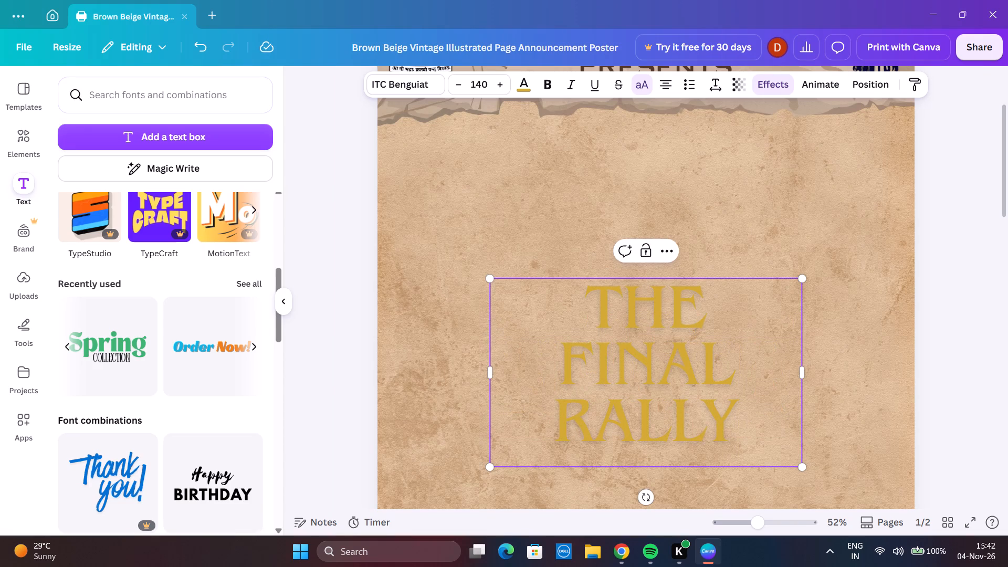
left_click_drag(740, 411, 775, 424)
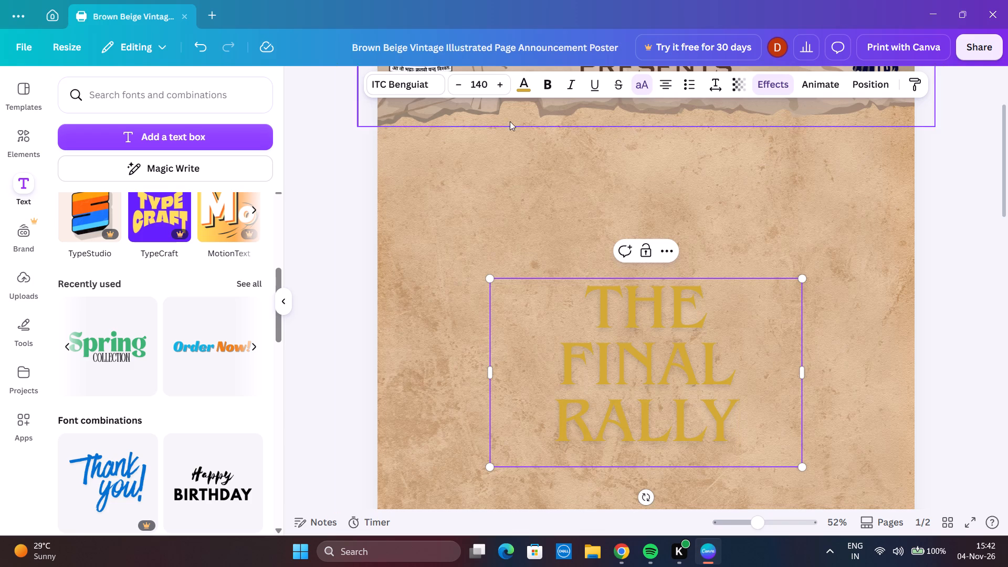
Recolour the "THE FINAL RALLY" text with the design's greyish brown, applying the colour change across the page.
left_click(524, 84)
left_click(193, 223)
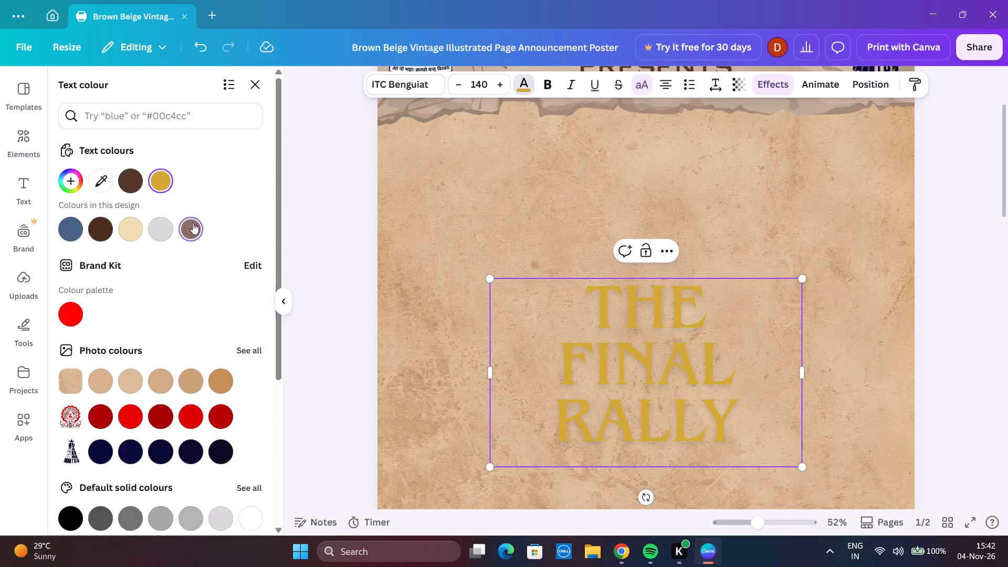
left_click(239, 514)
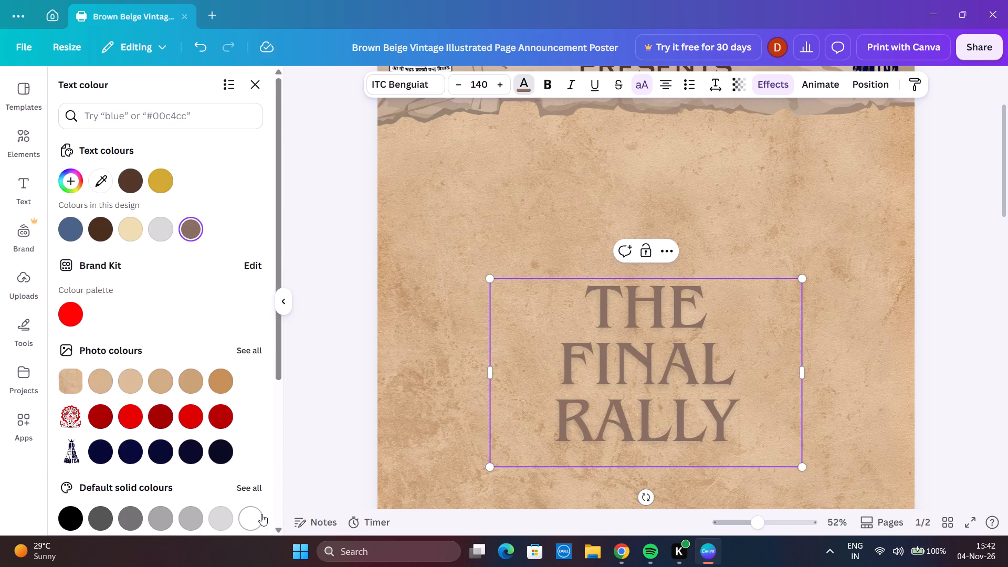
Reduce the "THE FINAL RALLY" title to size 98 and widen its box to about 22.1 so it fits on two lines.
left_click_drag(802, 468, 734, 370)
left_click_drag(711, 350, 774, 356)
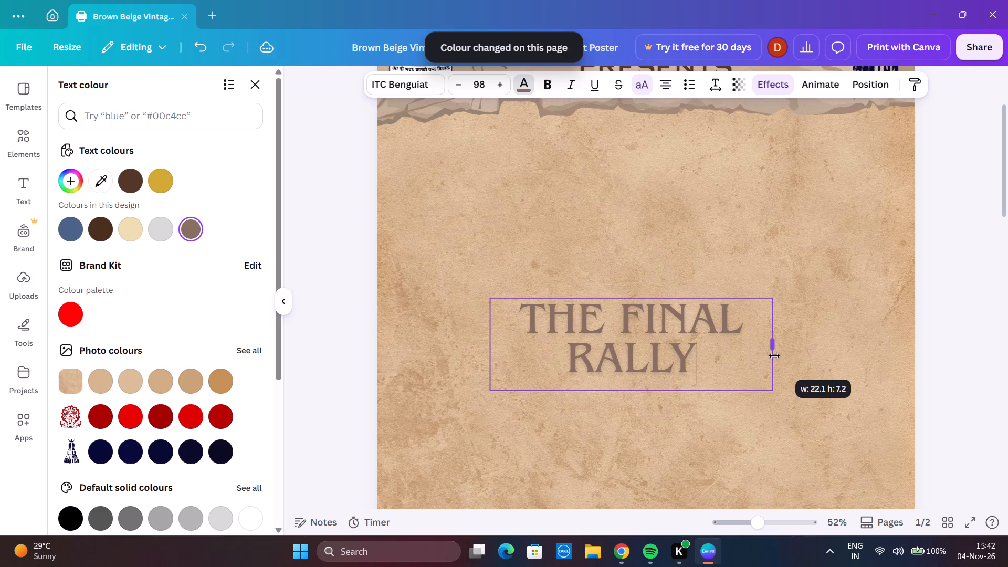
left_click(854, 370)
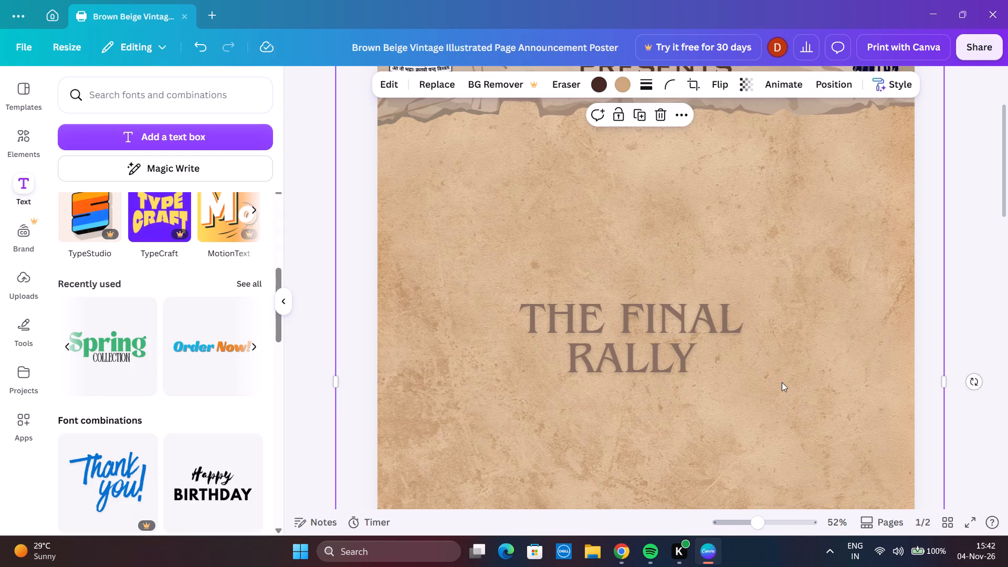
Move the "THE FINAL RALLY" title up to just below the torn header edge, left of the page centre, and widen its box slightly.
left_click_drag(689, 362, 651, 233)
scroll(668, 243, "down", 3)
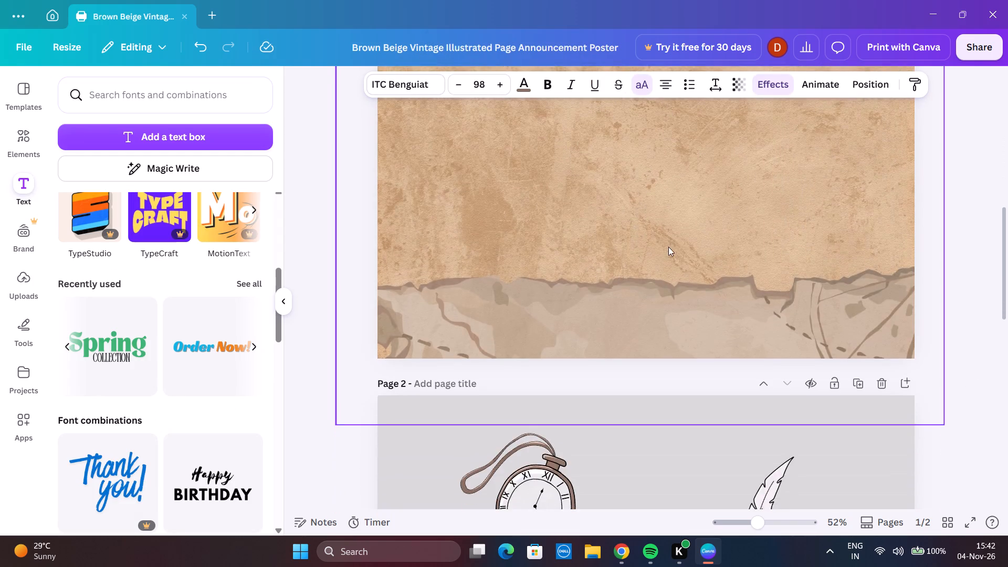
scroll(668, 254, "up", 7)
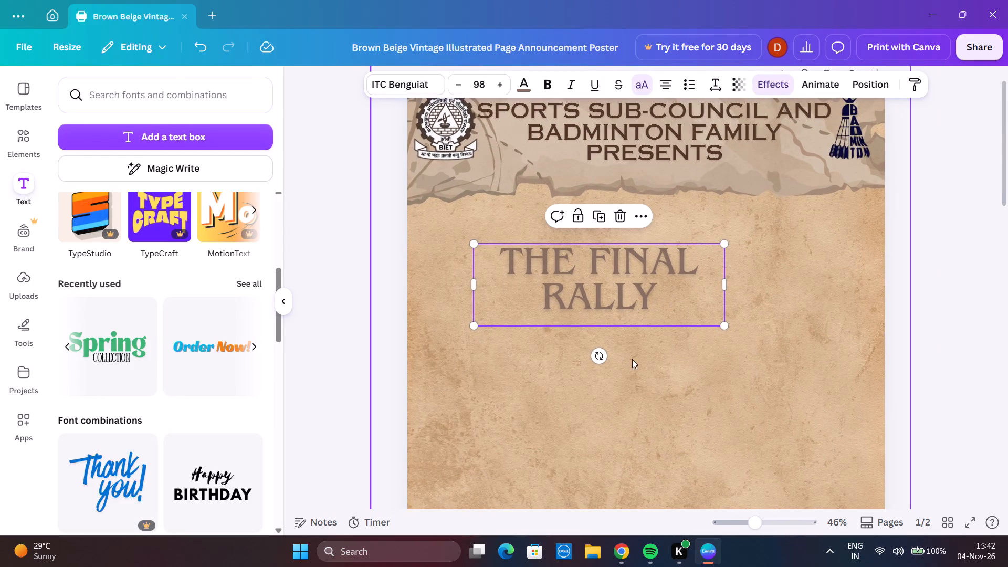
left_click(713, 366)
left_click_drag(674, 291, 645, 267)
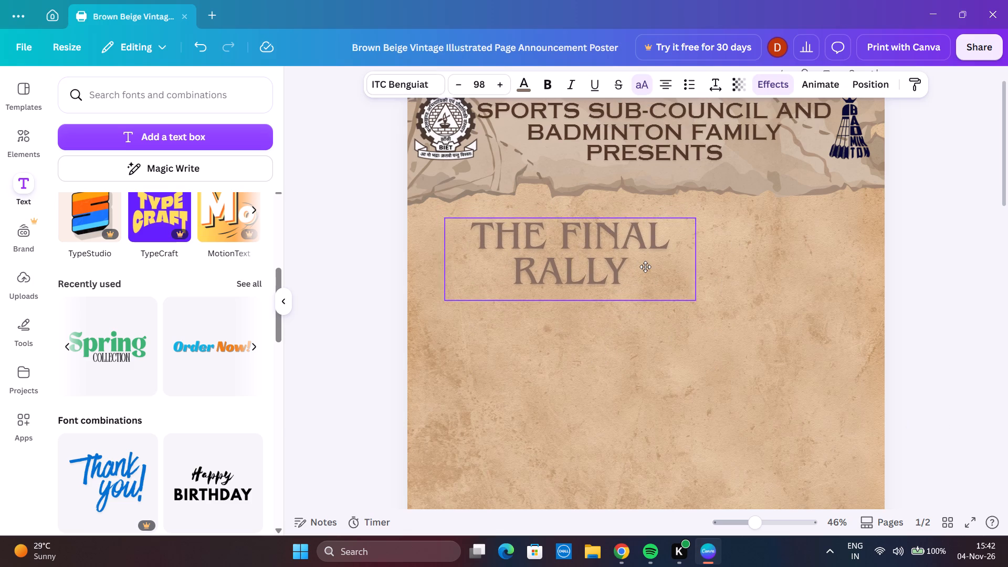
left_click_drag(645, 267, 640, 261)
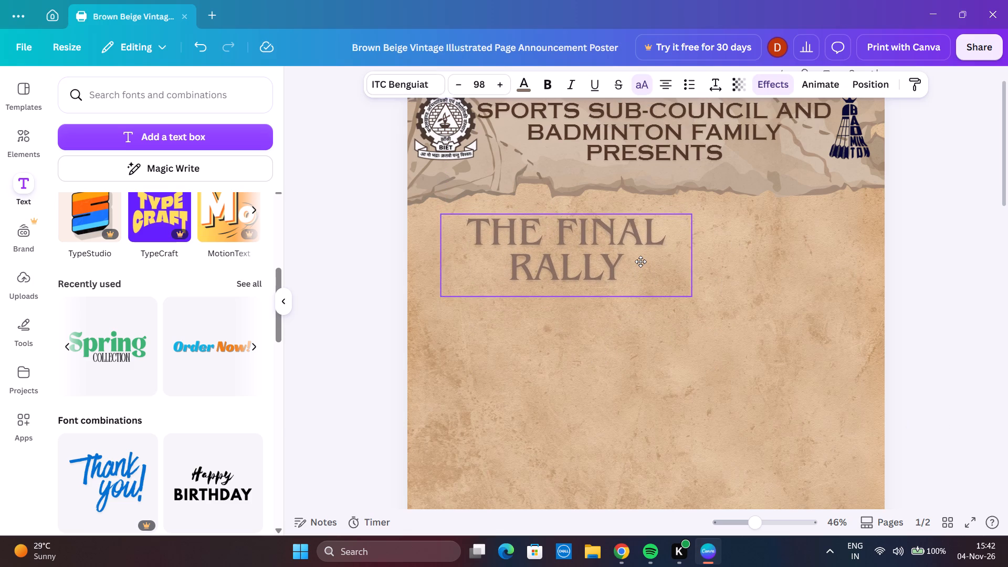
left_click_drag(640, 261, 641, 260)
left_click_drag(695, 251, 730, 251)
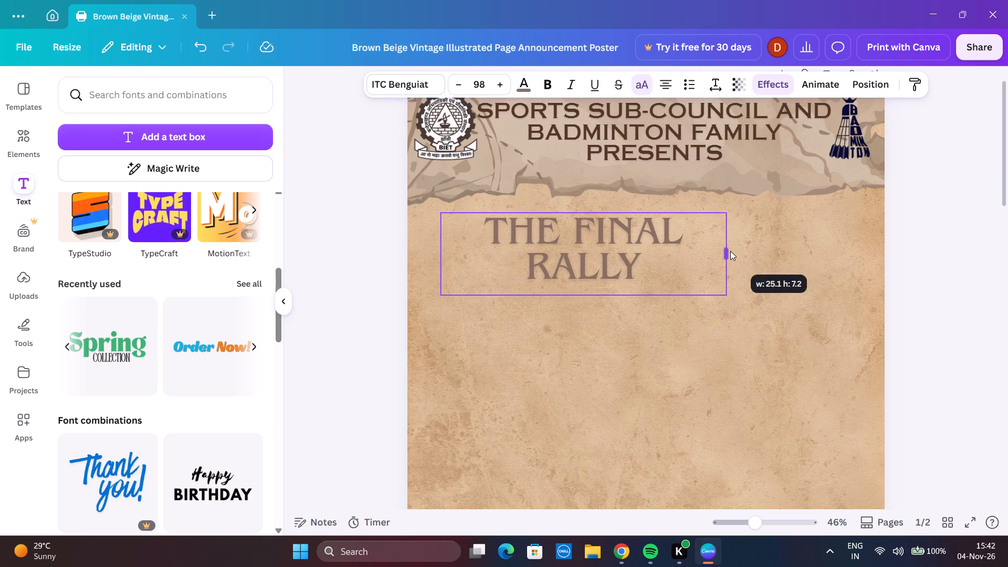
left_click_drag(730, 251, 703, 244)
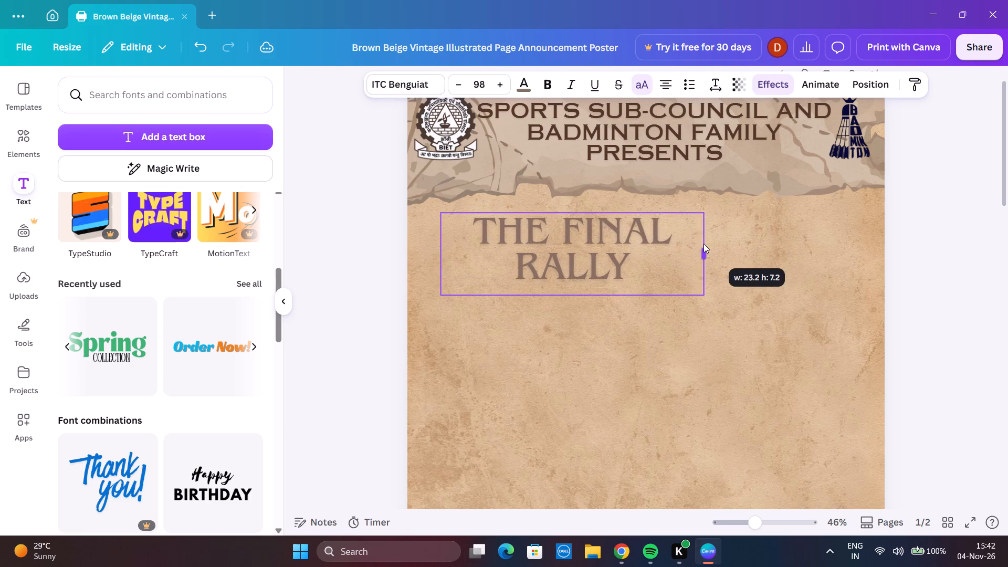
left_click_drag(703, 244, 701, 243)
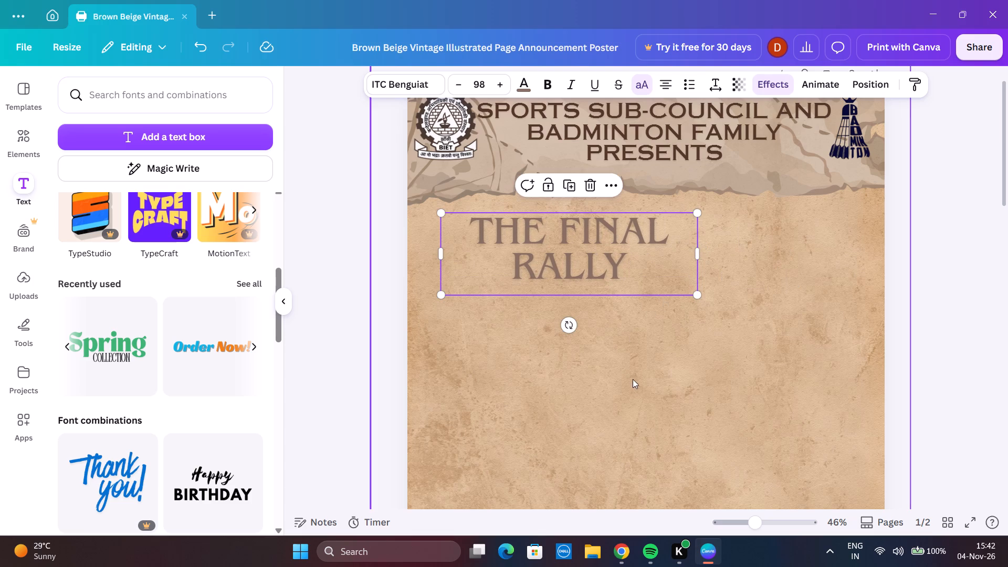
Move the "THE FINAL RALLY" title slightly further left and up, so its box sits close to the page's left edge.
left_click(638, 263)
left_click(945, 264)
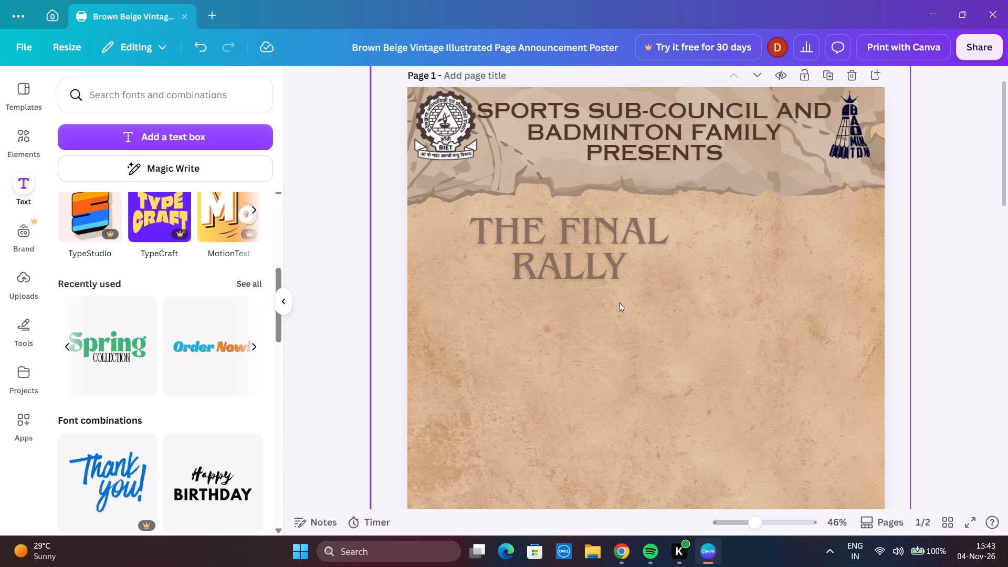
left_click_drag(589, 250, 560, 246)
Find the pink neon "GLOW" text style among the font combinations and add it to page 1.
scroll(235, 353, "down", 2)
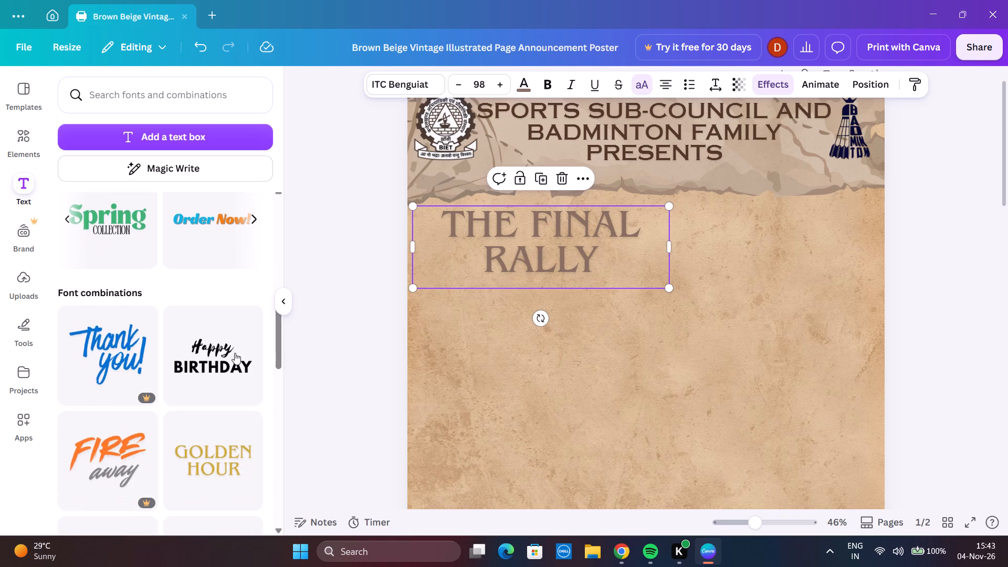
scroll(231, 355, "down", 1)
scroll(230, 356, "up", 3)
scroll(226, 356, "down", 6)
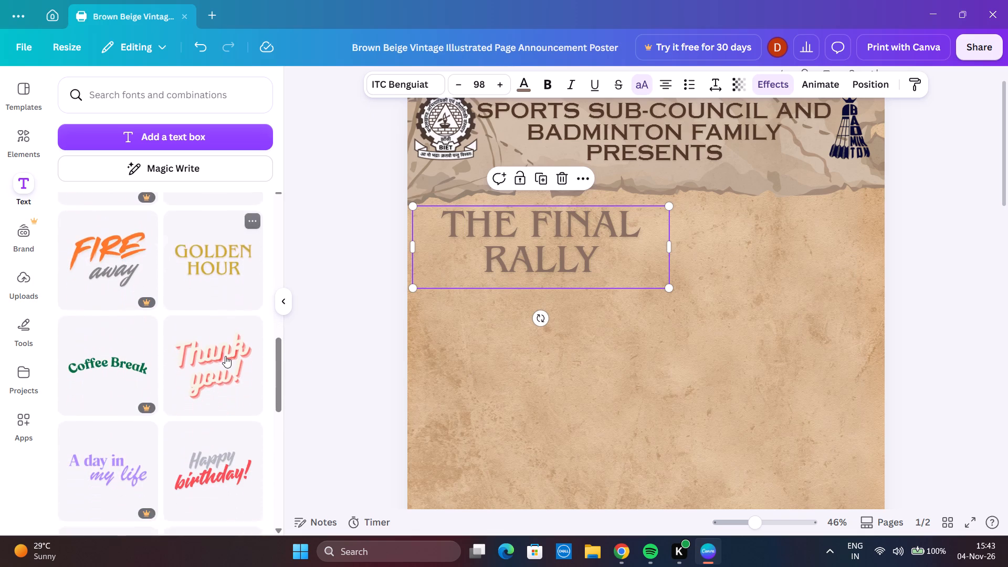
scroll(228, 382, "down", 2)
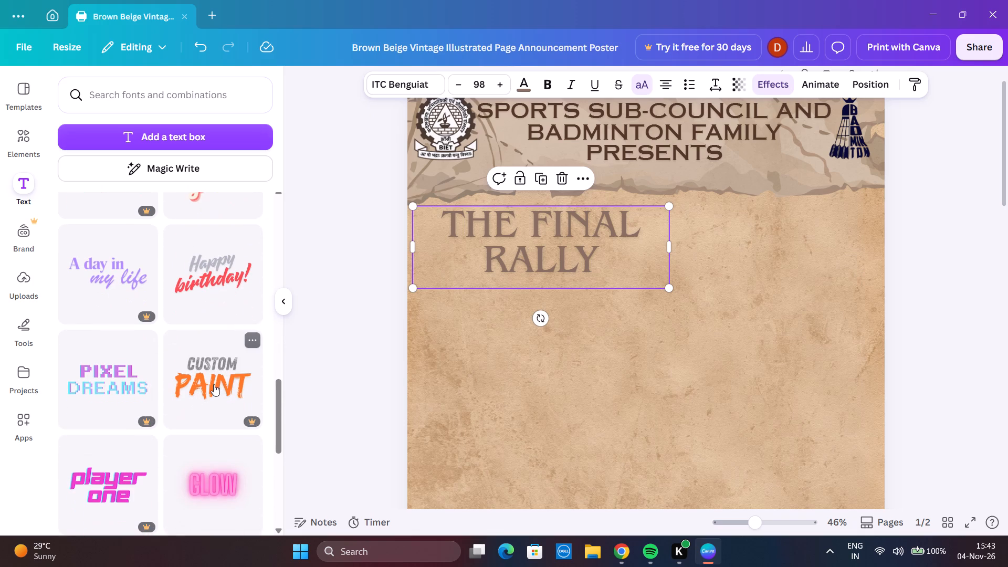
scroll(212, 384, "down", 2)
left_click(204, 365)
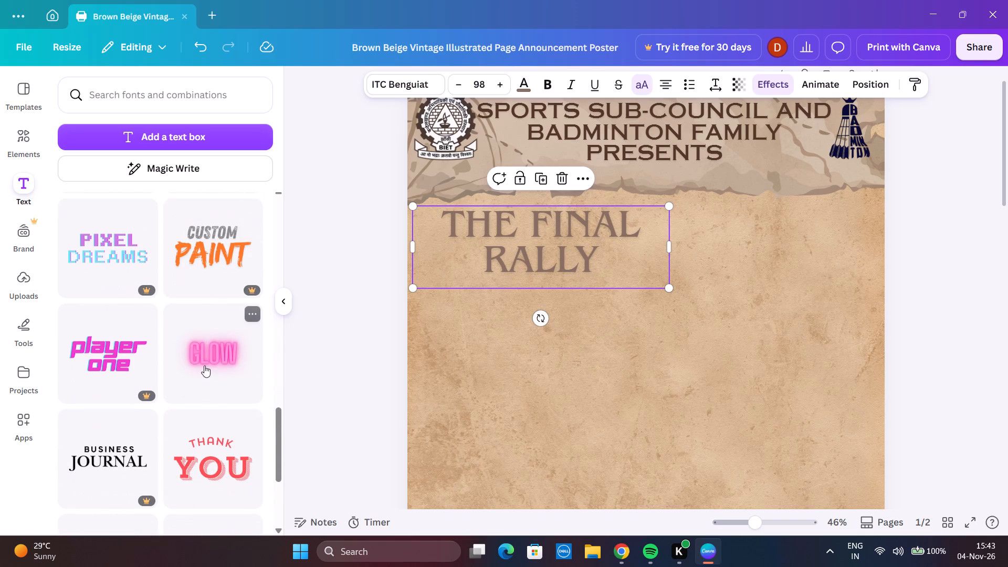
Replace the "GLOW" wording with "A LEAGUE DEDICATED TO THE BELOVED SENIORS".
left_click(765, 412)
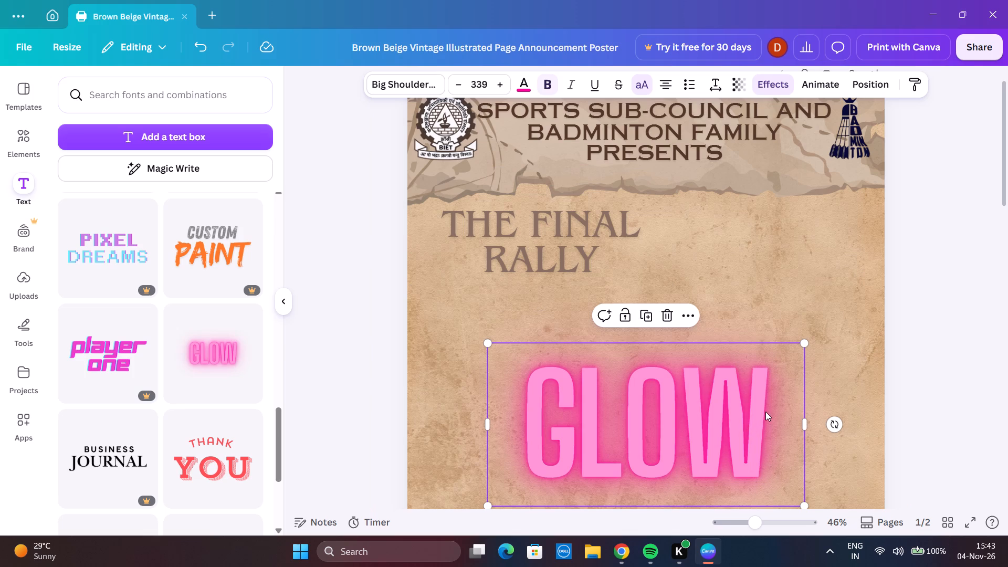
key("BackSpace")
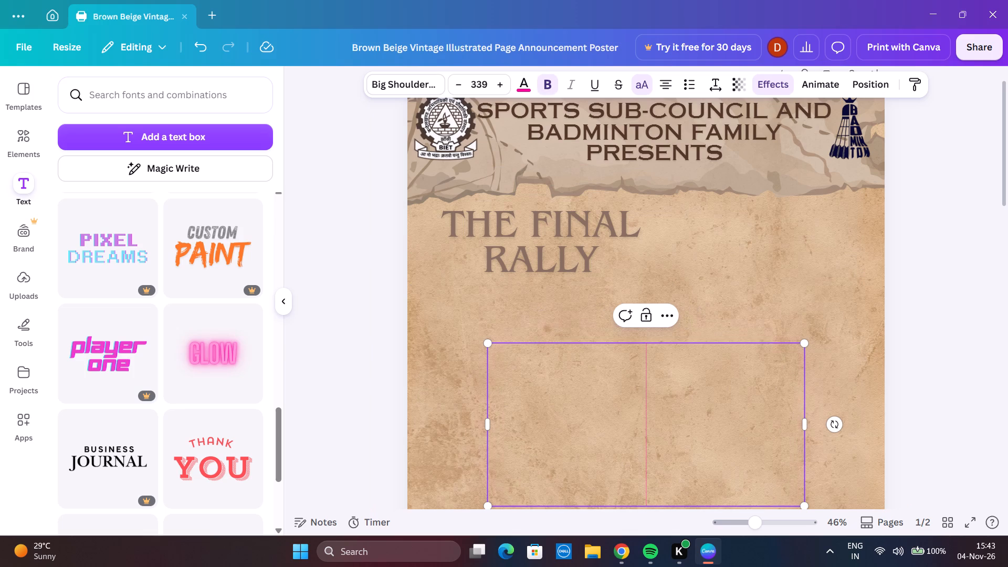
key("a")
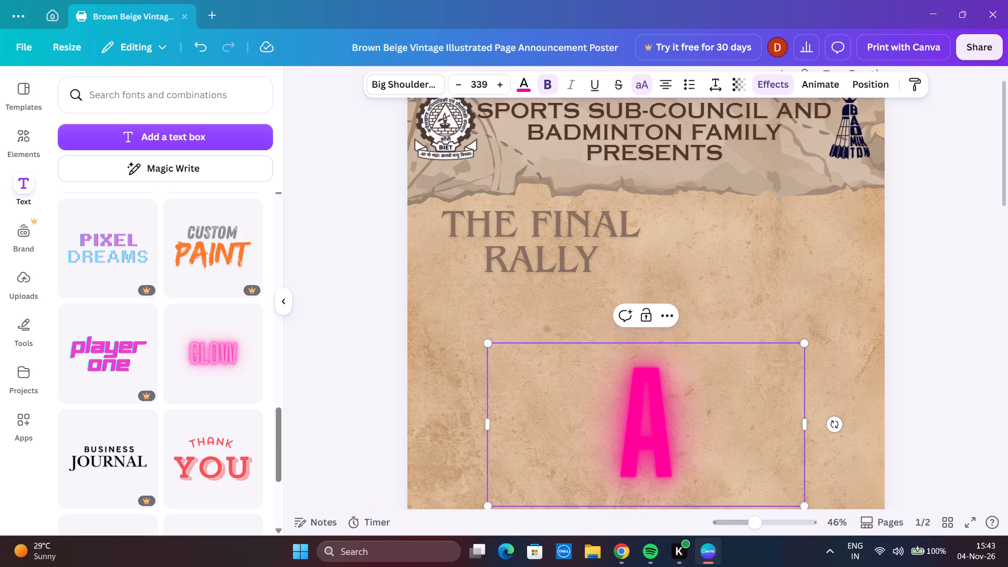
key("space")
type("LEAGUE")
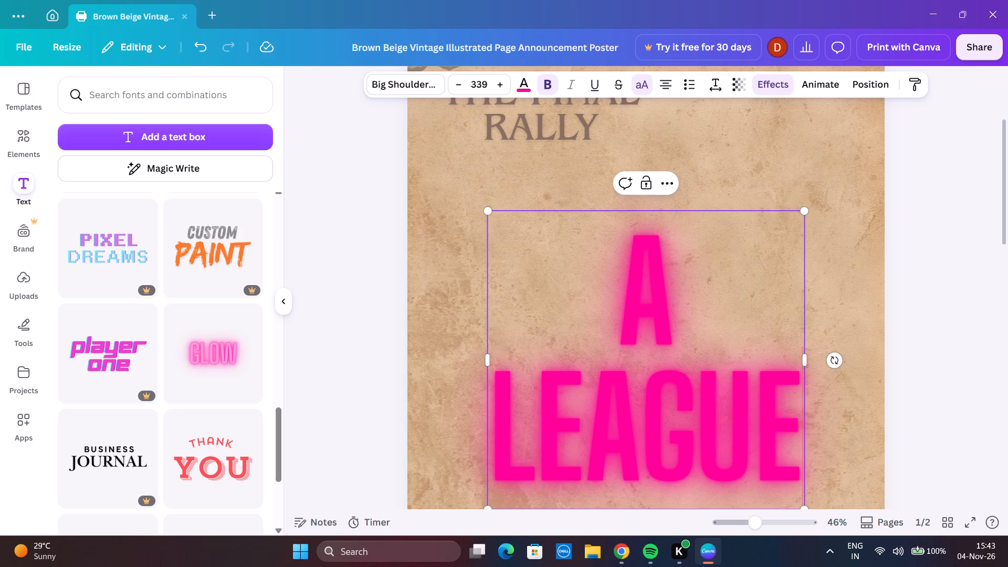
key("space")
type("DE")
type("DICATI")
key("BackSpace")
type("ED TO THE")
key("space")
type("BELOVED SENIORS")
Shrink the oversized tagline text box proportionally to about font size 40, so it fits within page 1.
scroll(748, 464, "down", 1)
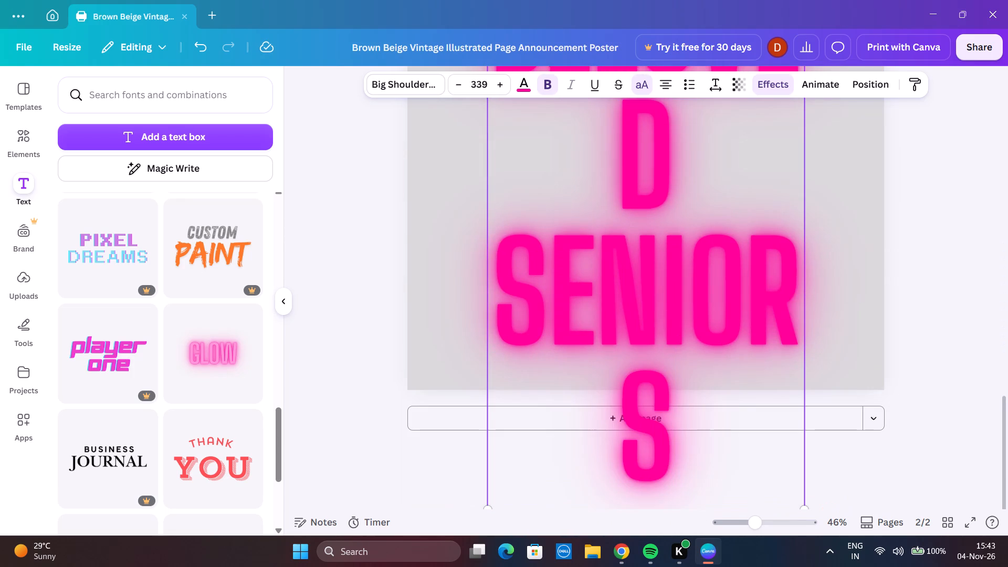
scroll(747, 481, "down", 2)
left_click_drag(805, 465, 795, 427)
scroll(799, 436, "down", 1)
scroll(799, 435, "up", 4)
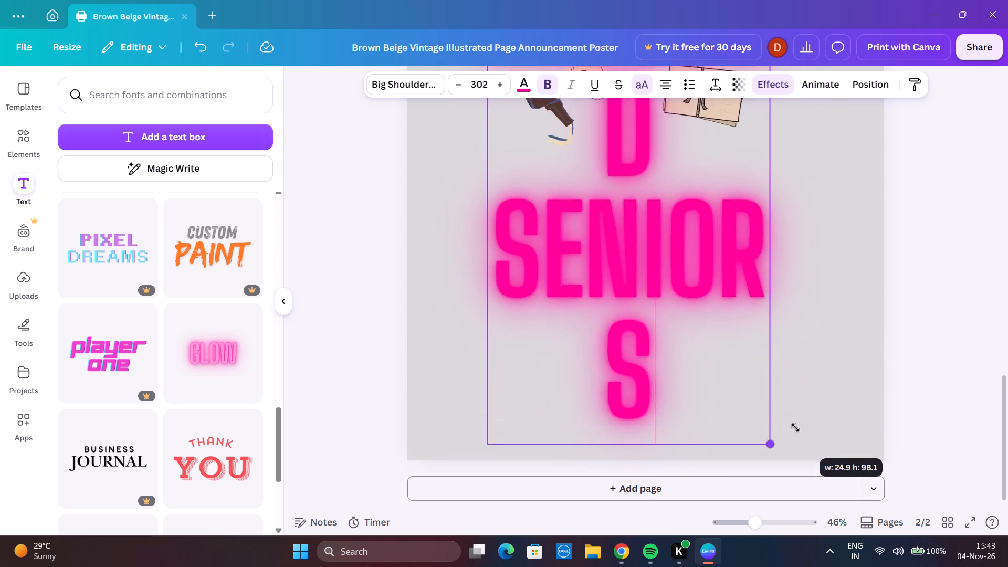
scroll(795, 427, "up", 4)
left_click_drag(795, 427, 593, 299)
scroll(740, 334, "up", 3)
scroll(633, 242, "up", 3)
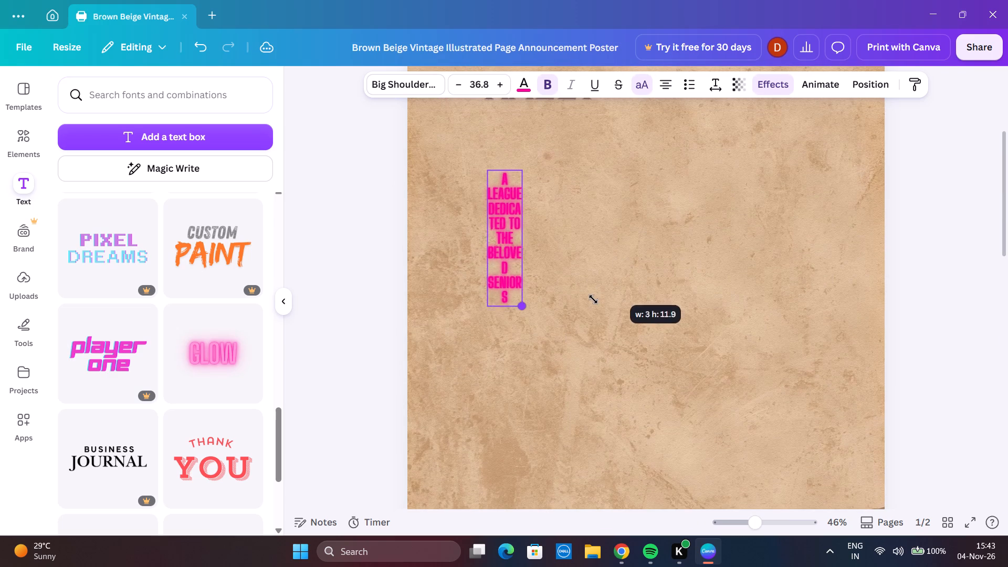
left_click_drag(593, 299, 591, 299)
Widen the tagline's box so the text fits on two lines, and enlarge it to about font size 53.4.
left_click_drag(530, 239, 759, 251)
scroll(559, 158, "up", 1)
scroll(614, 222, "up", 1)
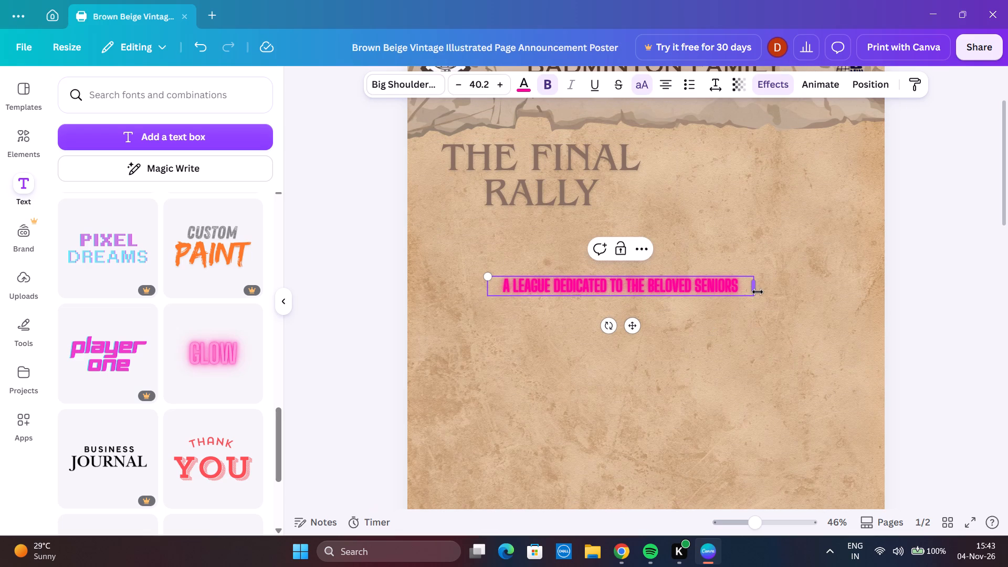
left_click_drag(758, 291, 705, 280)
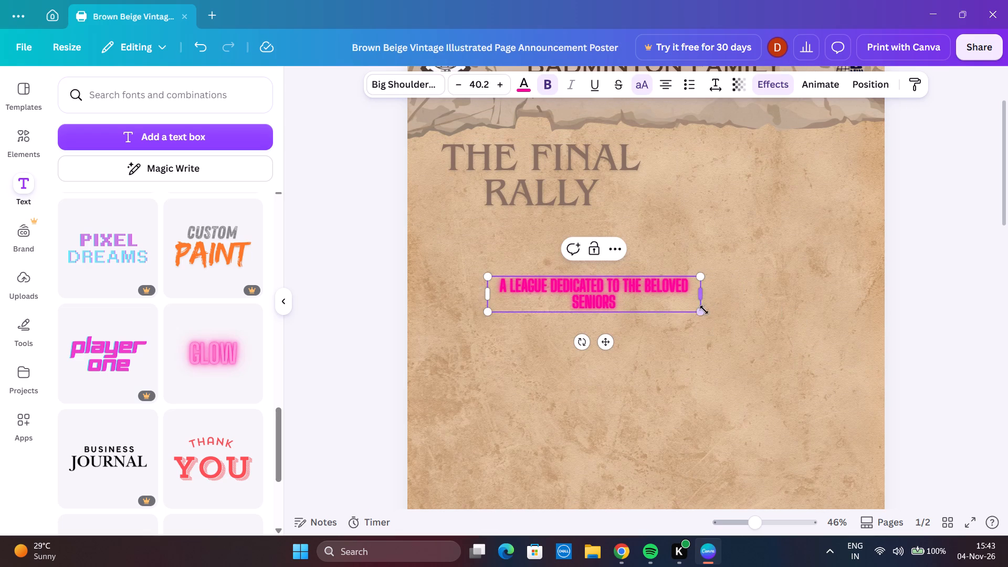
left_click_drag(701, 314, 765, 362)
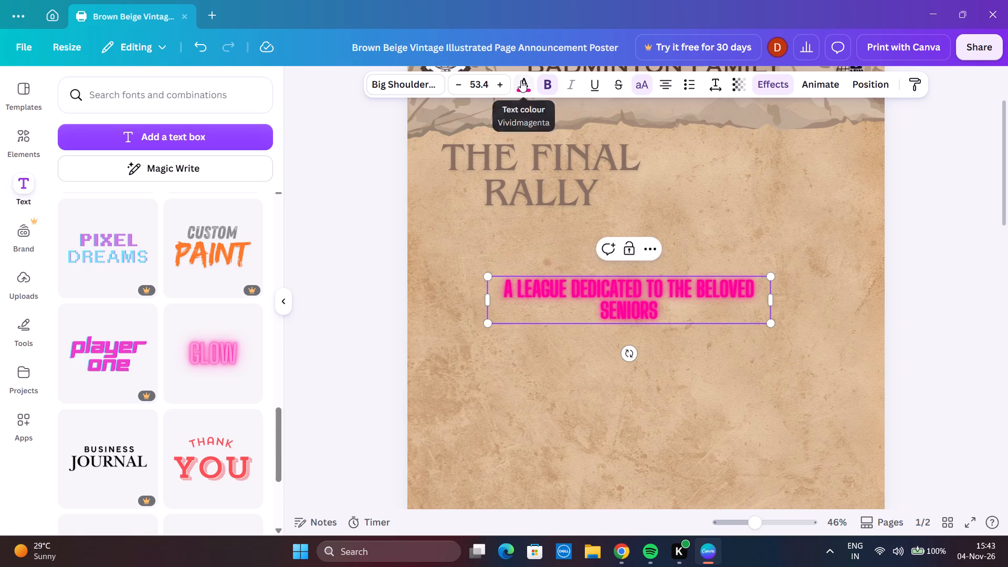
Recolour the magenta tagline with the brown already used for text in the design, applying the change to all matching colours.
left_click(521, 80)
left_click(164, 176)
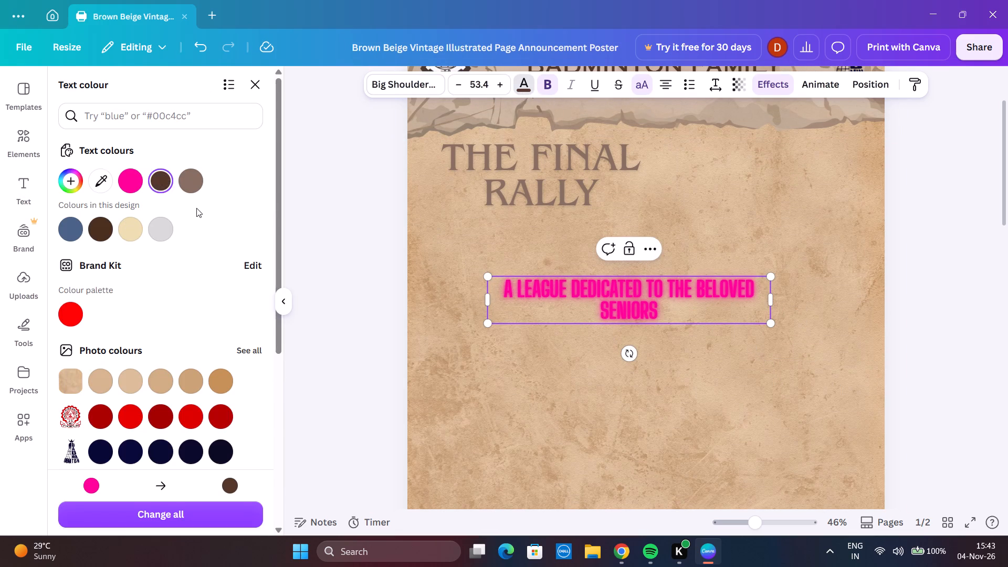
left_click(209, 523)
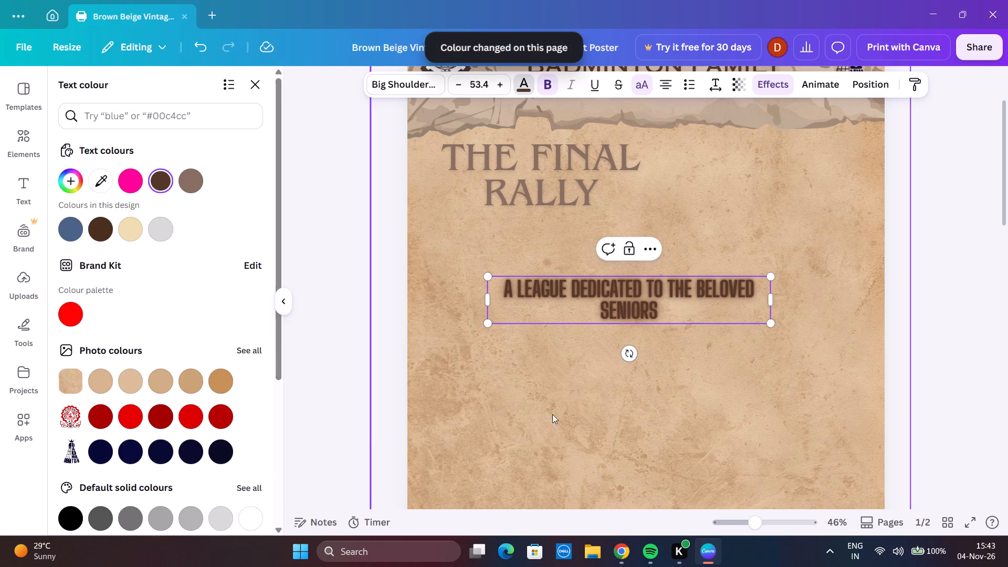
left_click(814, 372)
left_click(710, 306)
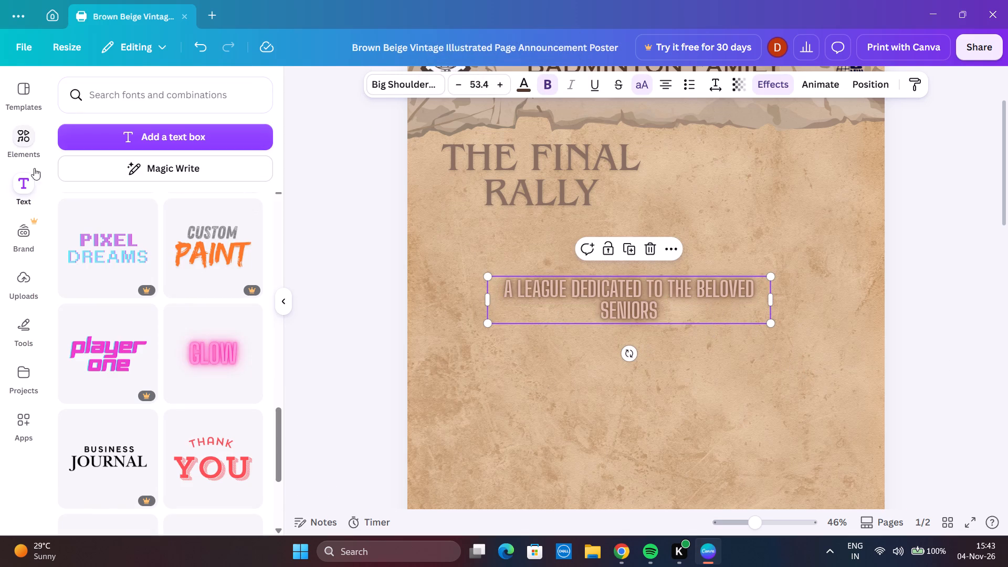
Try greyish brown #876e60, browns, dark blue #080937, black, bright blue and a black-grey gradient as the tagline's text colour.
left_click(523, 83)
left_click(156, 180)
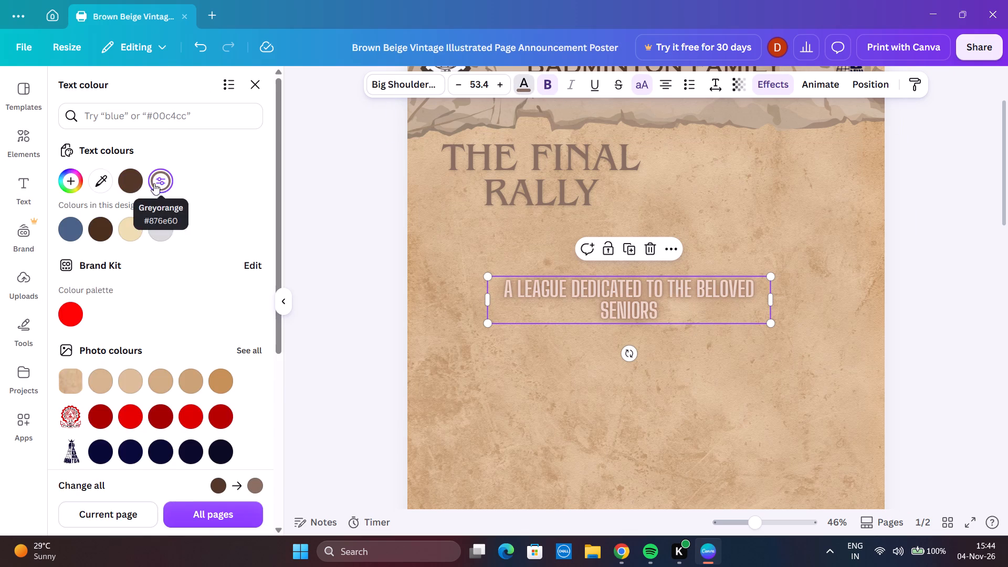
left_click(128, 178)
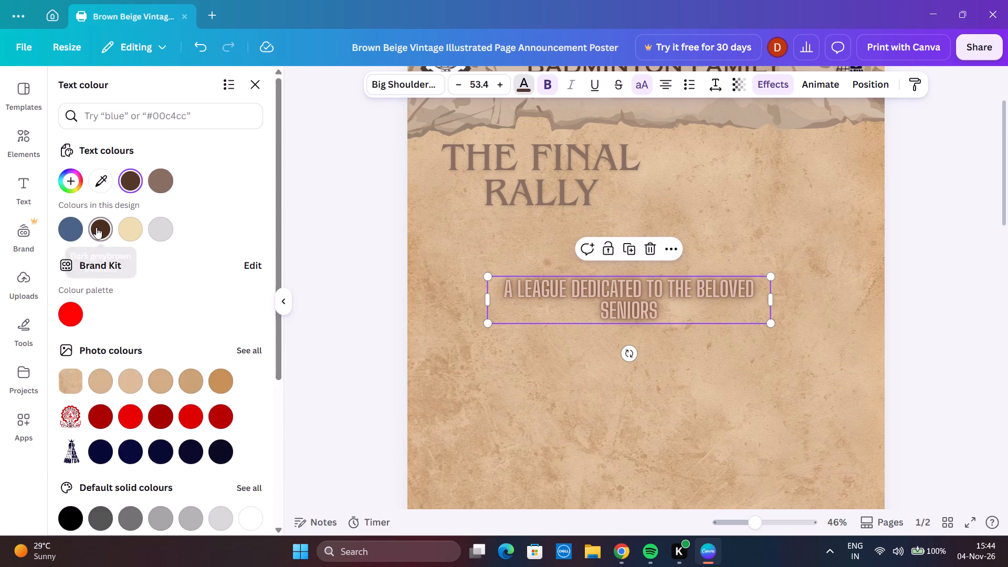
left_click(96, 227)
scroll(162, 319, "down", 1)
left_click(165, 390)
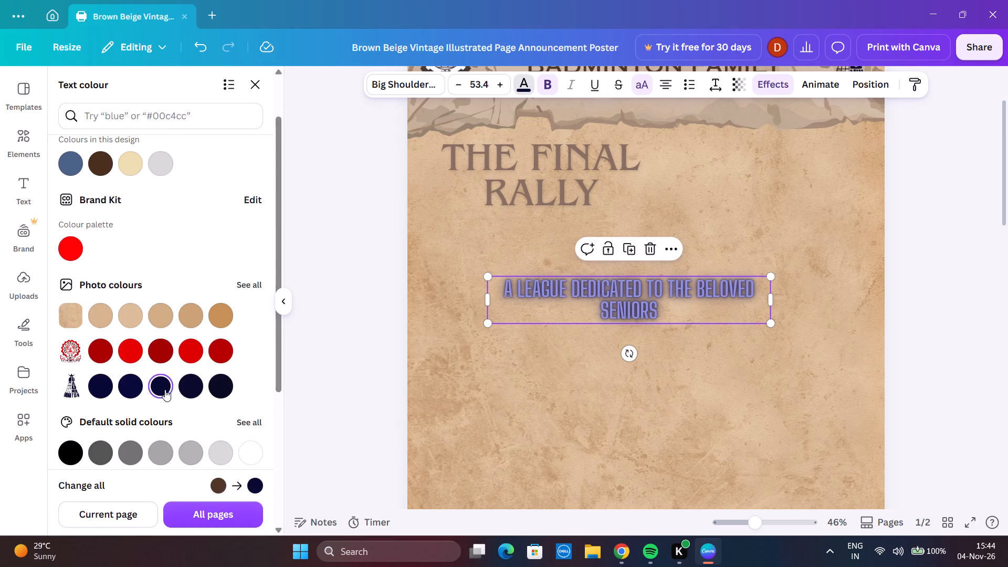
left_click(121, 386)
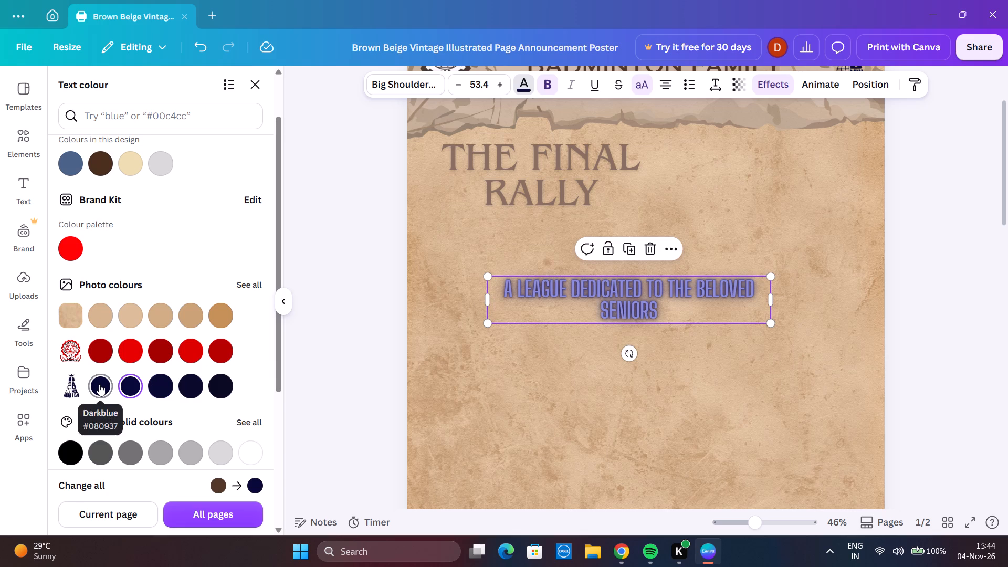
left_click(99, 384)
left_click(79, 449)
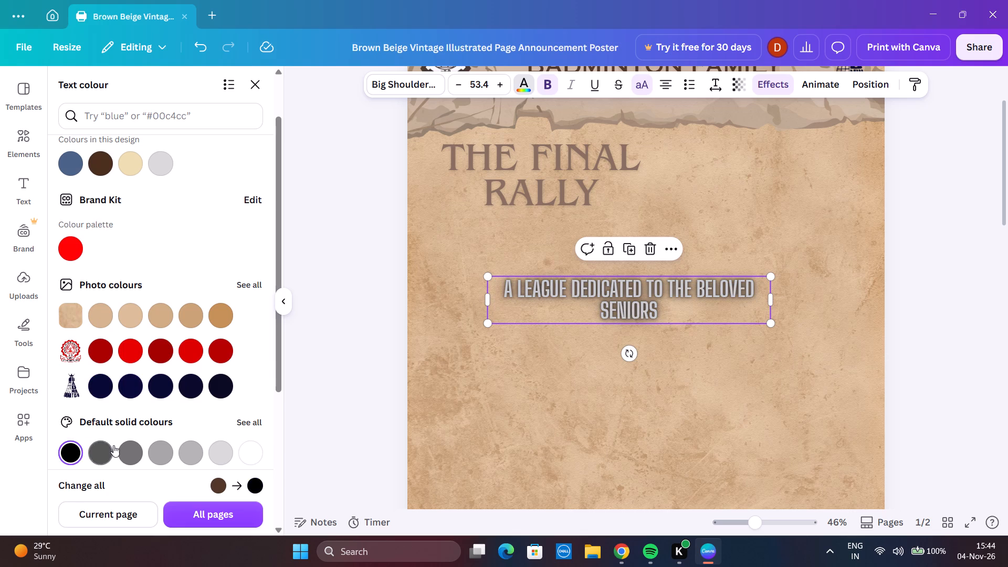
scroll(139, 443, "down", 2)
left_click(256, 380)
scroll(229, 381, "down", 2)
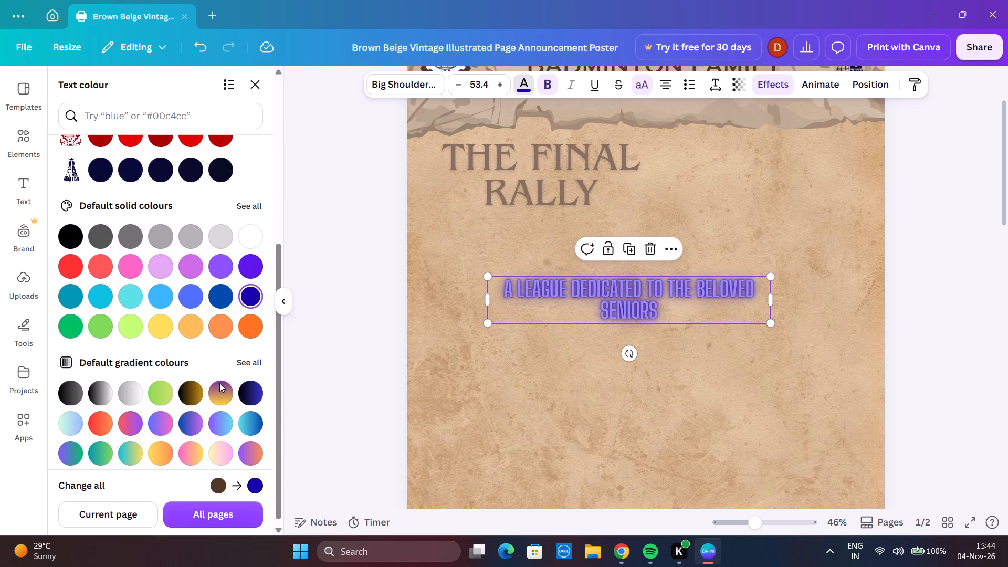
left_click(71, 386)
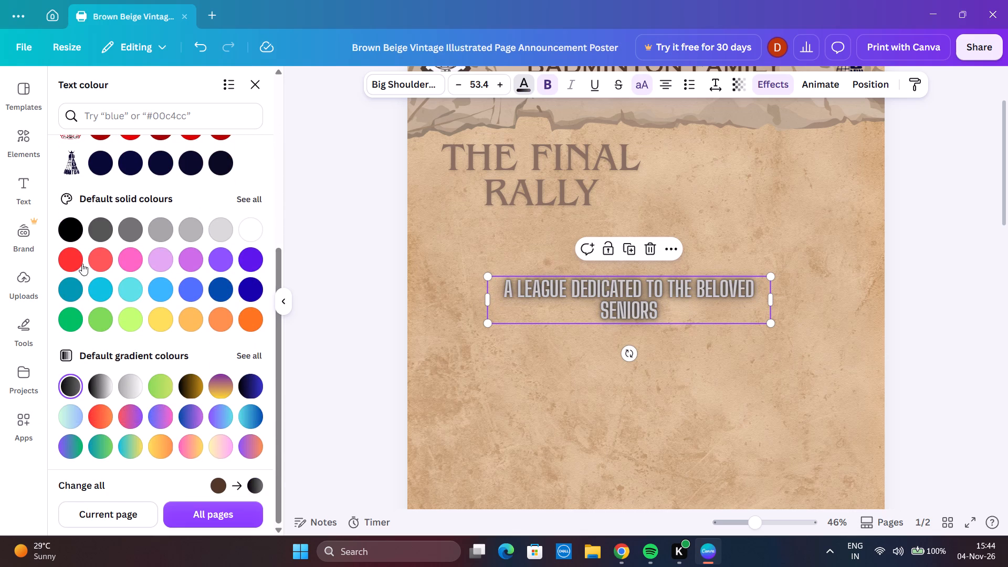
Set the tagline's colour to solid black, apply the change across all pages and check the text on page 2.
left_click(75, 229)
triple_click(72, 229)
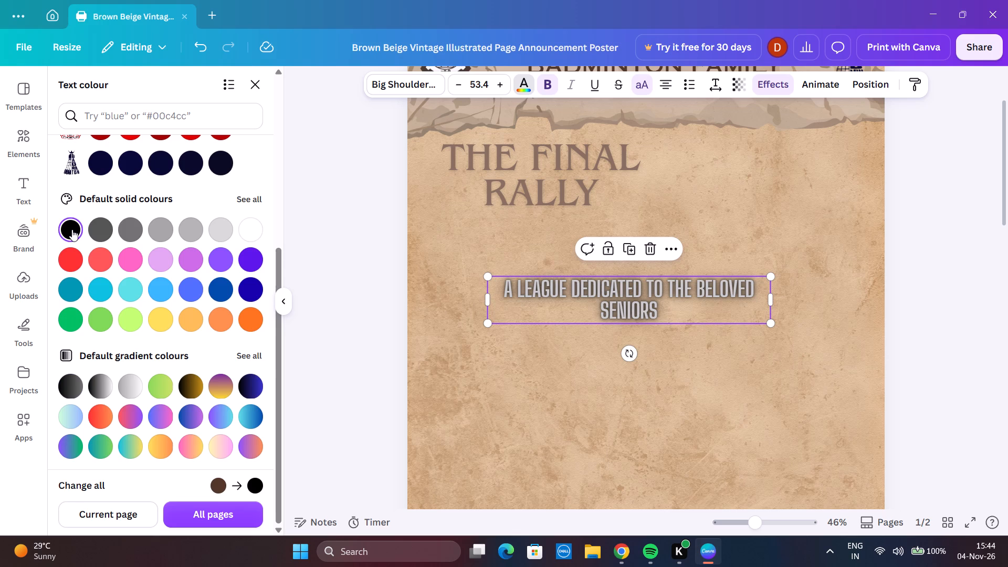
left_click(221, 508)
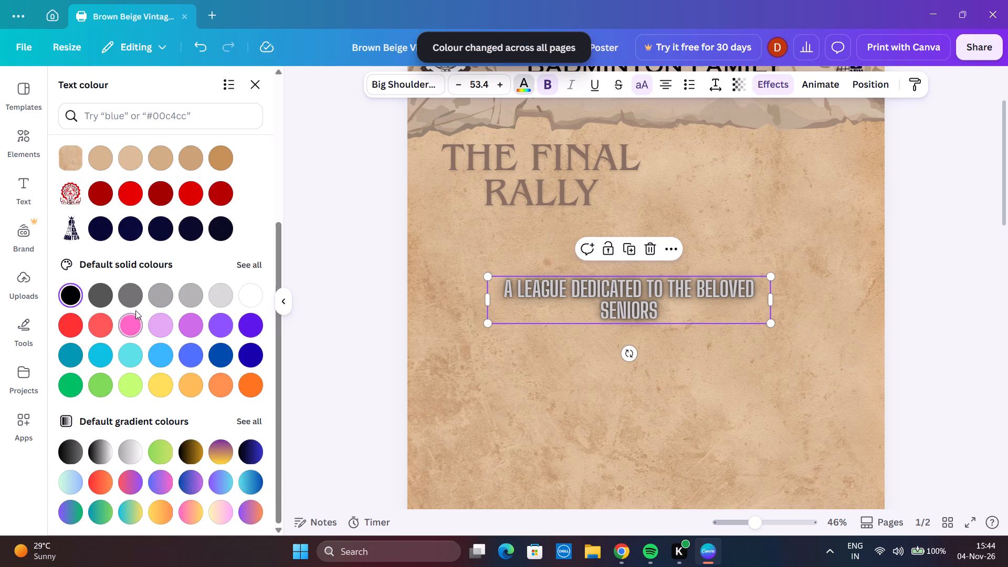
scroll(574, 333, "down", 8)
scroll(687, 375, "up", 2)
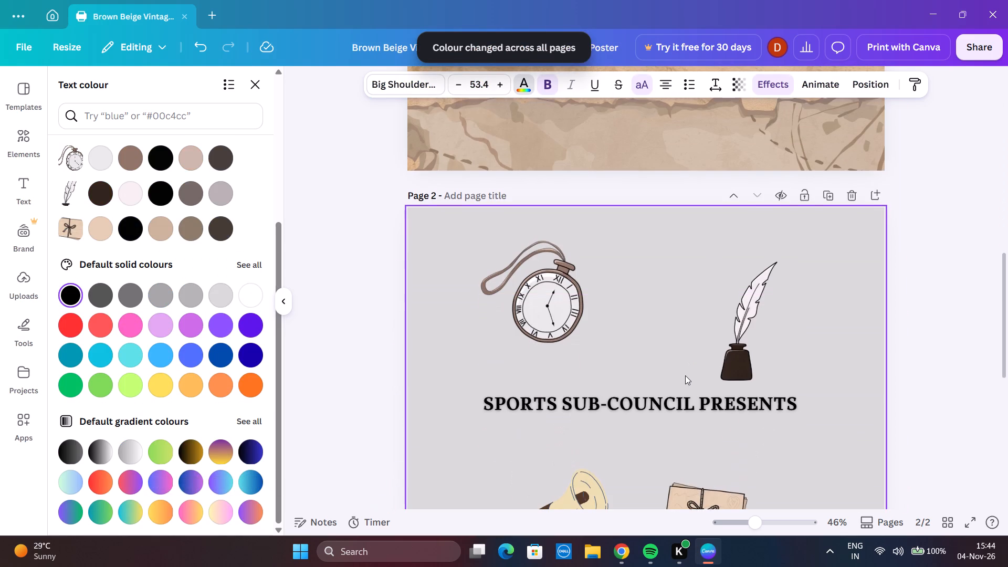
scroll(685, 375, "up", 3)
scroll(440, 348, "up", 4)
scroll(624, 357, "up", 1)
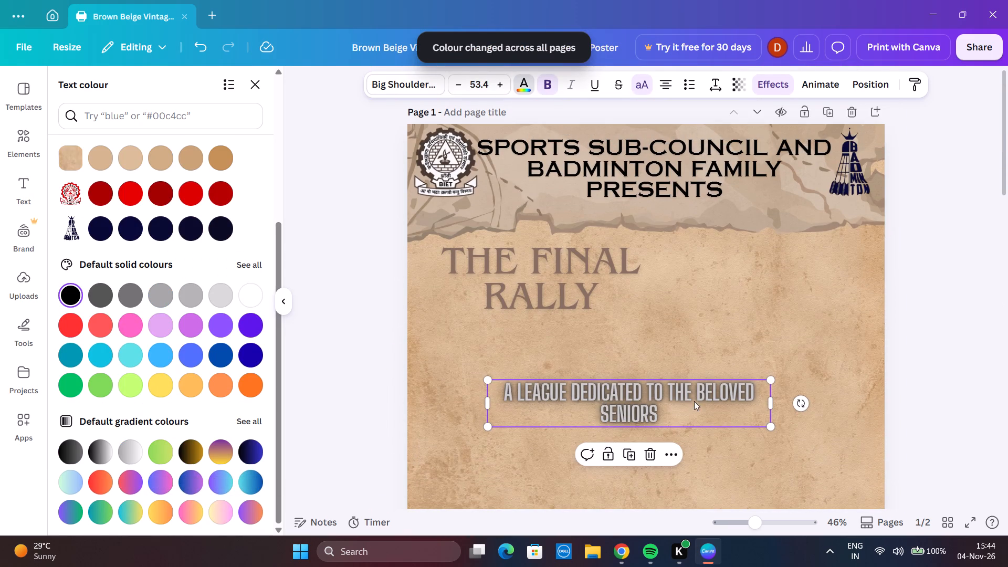
Recolour the tagline with the design's dark brown and apply the change from black across all pages.
left_click(655, 412)
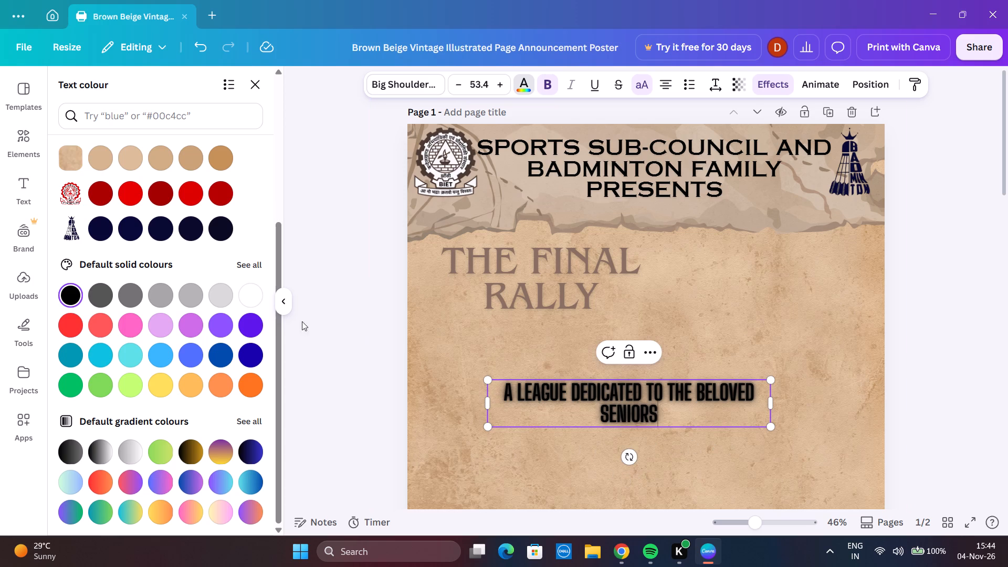
scroll(167, 211, "up", 4)
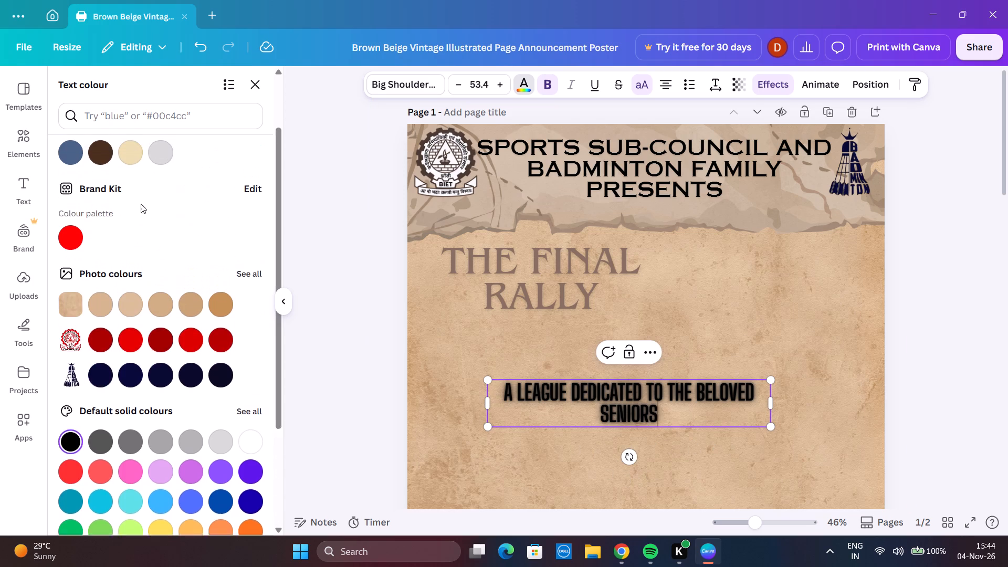
left_click(99, 227)
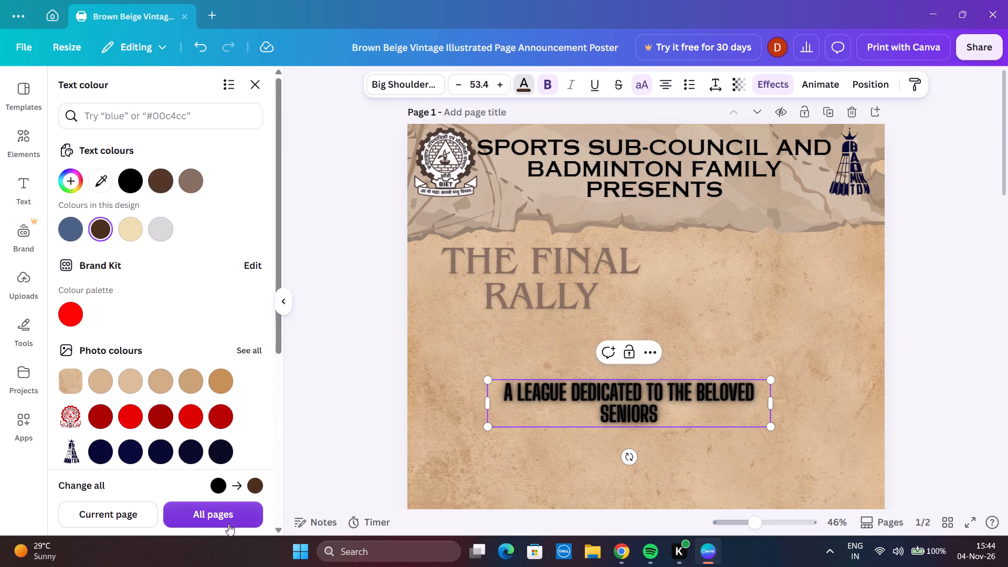
left_click(229, 512)
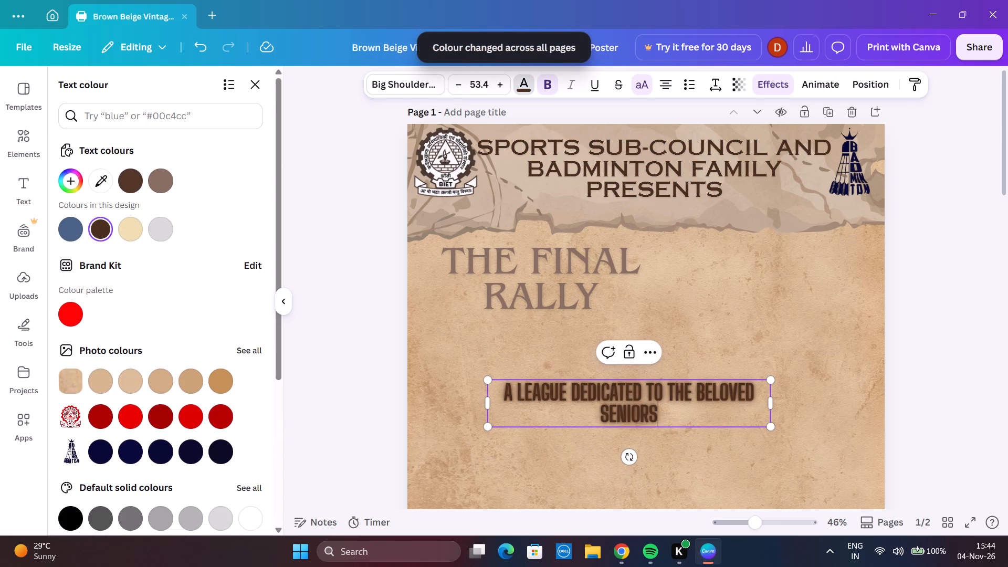
left_click(822, 405)
left_click(705, 417)
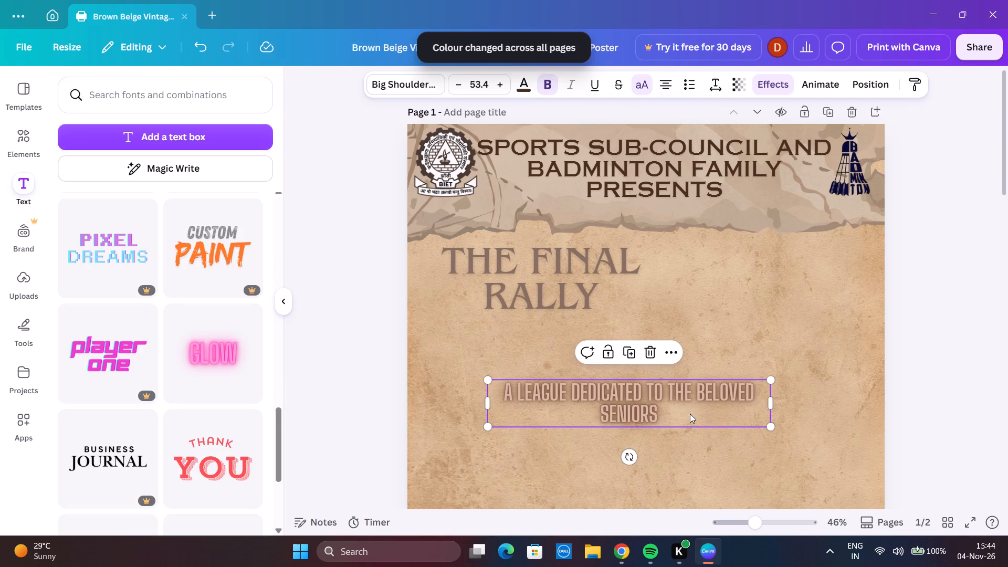
left_click(671, 406)
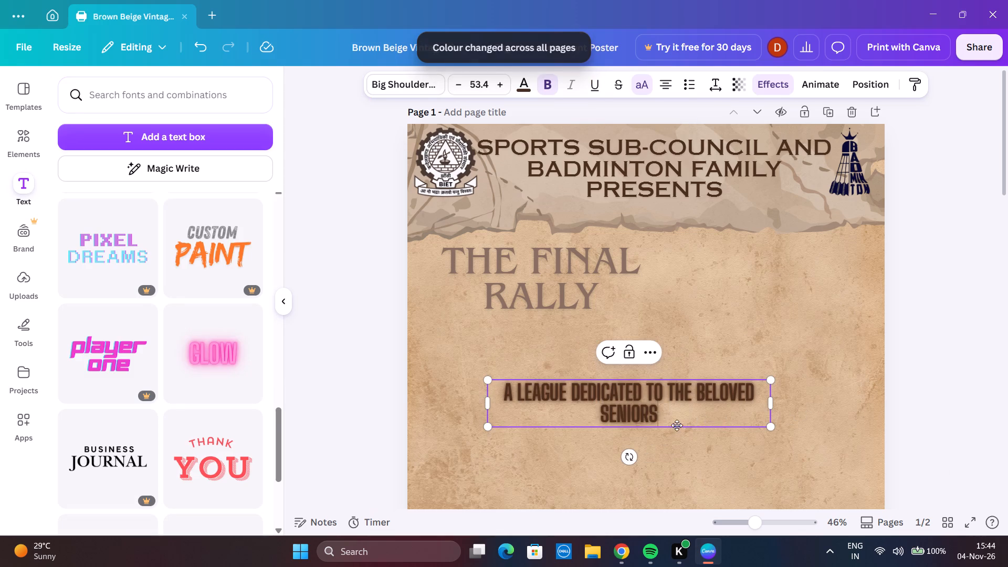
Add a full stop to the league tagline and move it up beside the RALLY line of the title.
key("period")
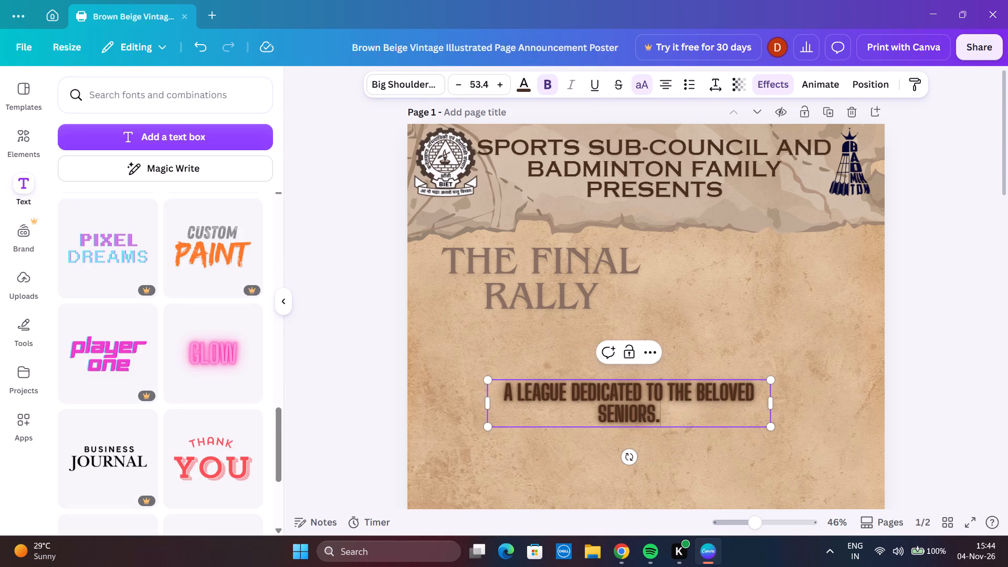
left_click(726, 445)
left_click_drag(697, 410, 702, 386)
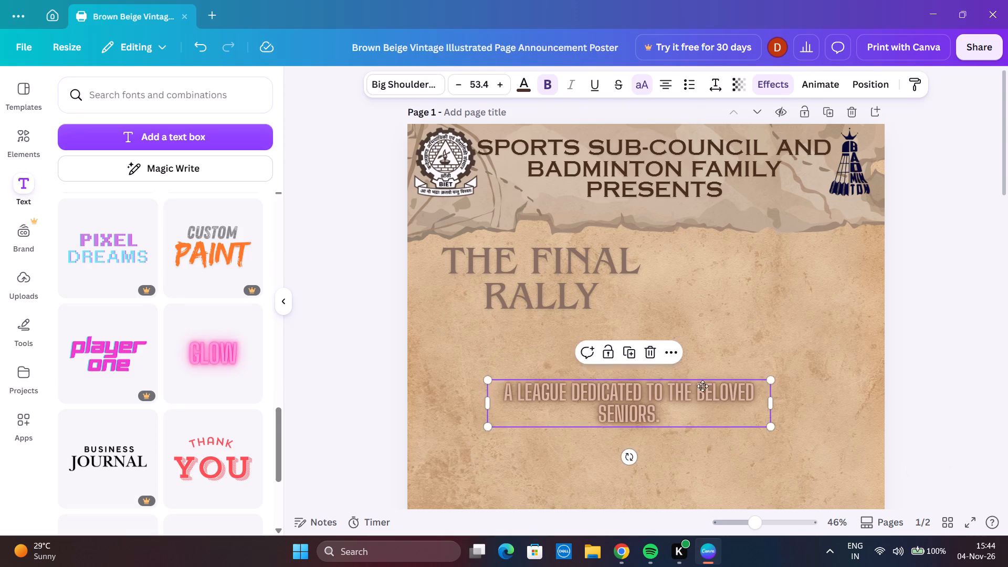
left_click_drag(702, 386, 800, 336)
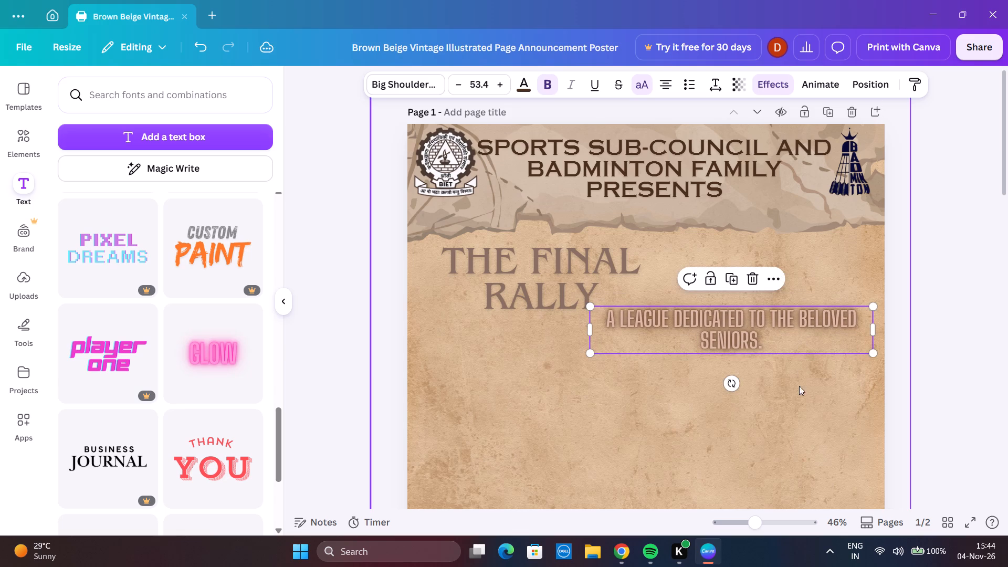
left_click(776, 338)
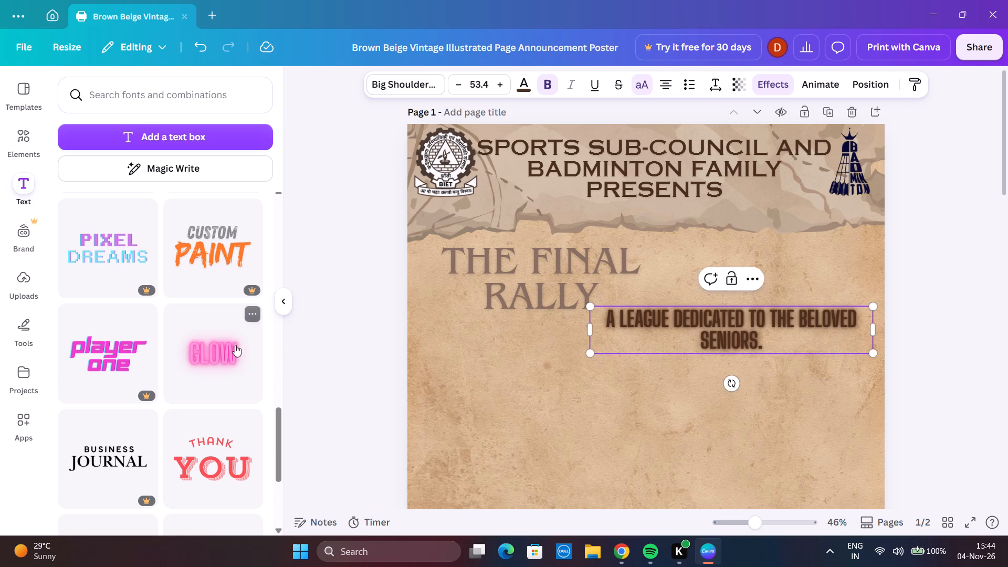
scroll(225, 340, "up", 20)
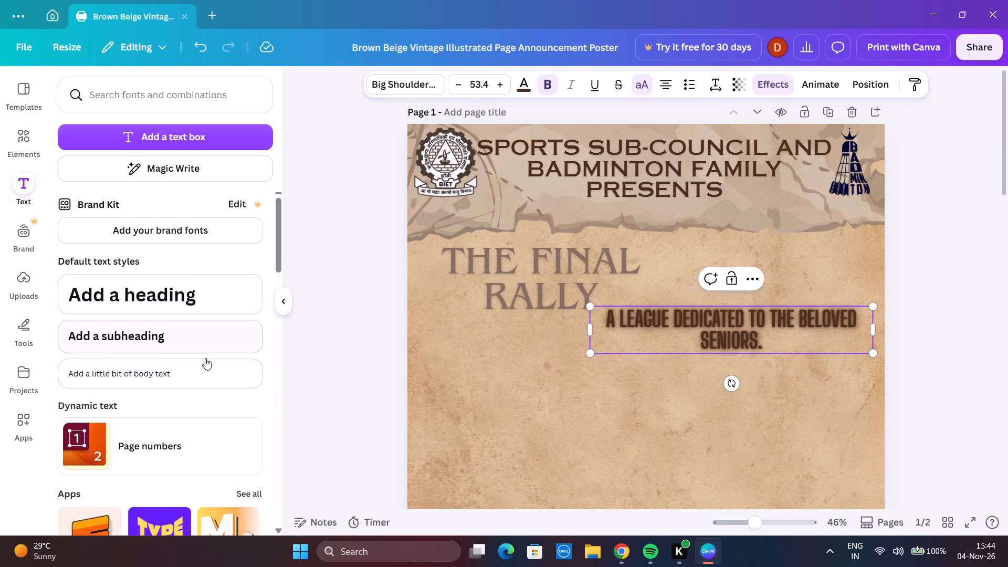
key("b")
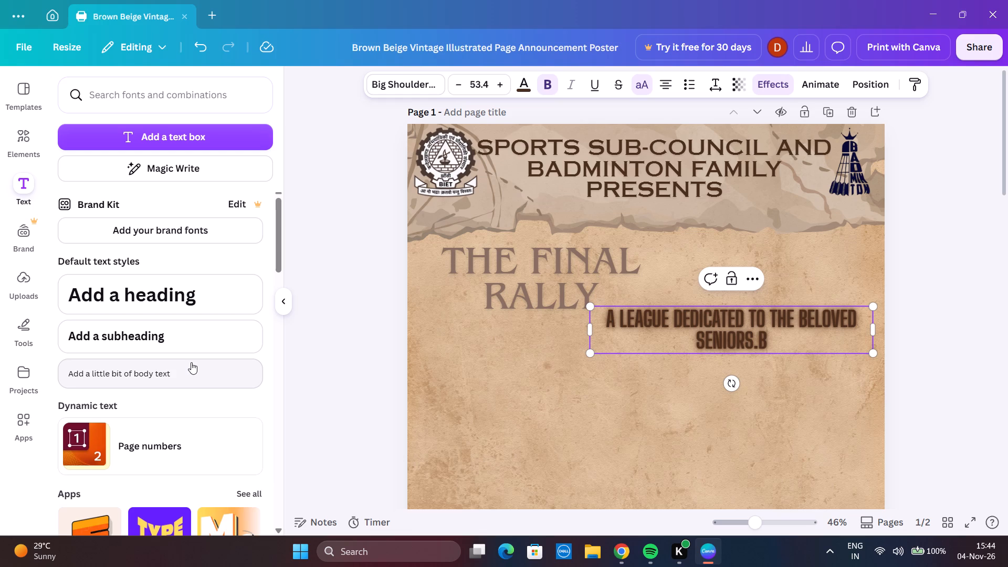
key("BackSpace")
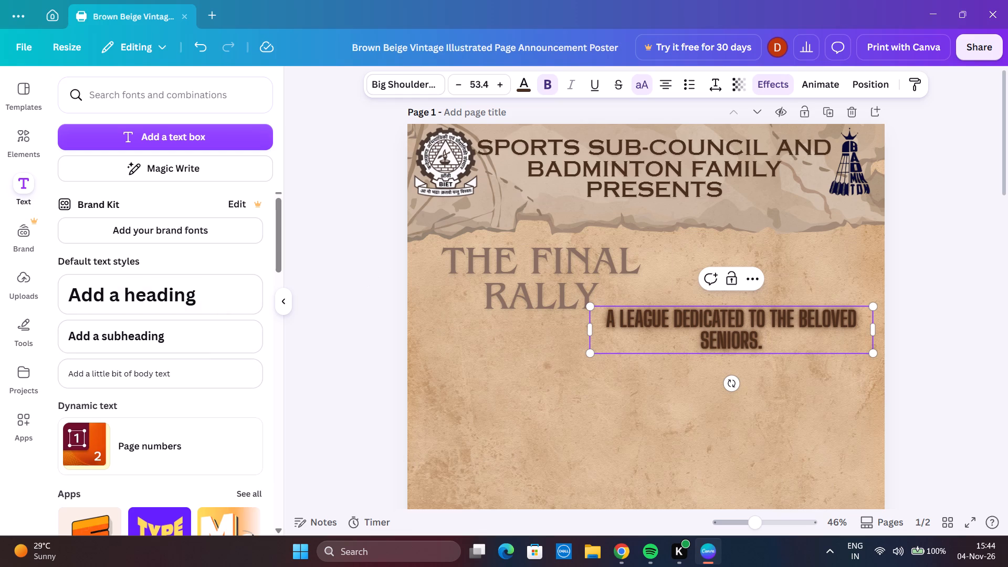
Delete the "A LEAGUE DEDICATED TO THE BELOVED SENIORS." tagline from page 1.
left_click(755, 274)
left_click(679, 425)
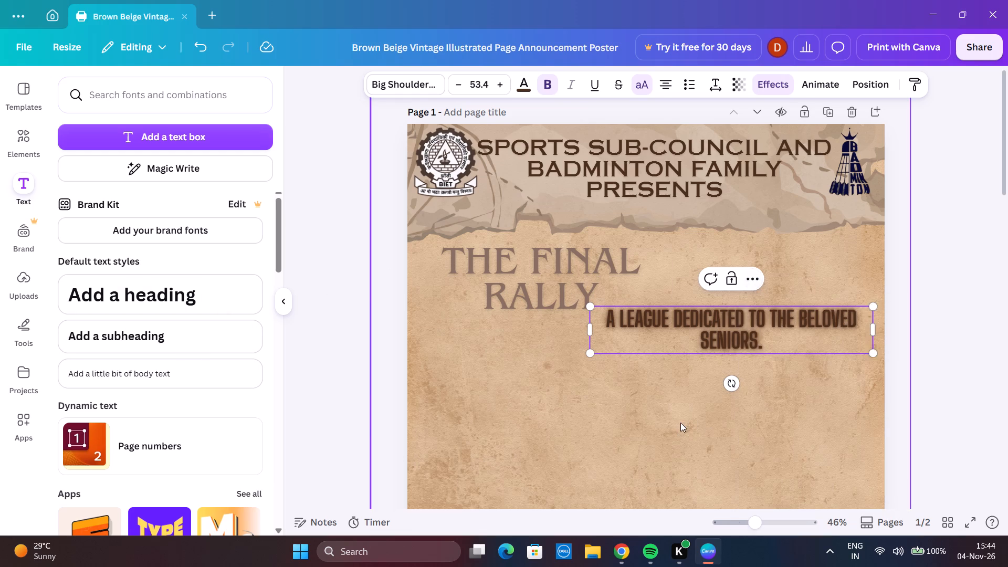
left_click(802, 348)
left_click(753, 276)
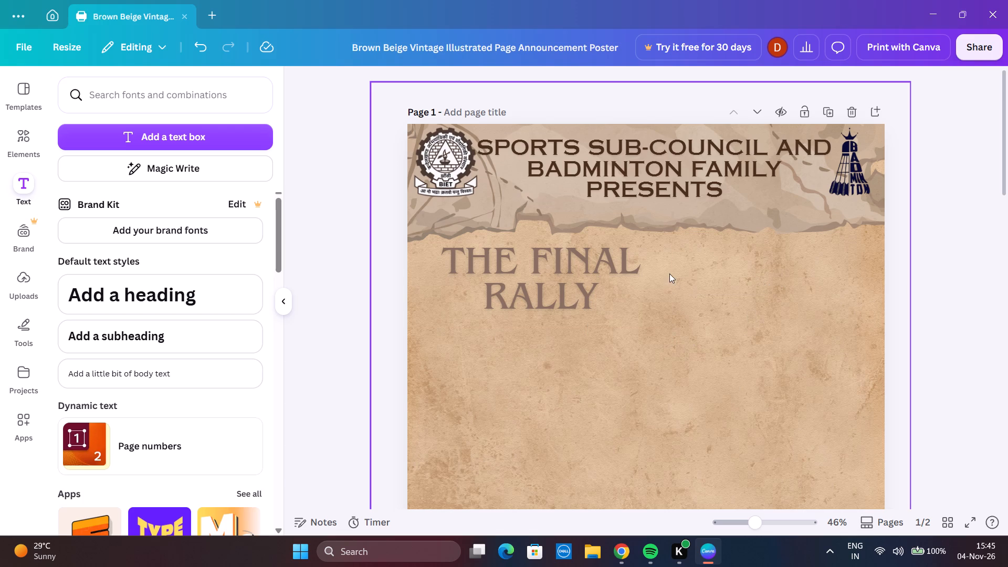
Move the "THE FINAL RALLY" title down to the right-hand side of page 1, slightly past the poster's edge.
left_click_drag(631, 293, 783, 365)
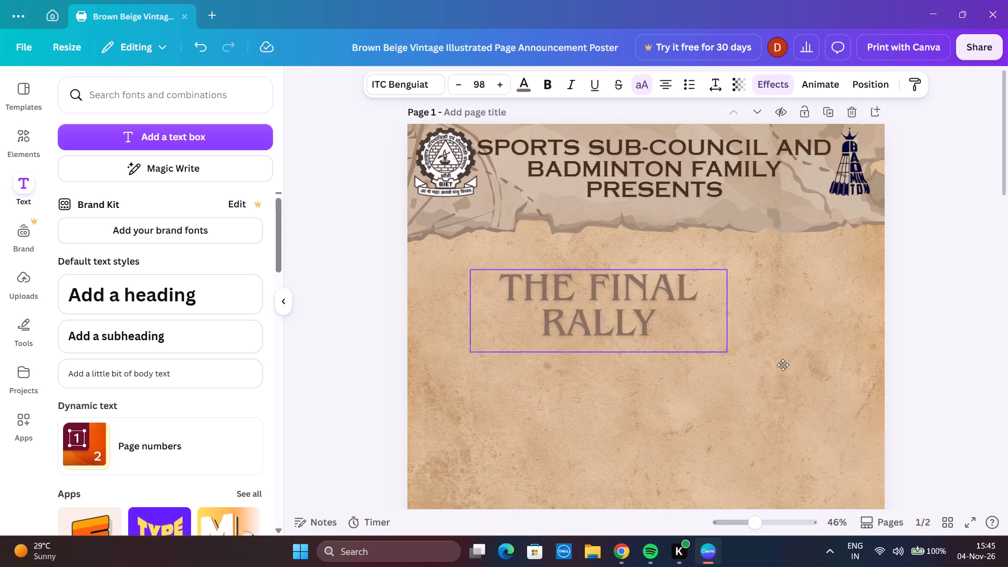
left_click_drag(783, 365, 856, 455)
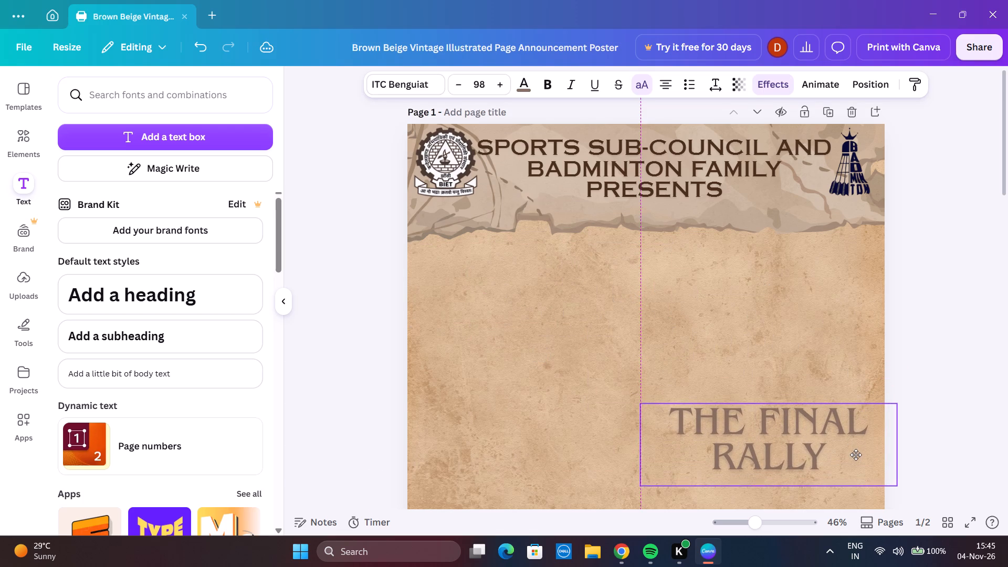
left_click_drag(856, 455, 863, 440)
scroll(849, 422, "down", 3)
scroll(745, 402, "up", 2)
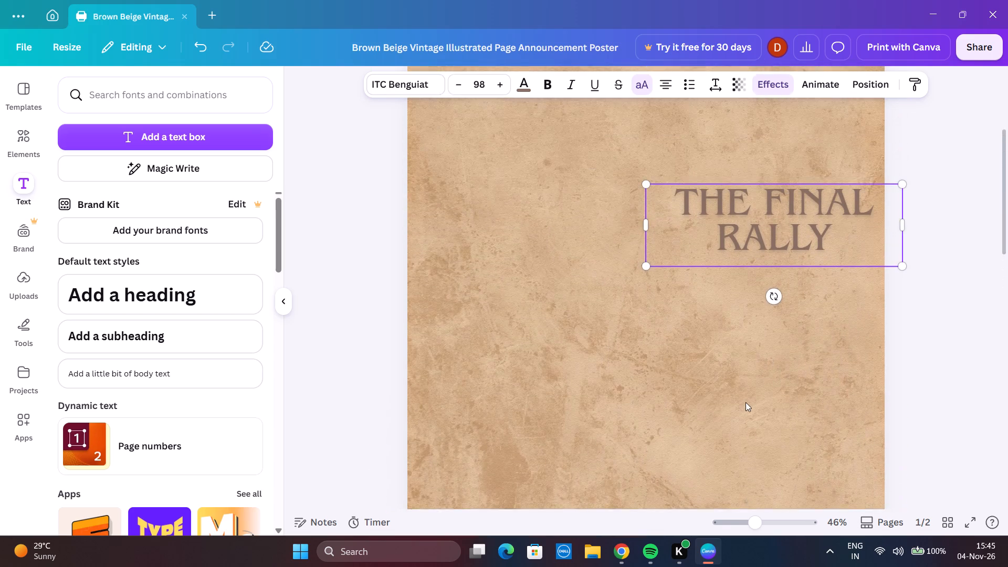
scroll(731, 395, "up", 1)
scroll(525, 353, "up", 2)
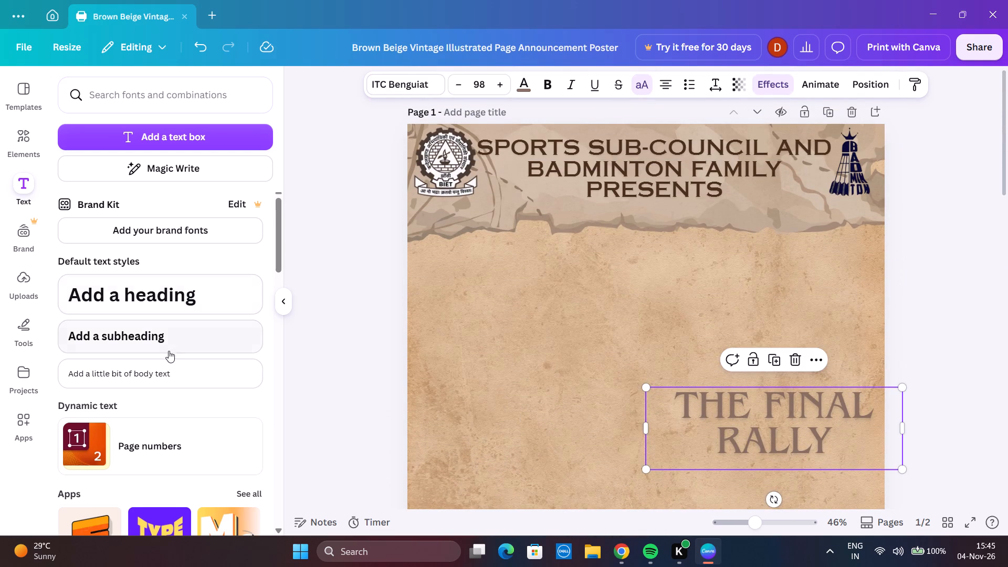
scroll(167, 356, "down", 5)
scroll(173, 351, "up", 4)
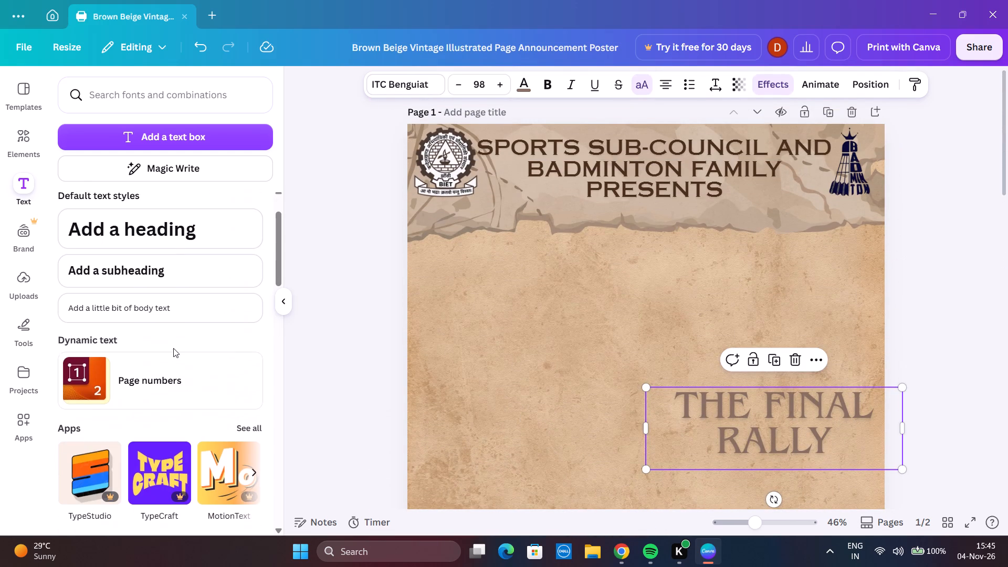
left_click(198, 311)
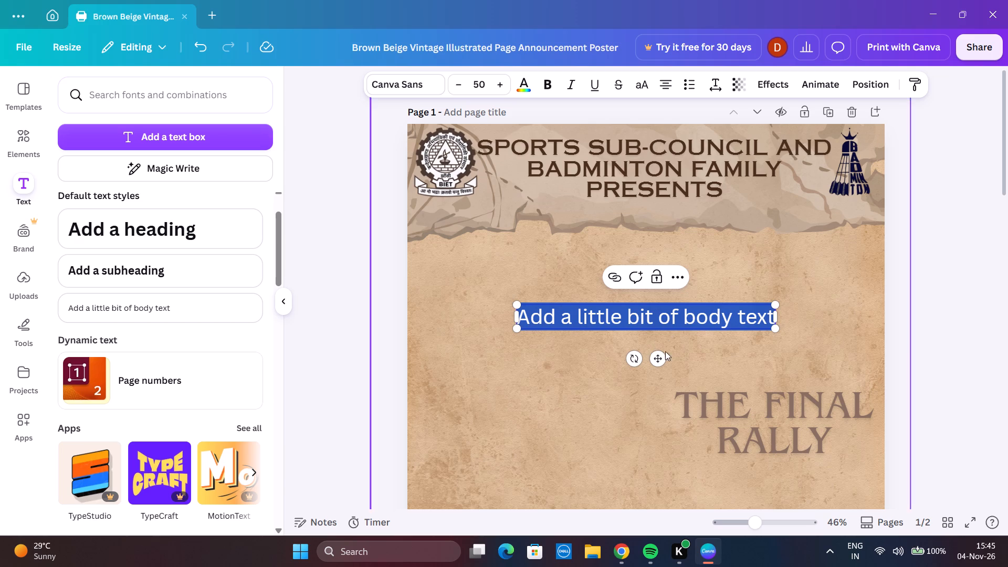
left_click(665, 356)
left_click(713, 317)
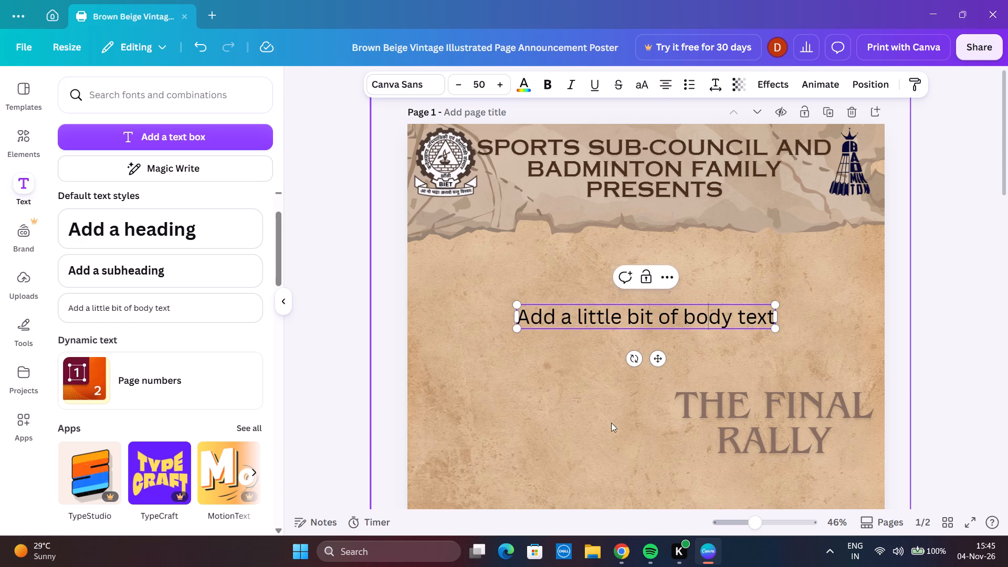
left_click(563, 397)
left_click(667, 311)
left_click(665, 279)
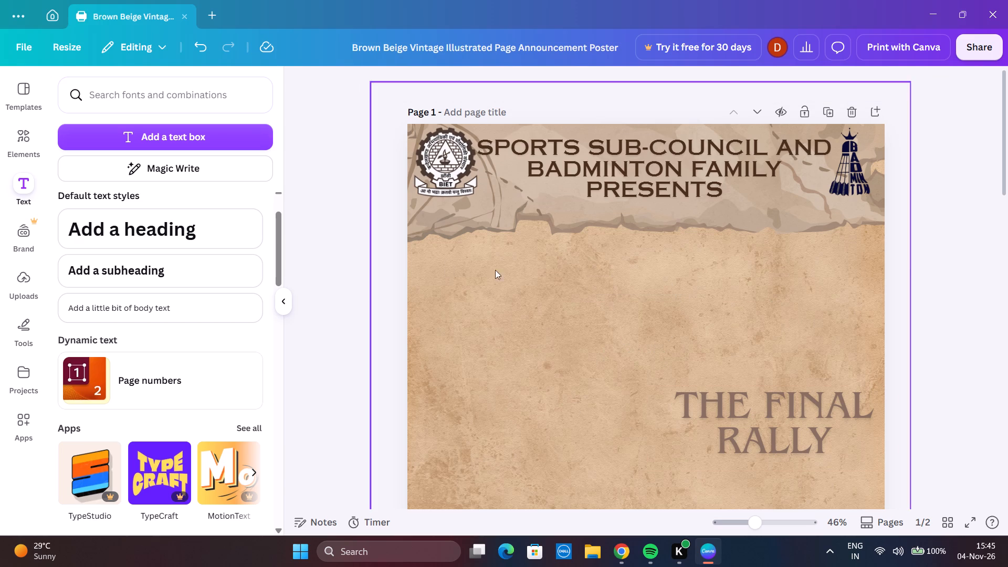
Add the red "COMING SOON Stay Tuned" font combination to page 1.
scroll(160, 293, "down", 6)
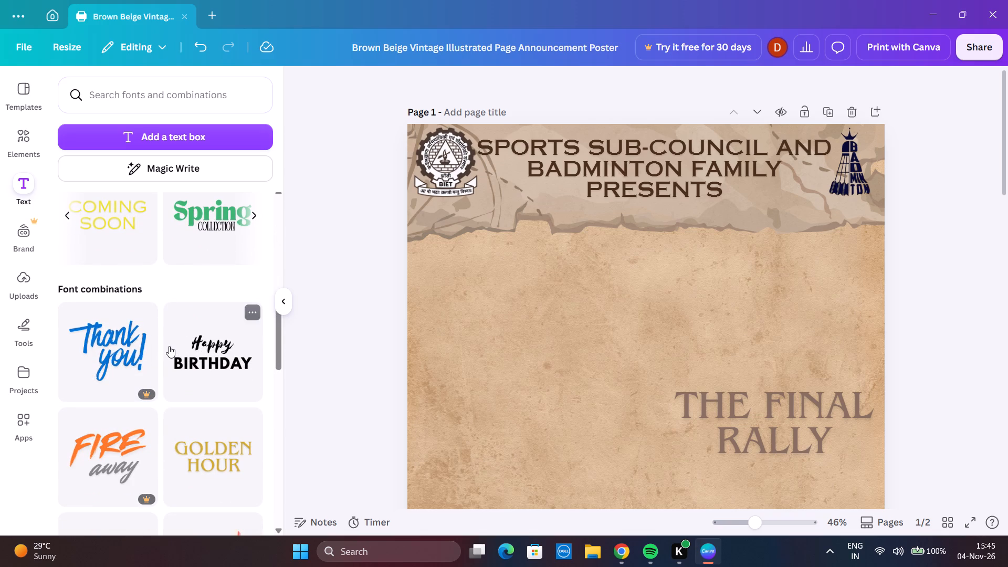
scroll(183, 417, "down", 3)
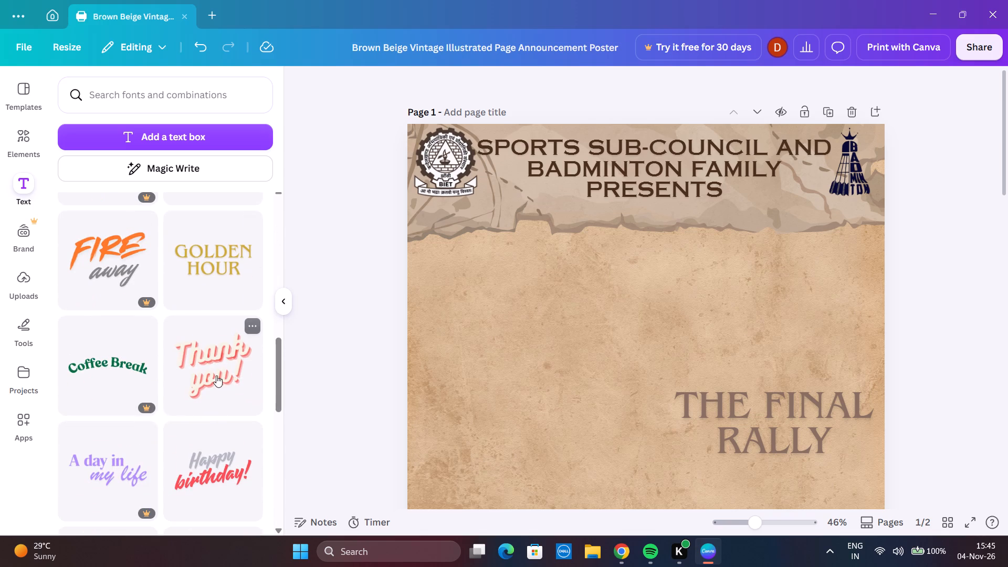
scroll(215, 377, "down", 8)
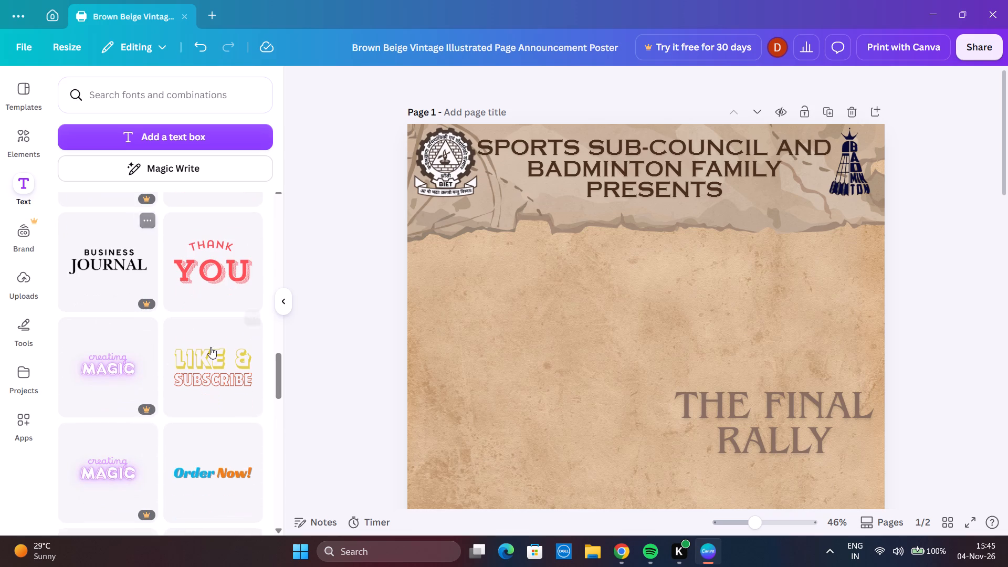
scroll(211, 351, "down", 6)
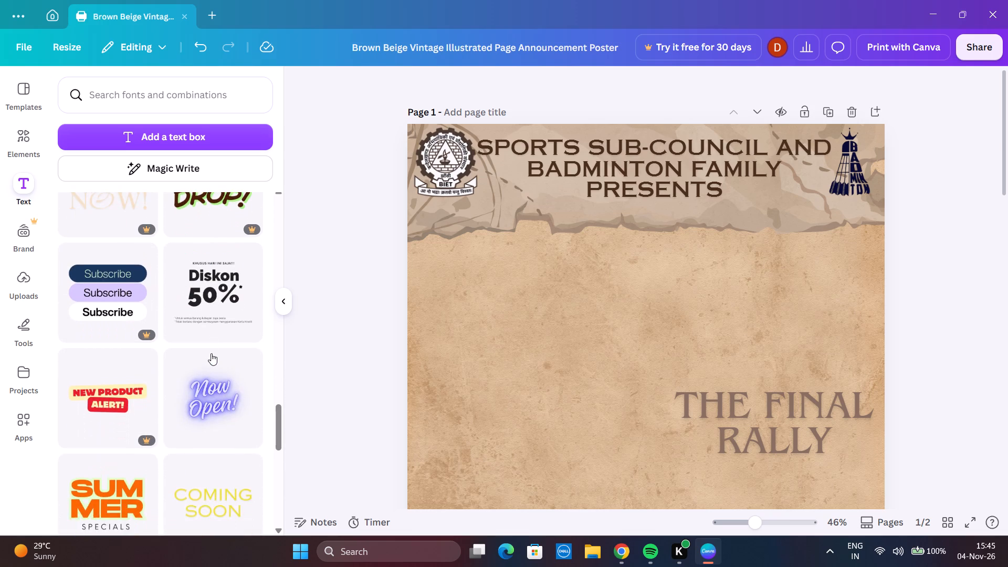
scroll(211, 353, "down", 4)
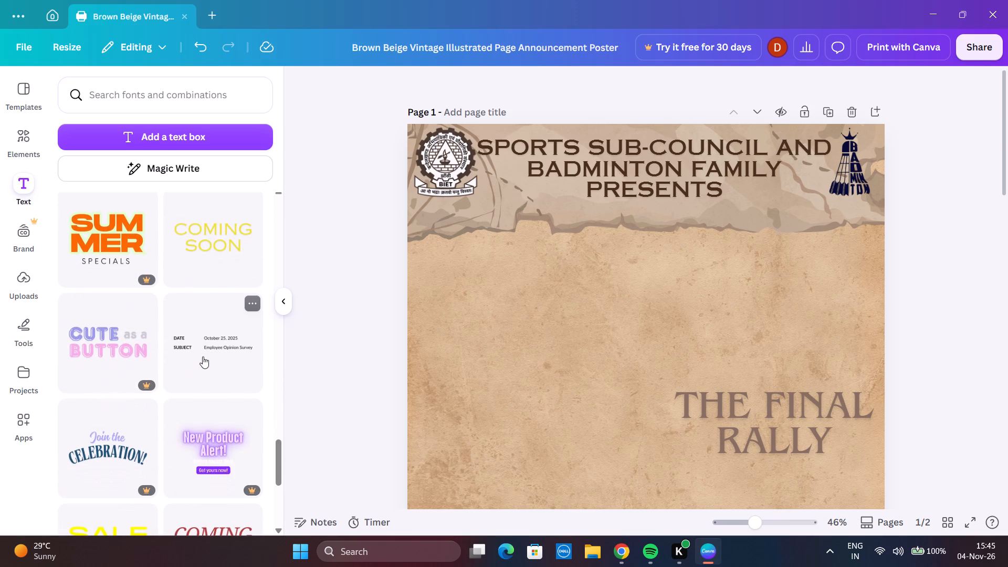
scroll(182, 354, "down", 2)
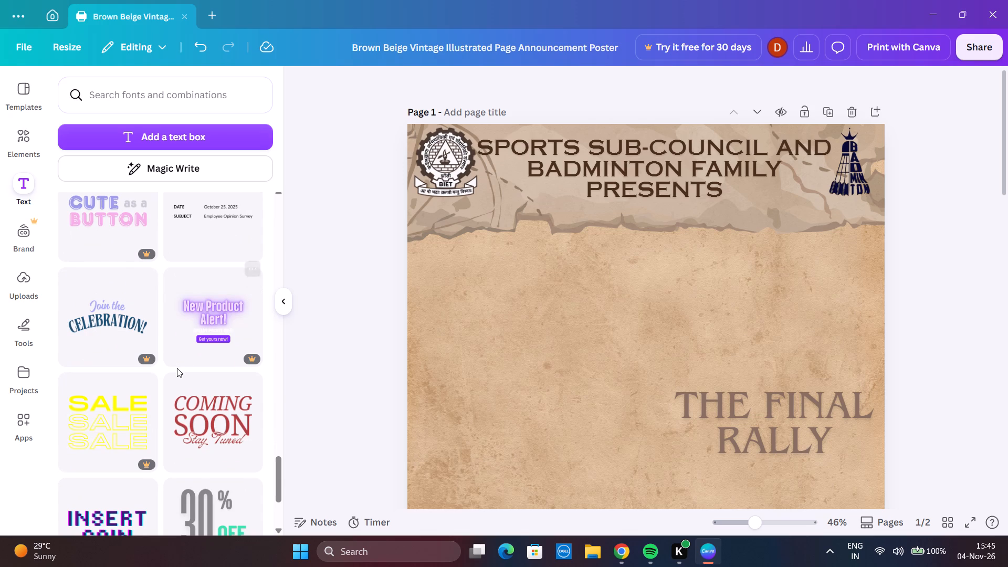
left_click(216, 422)
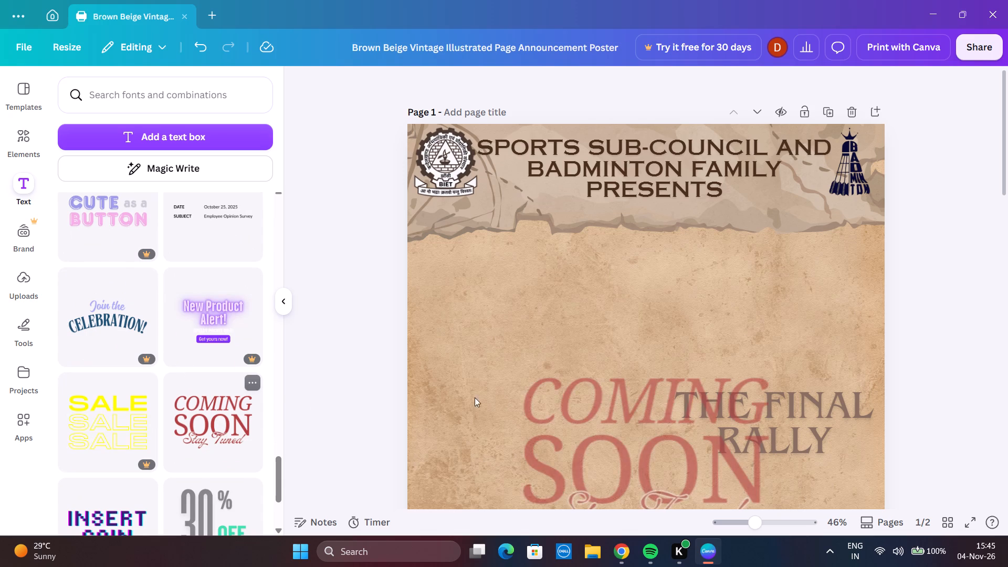
Replace the word COMING in the font combination with "BADMINTON LEAGUE".
scroll(750, 383, "down", 2)
scroll(740, 281, "up", 1)
left_click(769, 271)
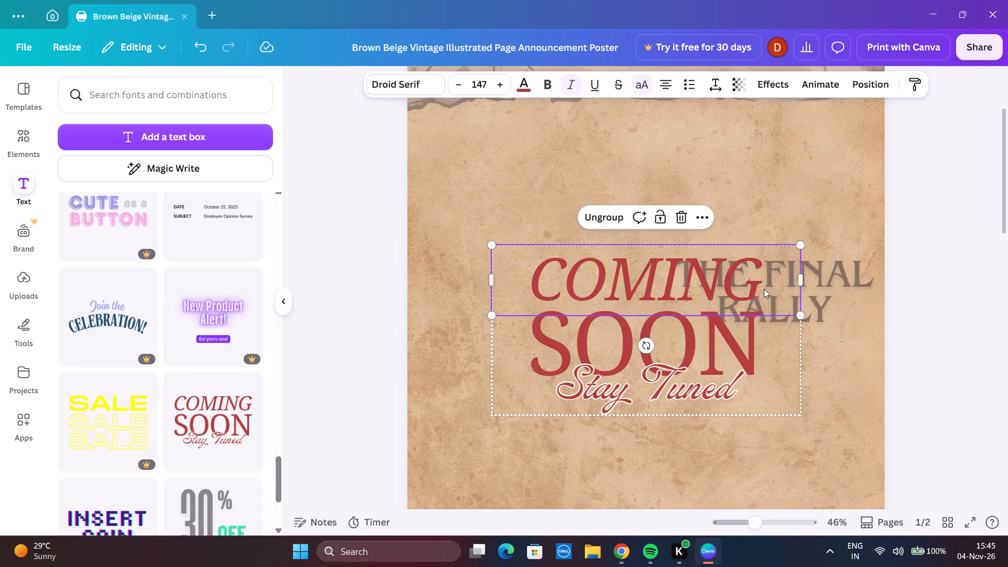
left_click(763, 278)
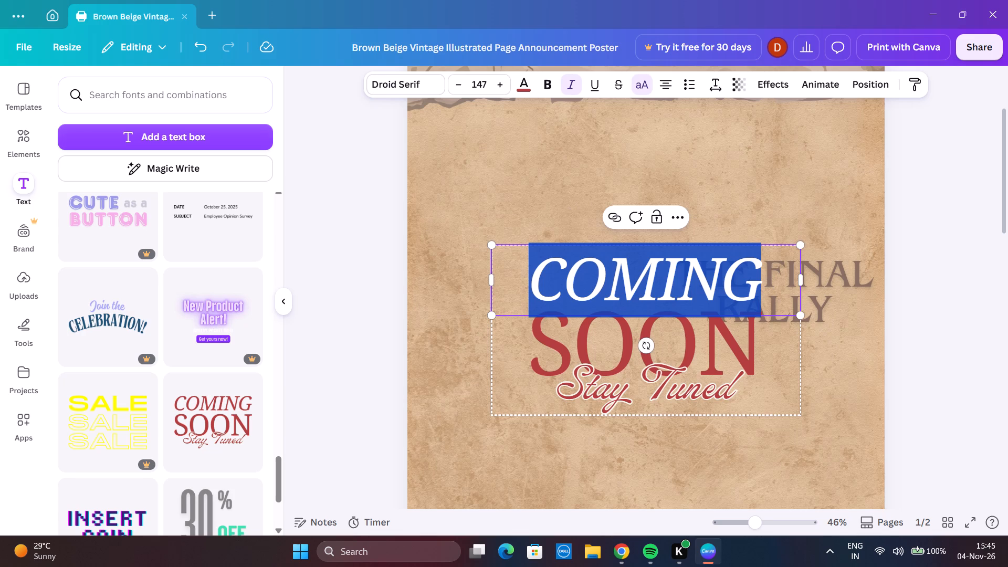
type("BAD")
type("MINTON LEAGUE")
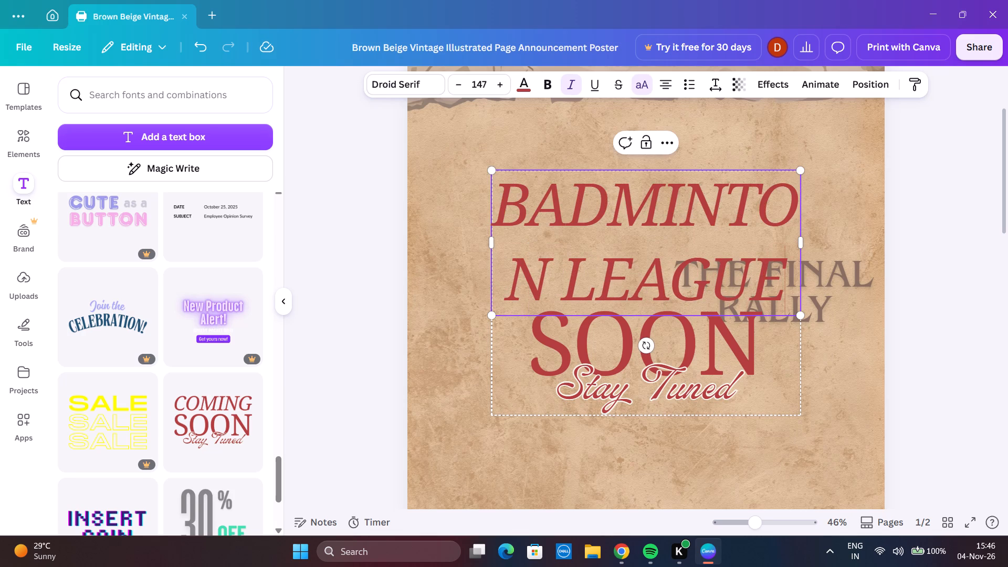
Widen the "BADMINTON LEAGUE" text box until the word BADMINTON fits on one line.
left_click_drag(803, 238, 826, 233)
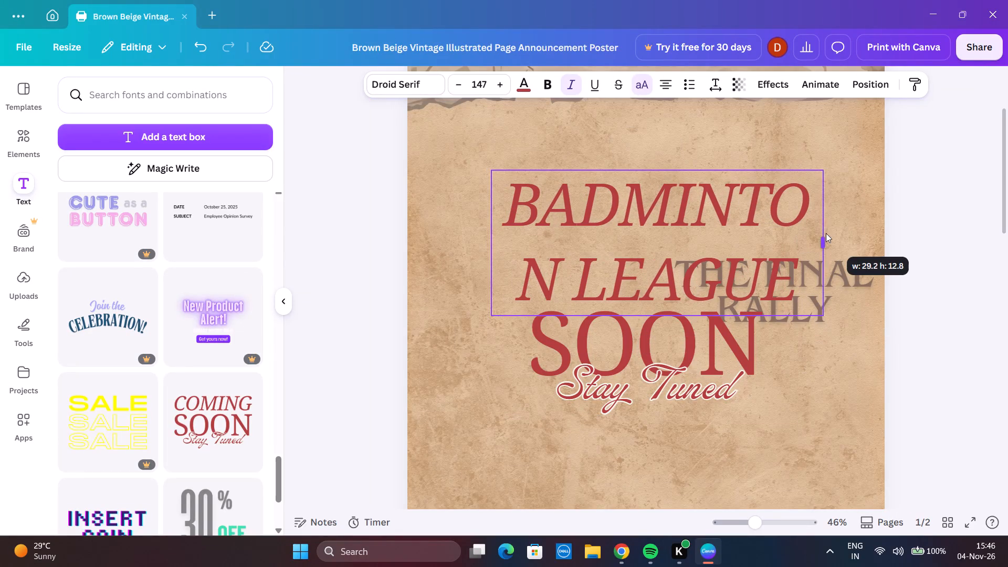
left_click_drag(826, 233, 835, 232)
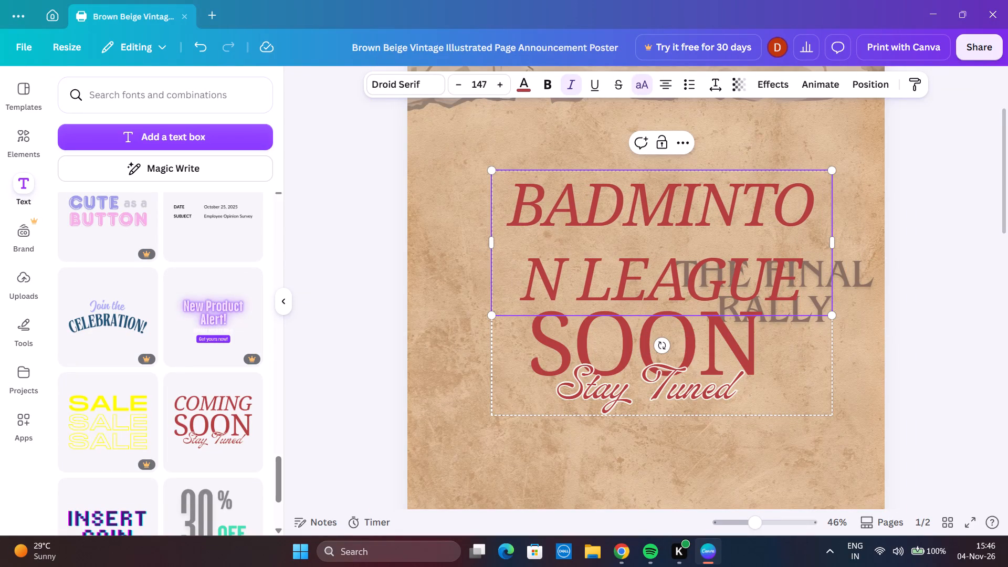
left_click_drag(743, 248, 770, 248)
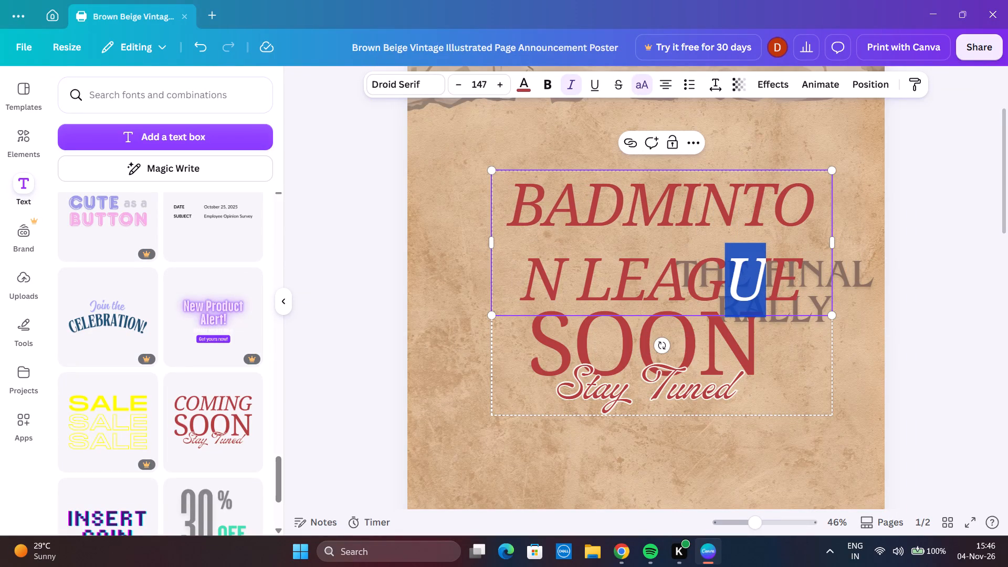
left_click_drag(836, 240, 855, 240)
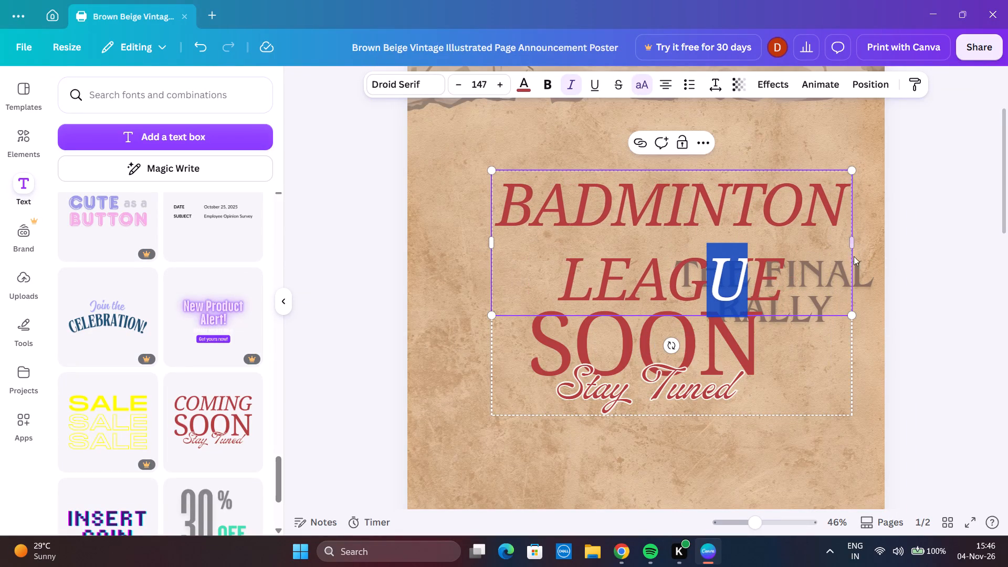
left_click(888, 254)
Ungroup the red font combination and move the word SOON below the "Stay Tuned" line on page 1.
left_click(783, 245)
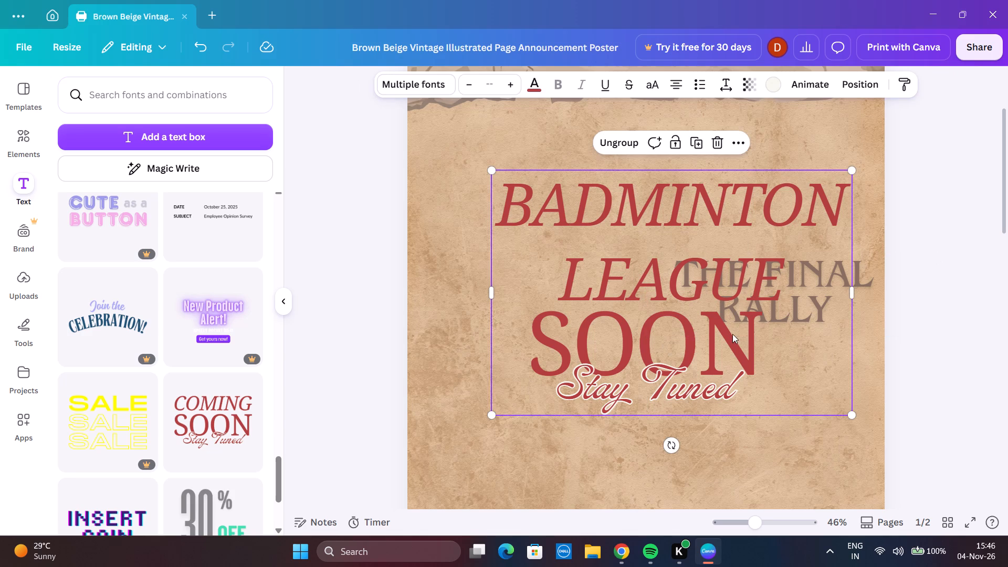
left_click(732, 334)
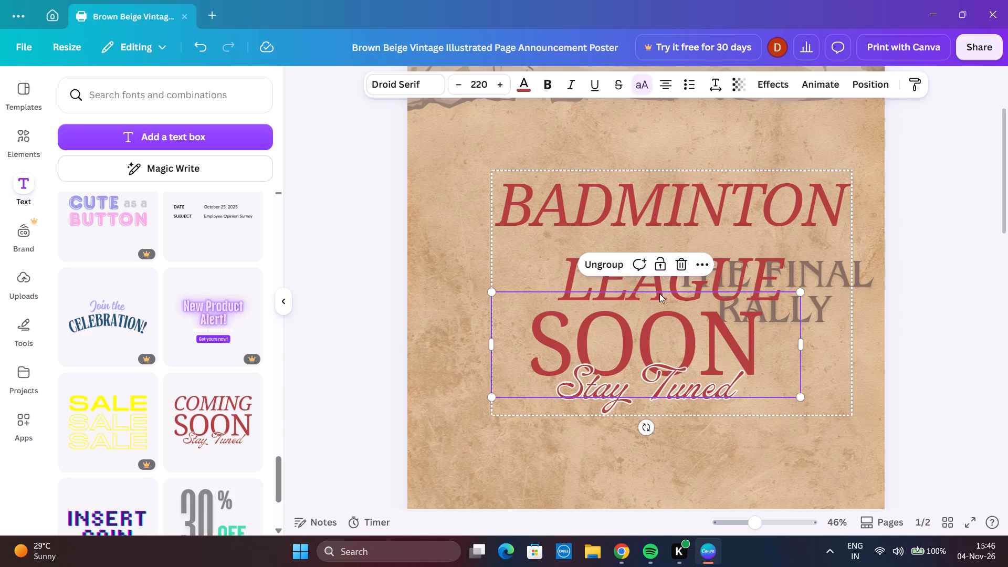
left_click(598, 267)
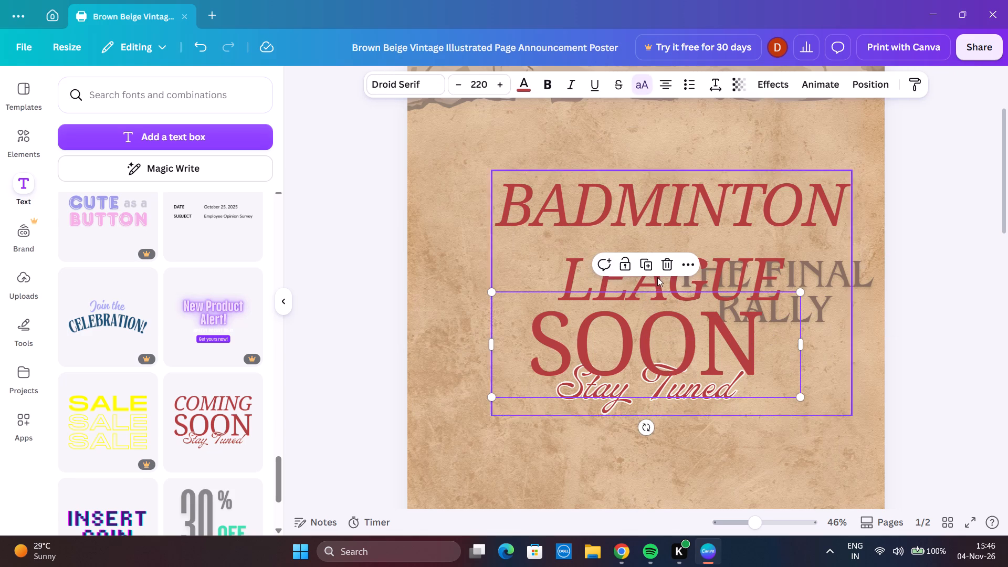
left_click_drag(713, 329, 705, 446)
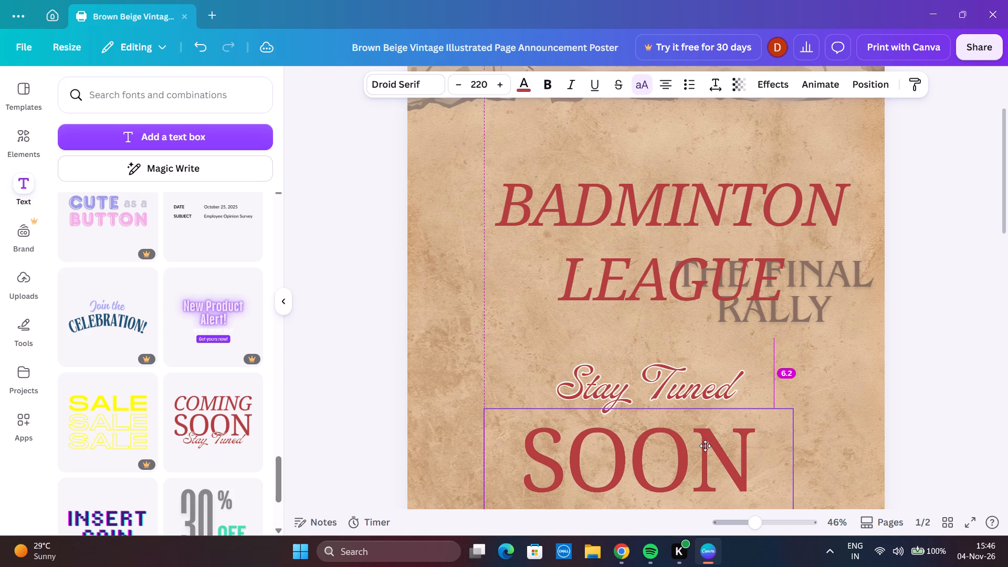
left_click_drag(705, 446, 707, 442)
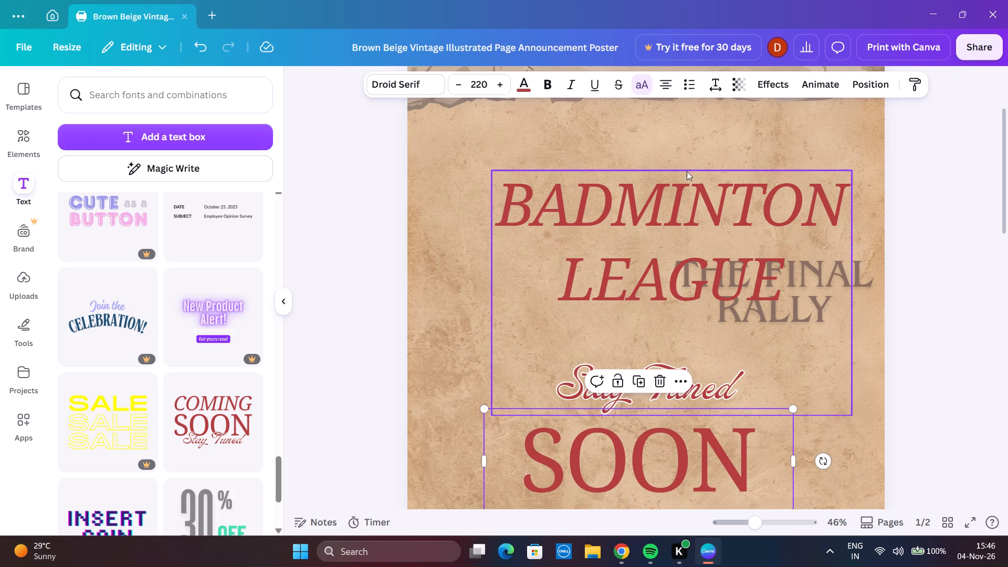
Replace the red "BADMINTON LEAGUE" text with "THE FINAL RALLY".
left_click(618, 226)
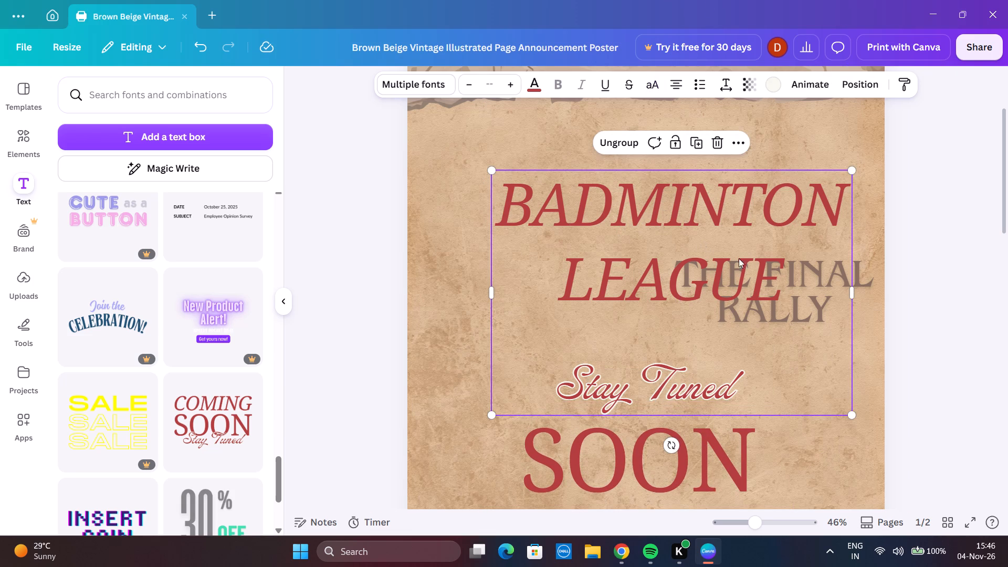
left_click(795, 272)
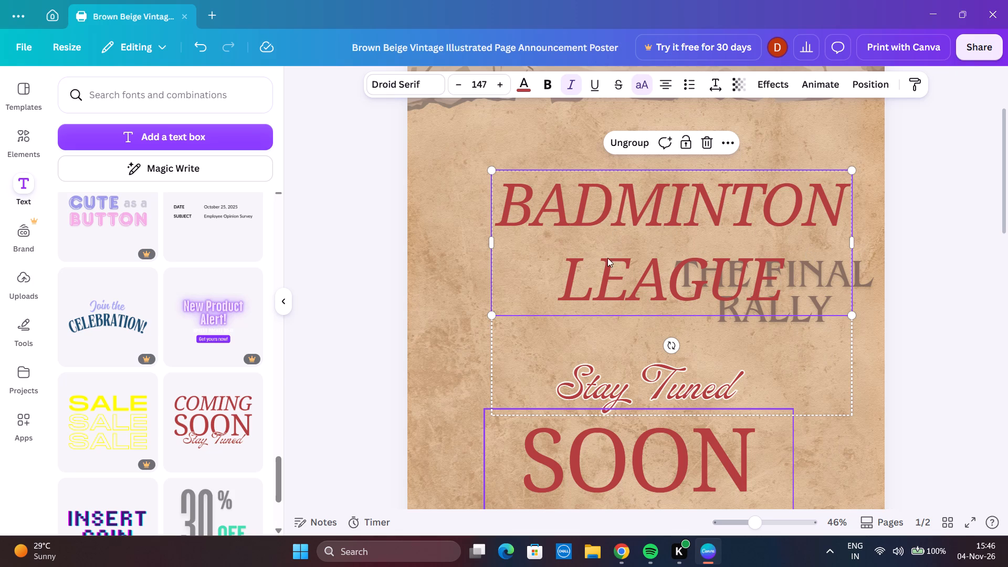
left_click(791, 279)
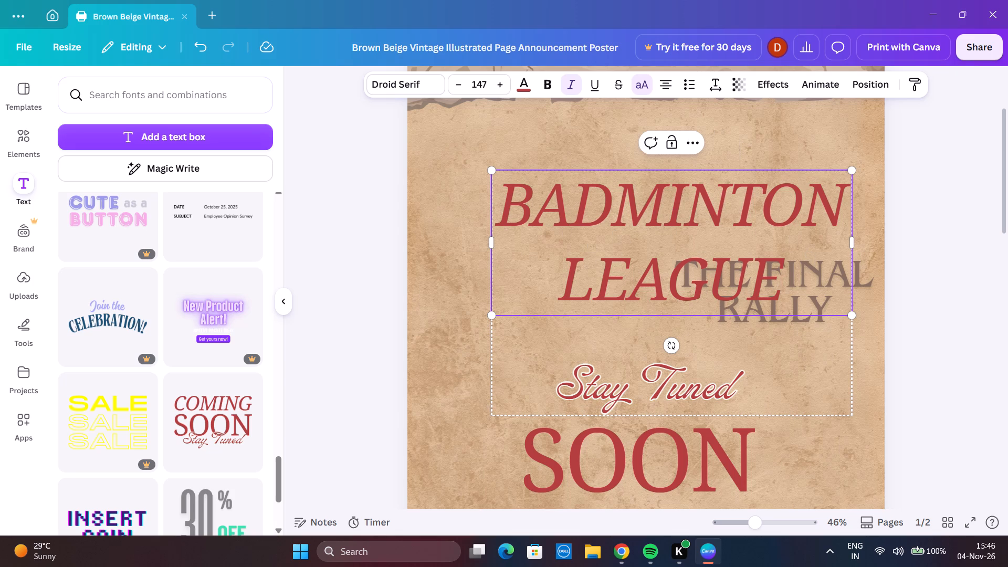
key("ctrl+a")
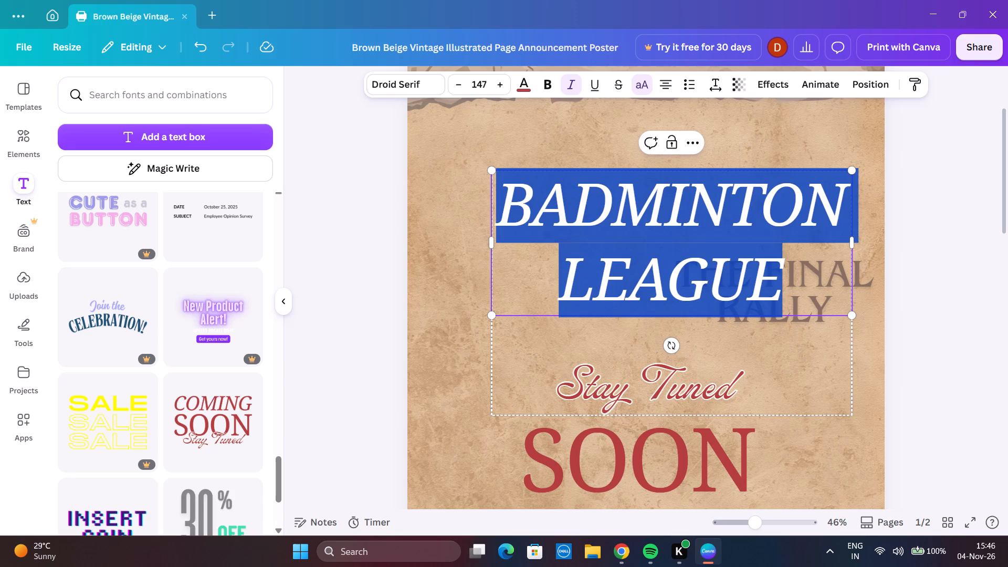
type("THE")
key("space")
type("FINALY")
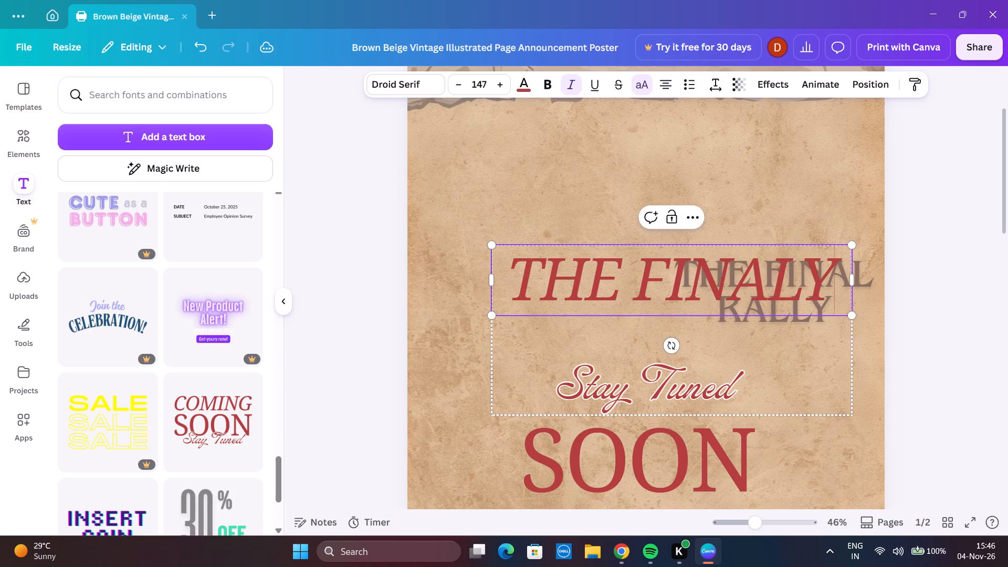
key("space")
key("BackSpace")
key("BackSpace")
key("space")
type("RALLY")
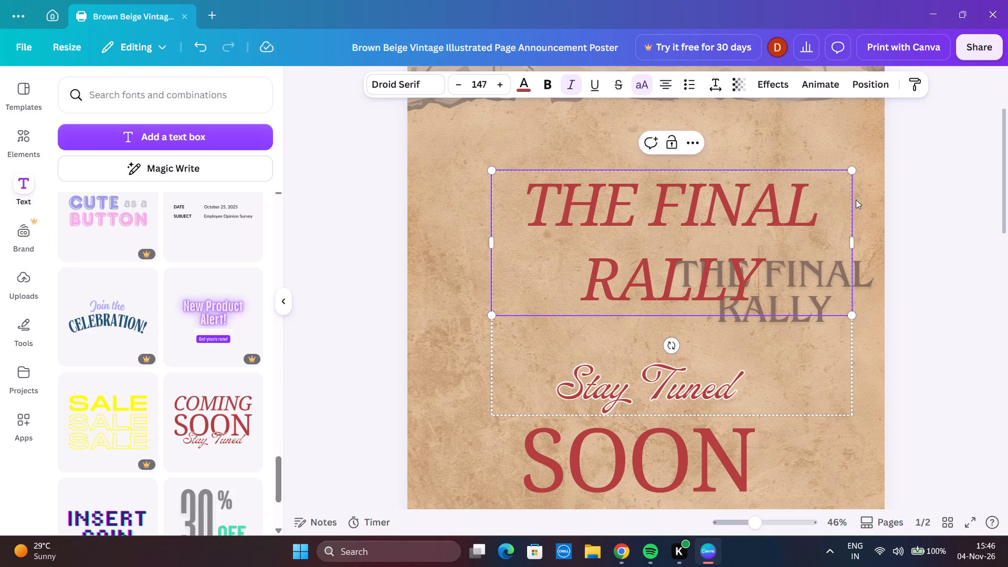
Widen the red "THE FINAL RALLY" text box slightly.
left_click_drag(856, 241, 975, 247)
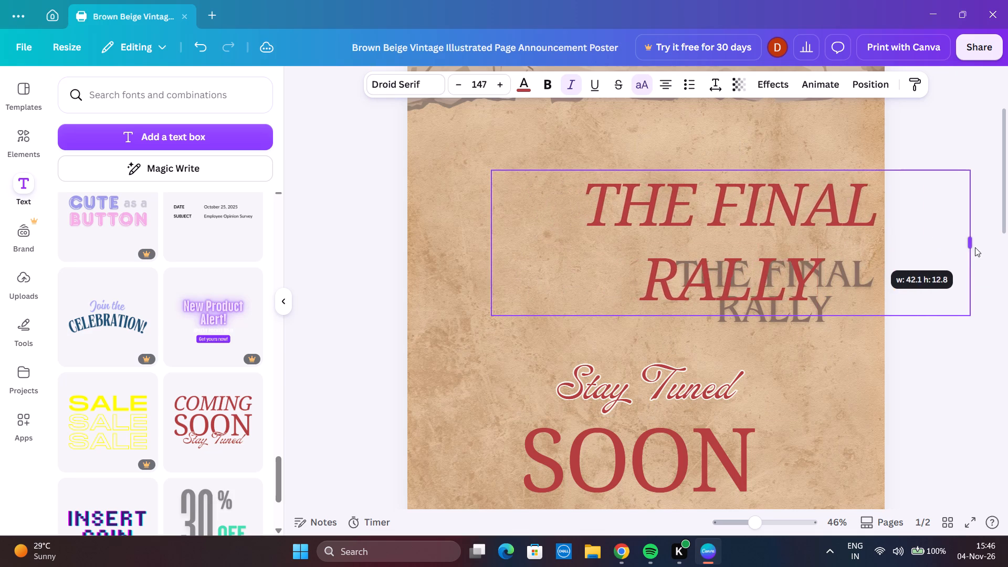
left_click_drag(975, 247, 874, 247)
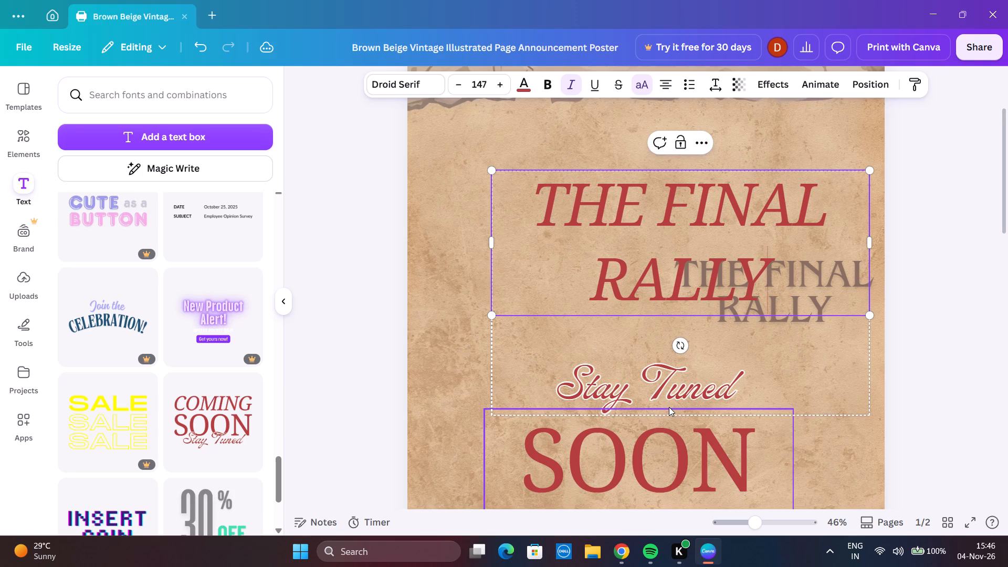
scroll(669, 407, "down", 1)
scroll(718, 297, "up", 1)
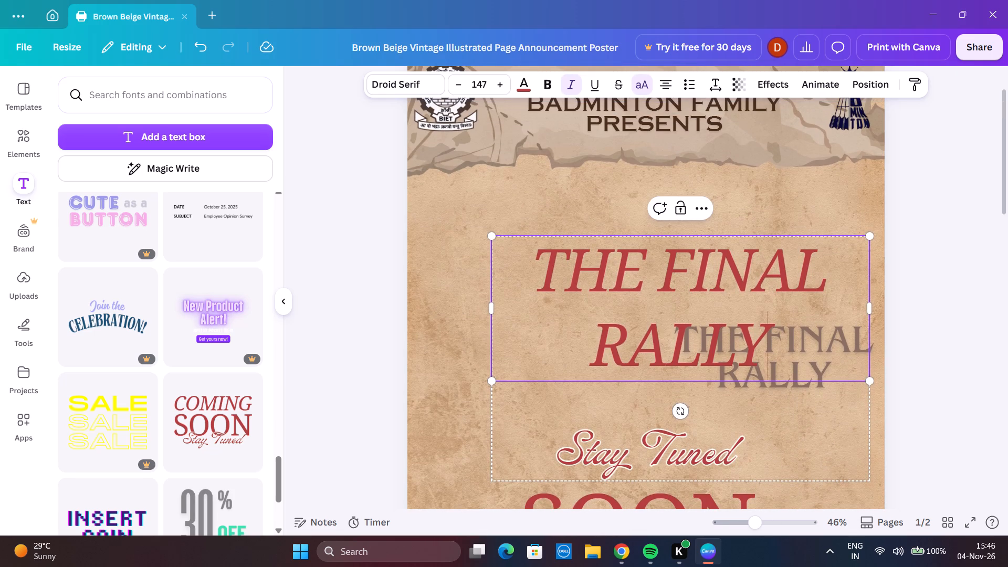
Move the red "THE FINAL RALLY" and "Stay Tuned" group up and left, clear of the faded title, and ungroup it.
left_click(347, 313)
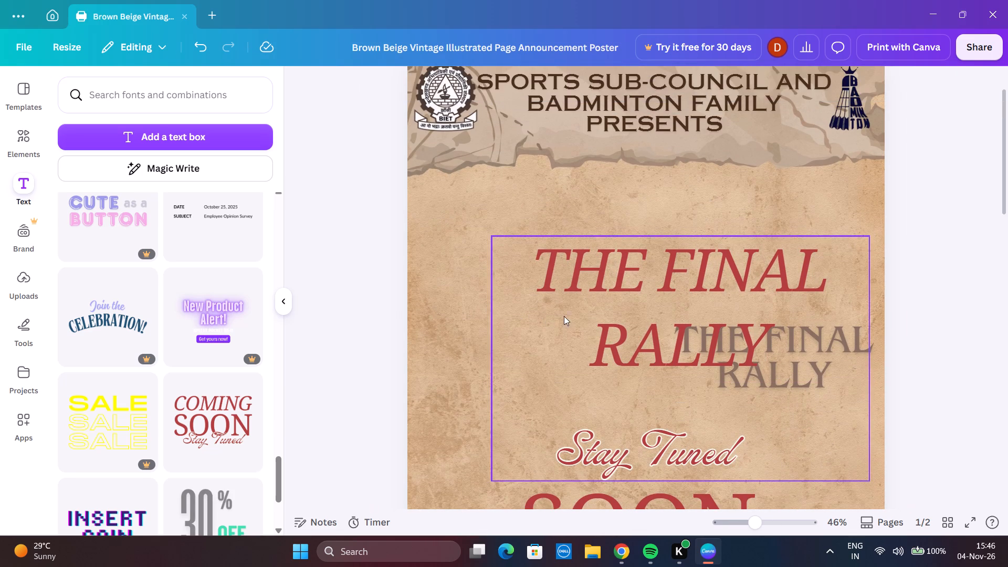
left_click_drag(577, 316, 530, 264)
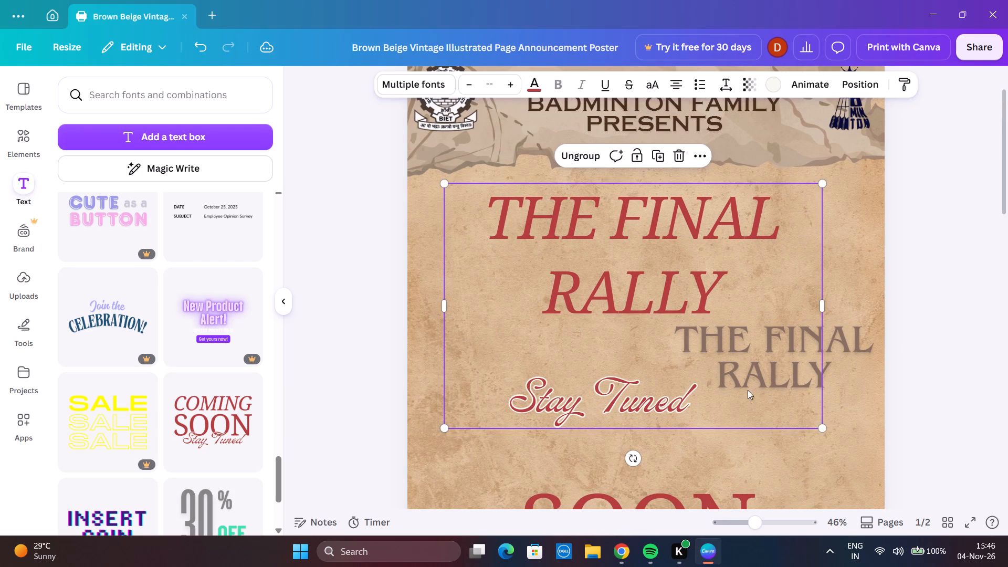
left_click(698, 396)
left_click(537, 339)
Move the word SOON from page 1 down onto page 2.
scroll(663, 392, "down", 2)
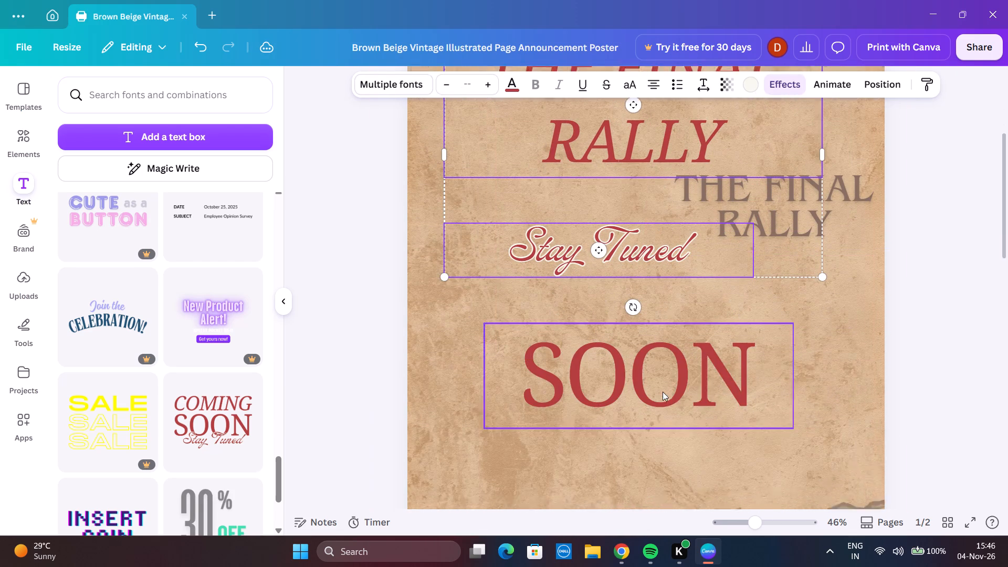
left_click_drag(662, 255, 640, 367)
scroll(664, 269, "down", 4)
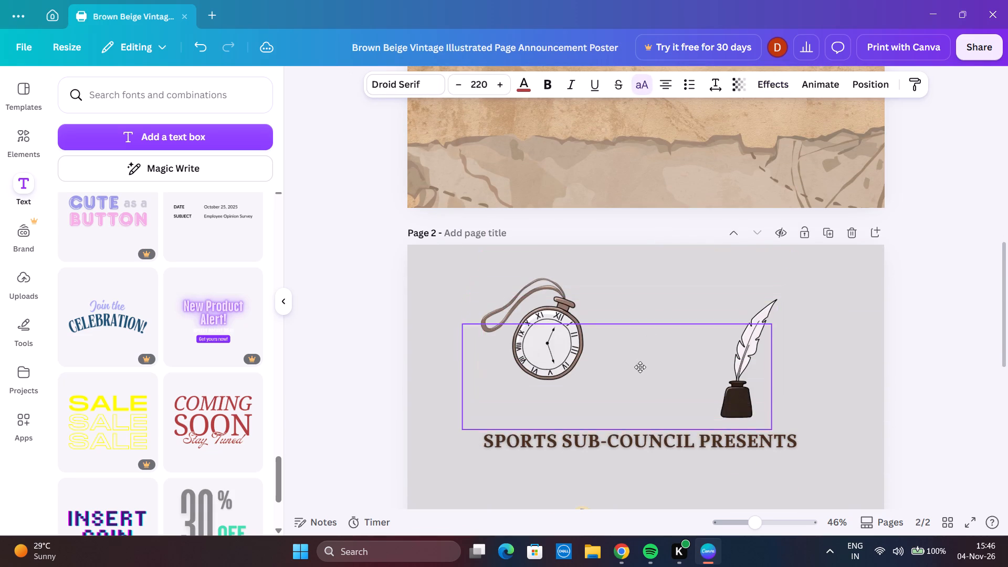
left_click_drag(640, 367, 580, 422)
scroll(641, 387, "down", 3)
scroll(587, 393, "up", 4)
scroll(647, 233, "up", 3)
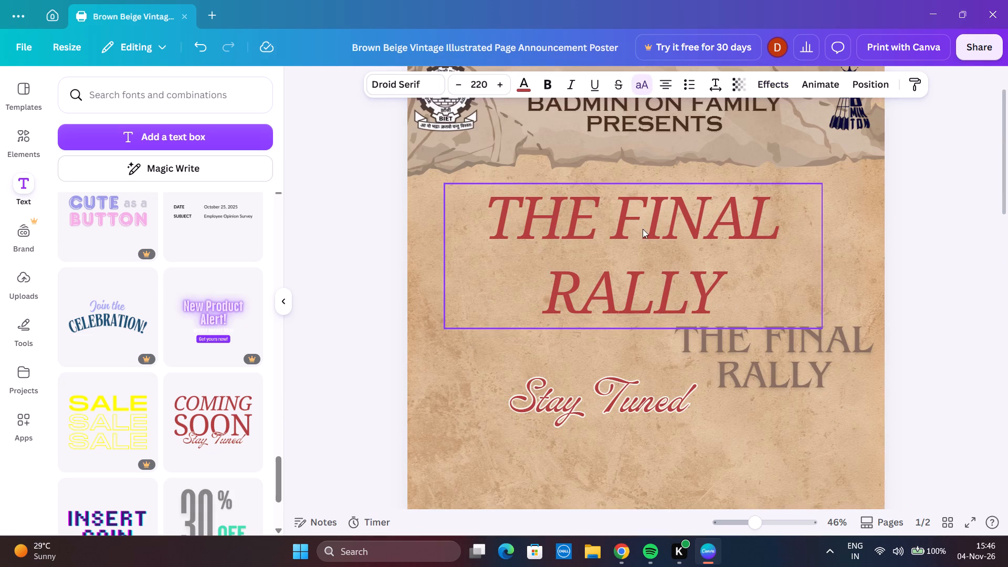
Recolour the large red "THE FINAL RALLY" text to the grey-brown of the smaller faded title.
left_click(724, 277)
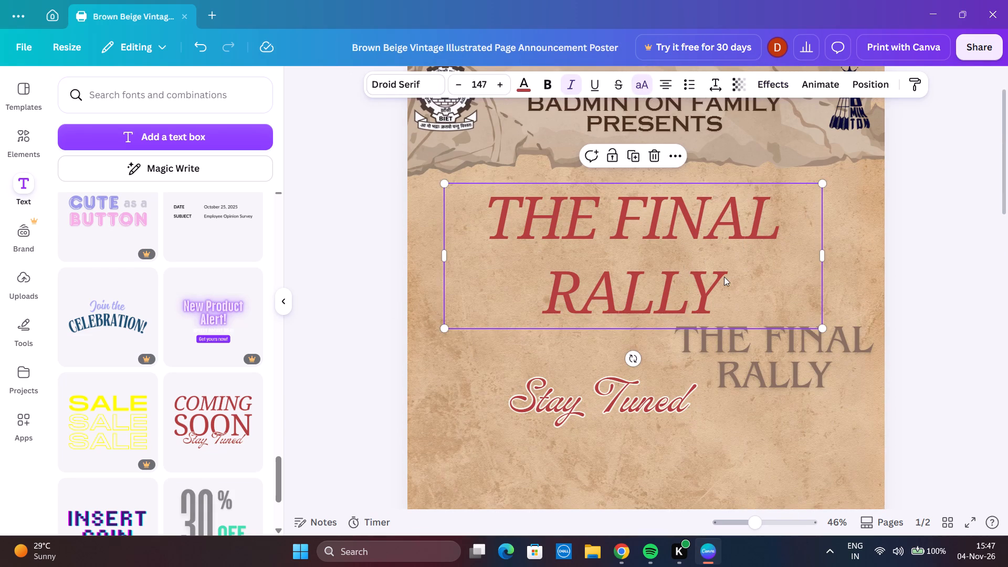
left_click(513, 86)
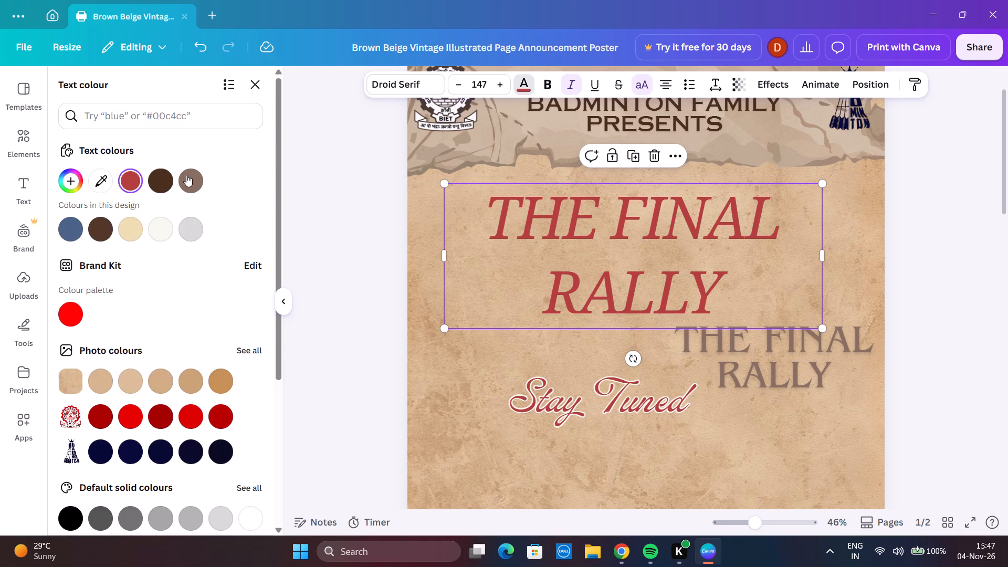
left_click(168, 183)
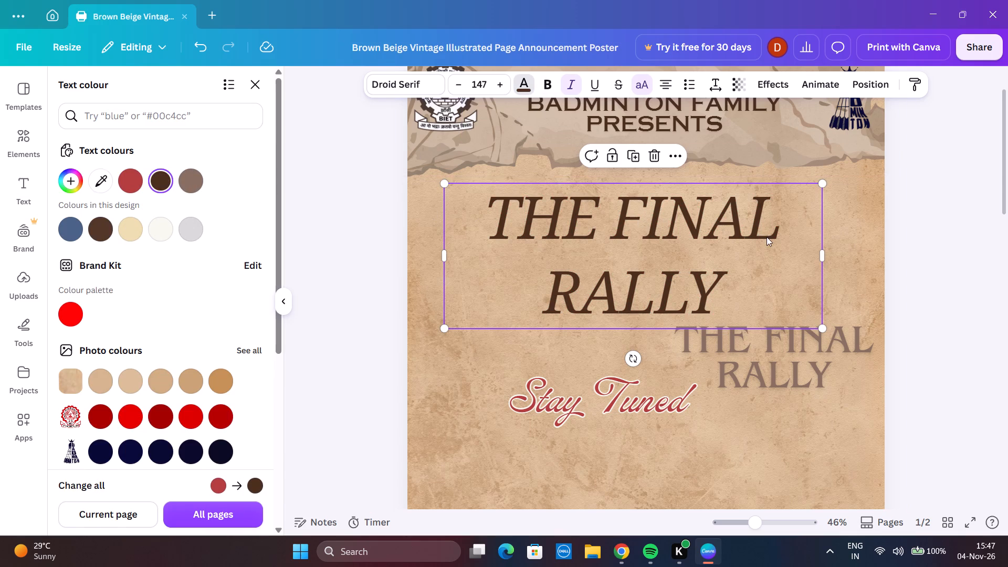
left_click(187, 180)
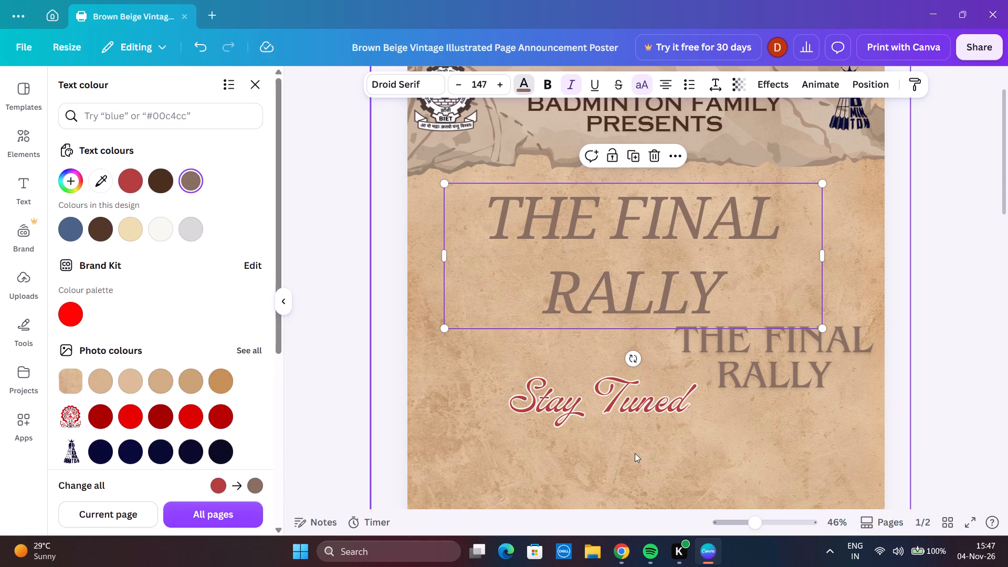
Shift the large "THE FINAL RALLY" text slightly to the right, just below the torn paper edge.
left_click_drag(744, 262, 761, 288)
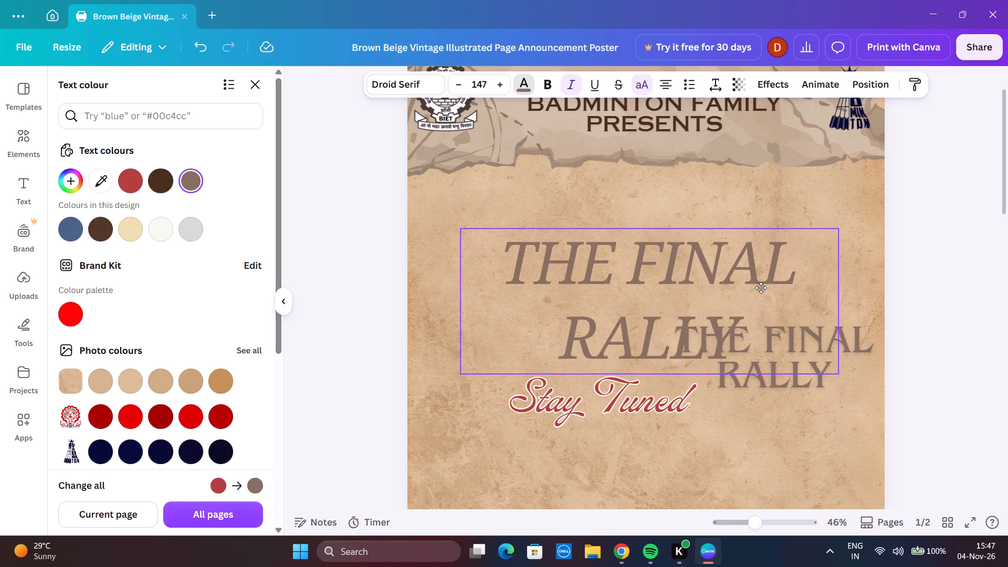
left_click_drag(761, 288, 760, 265)
Replace the large "THE FINAL RALLY" text with "BADMINTON LEAGUE 2K26".
left_click(768, 275)
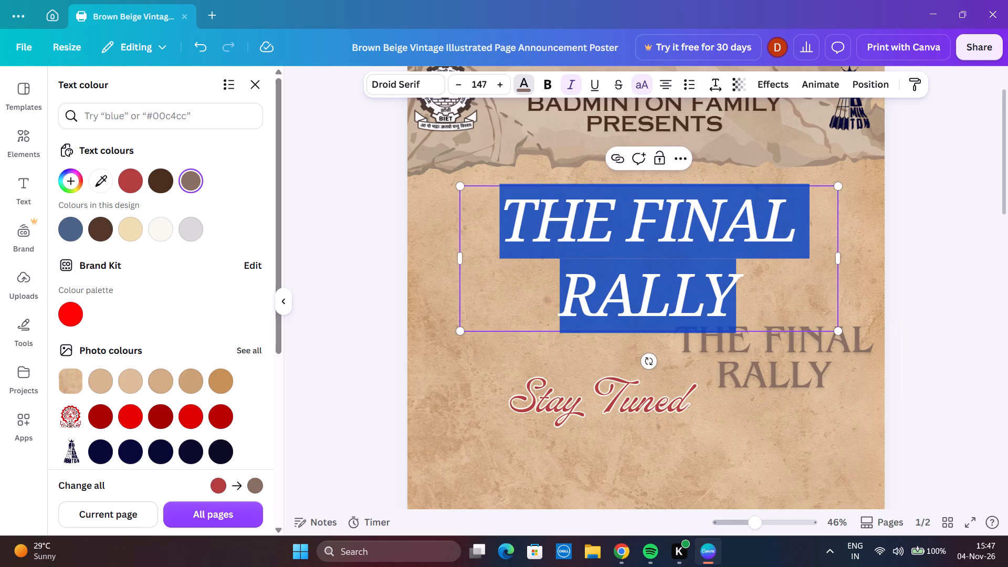
type("BADMINTON")
key("space")
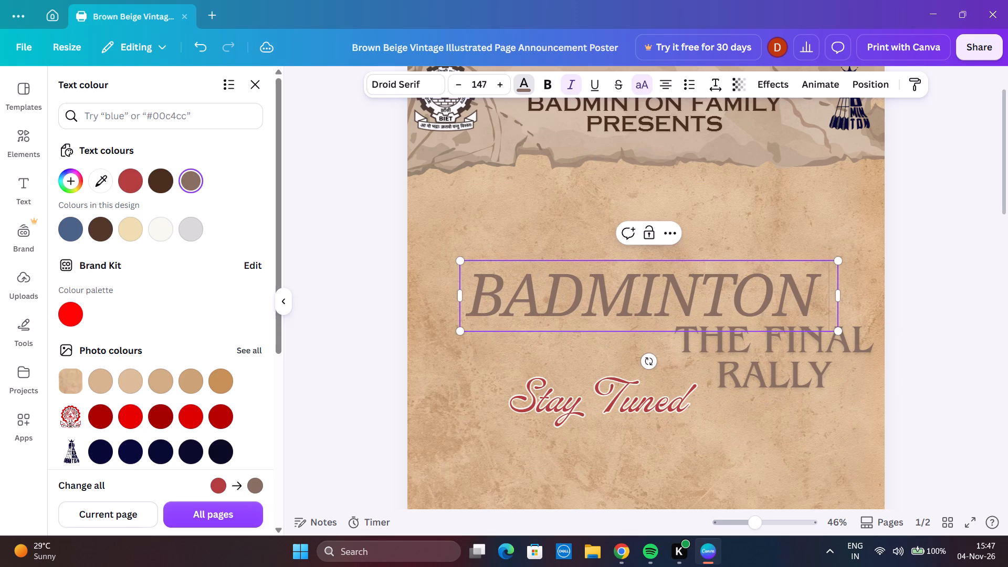
type("LEAGUE 2K26")
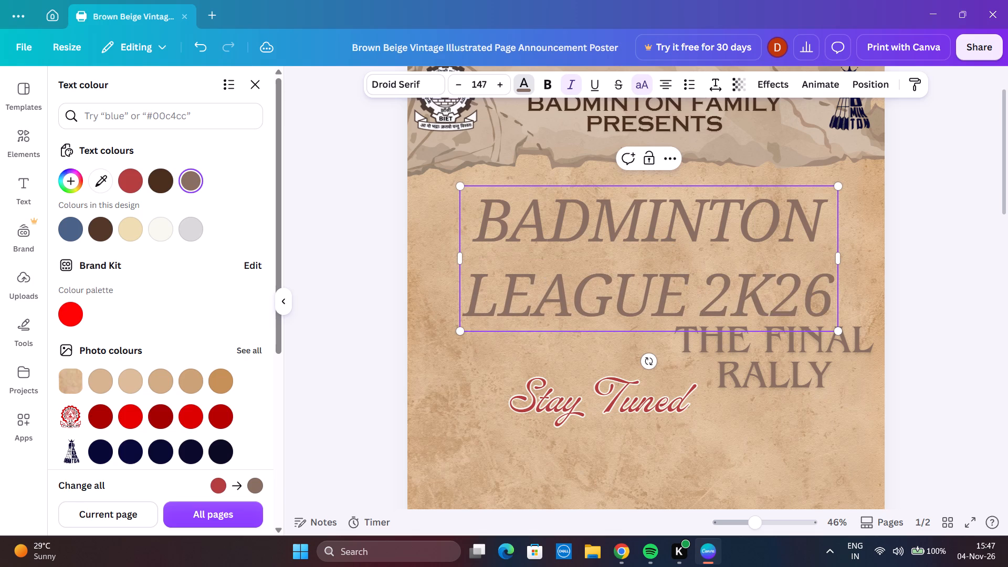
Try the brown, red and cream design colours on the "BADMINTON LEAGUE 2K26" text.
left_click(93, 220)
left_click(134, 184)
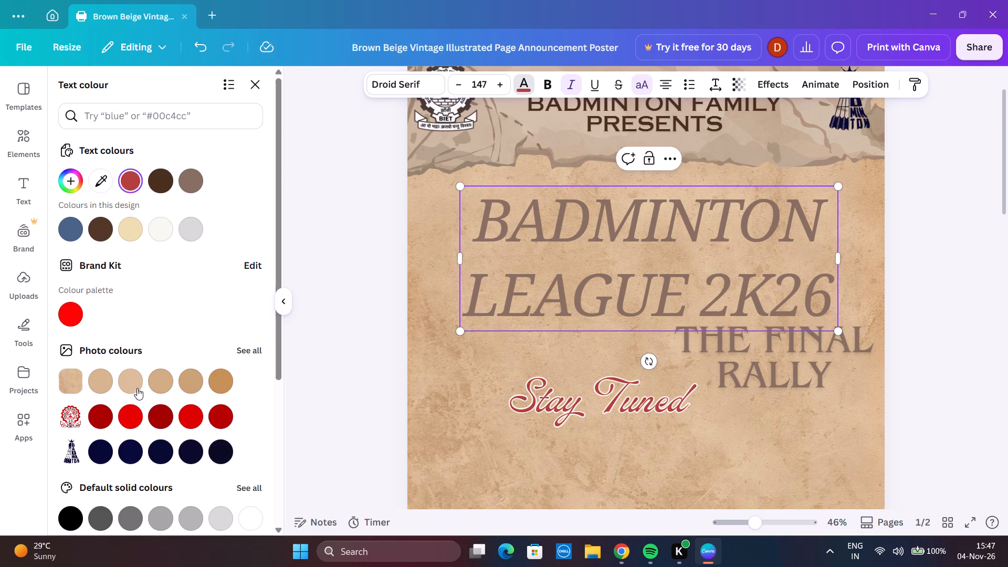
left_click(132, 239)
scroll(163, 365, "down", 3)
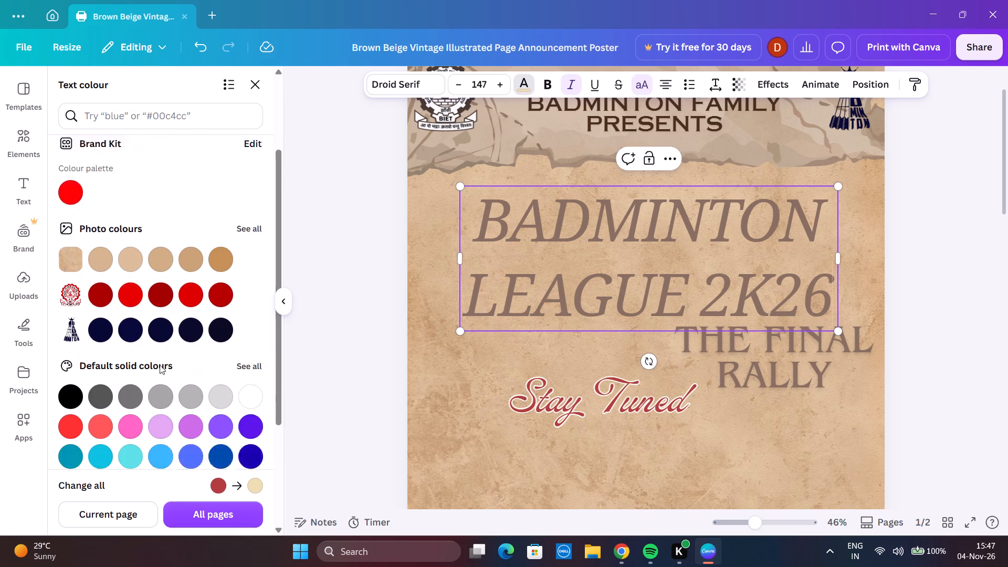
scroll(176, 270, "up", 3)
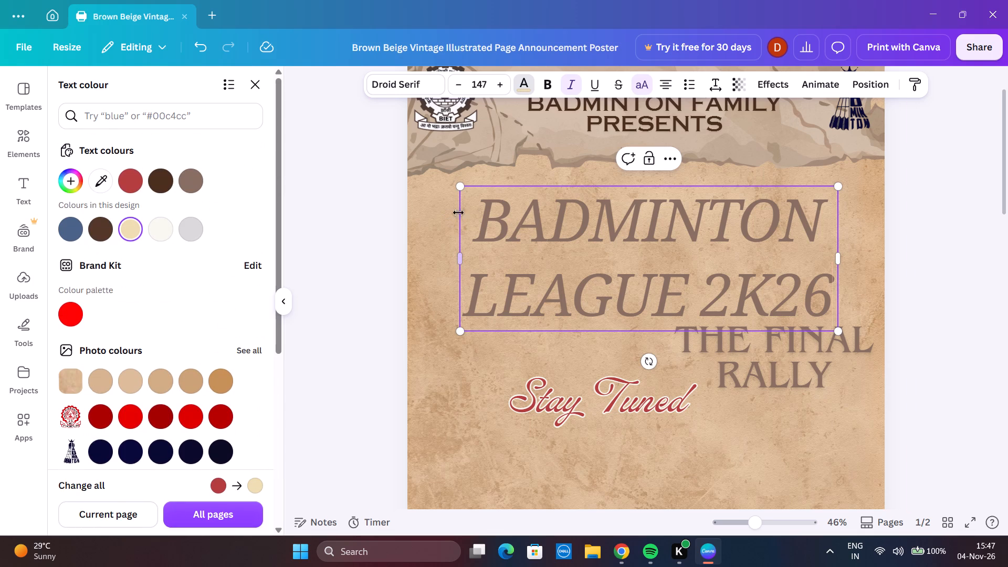
Examine the default solid colours and the current text colour for the "BADMINTON LEAGUE 2K26" title.
left_click_drag(478, 207, 818, 284)
left_click(518, 87)
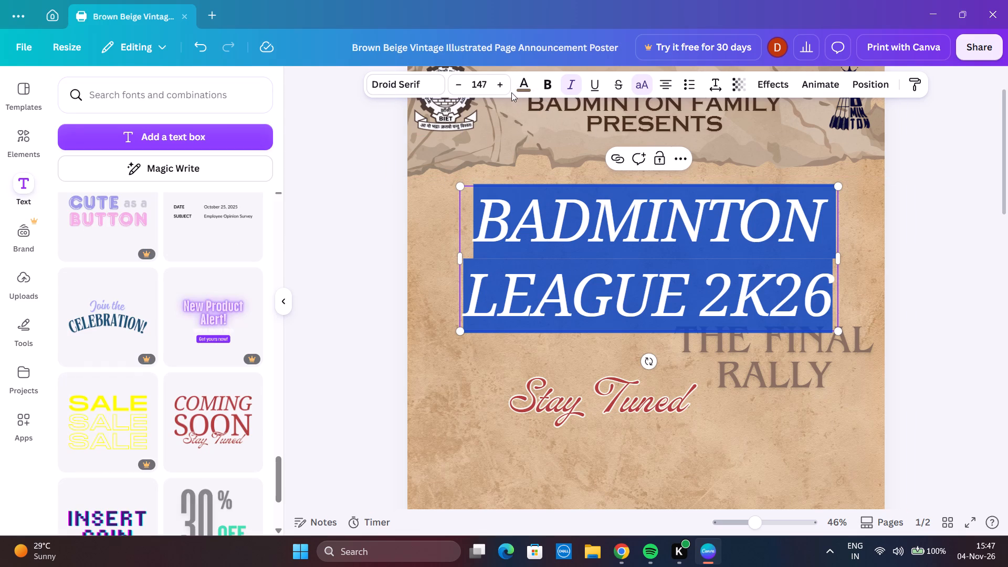
left_click(518, 82)
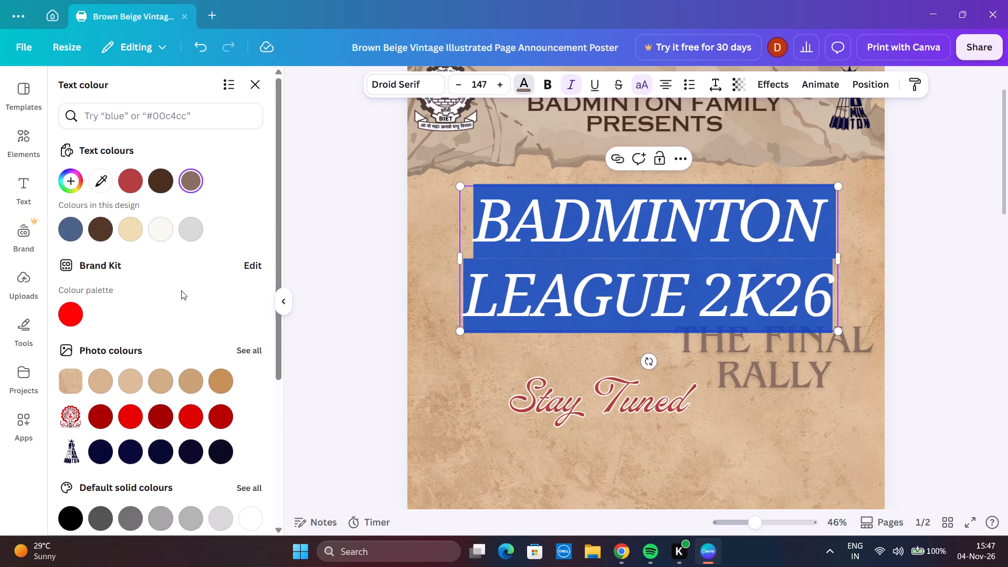
scroll(186, 300, "down", 5)
left_click(245, 266)
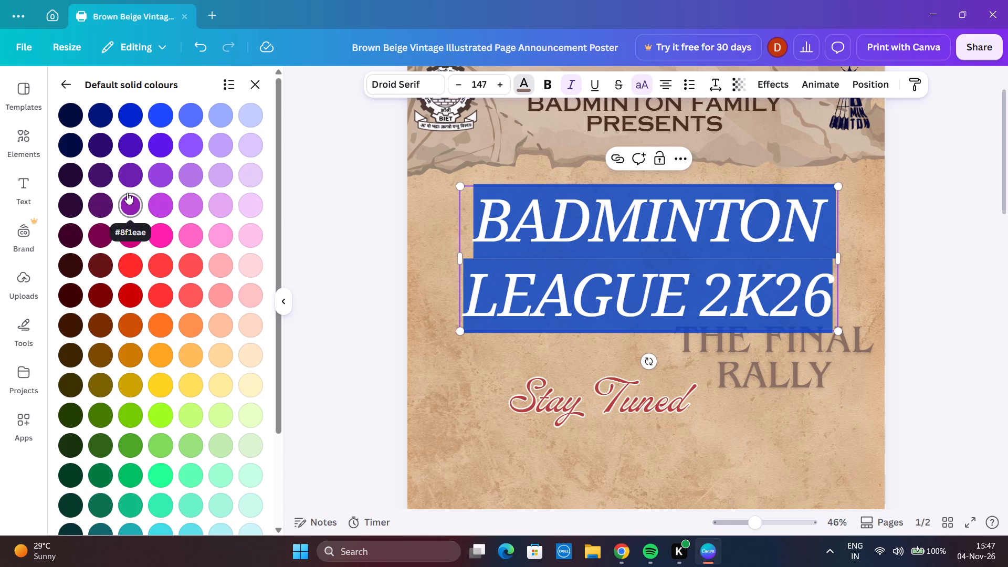
scroll(173, 402, "down", 3)
scroll(155, 397, "up", 3)
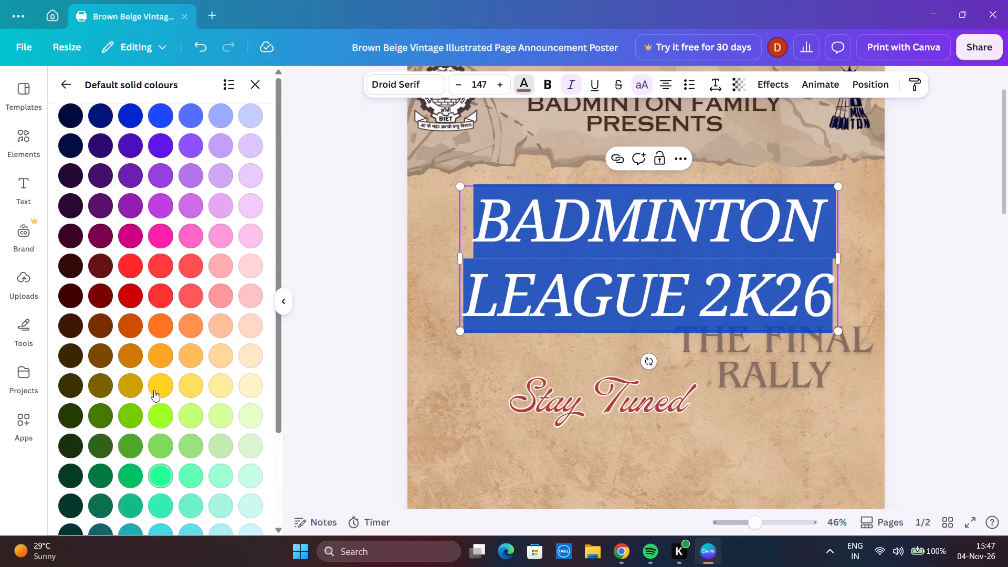
scroll(156, 382, "up", 2)
left_click(66, 84)
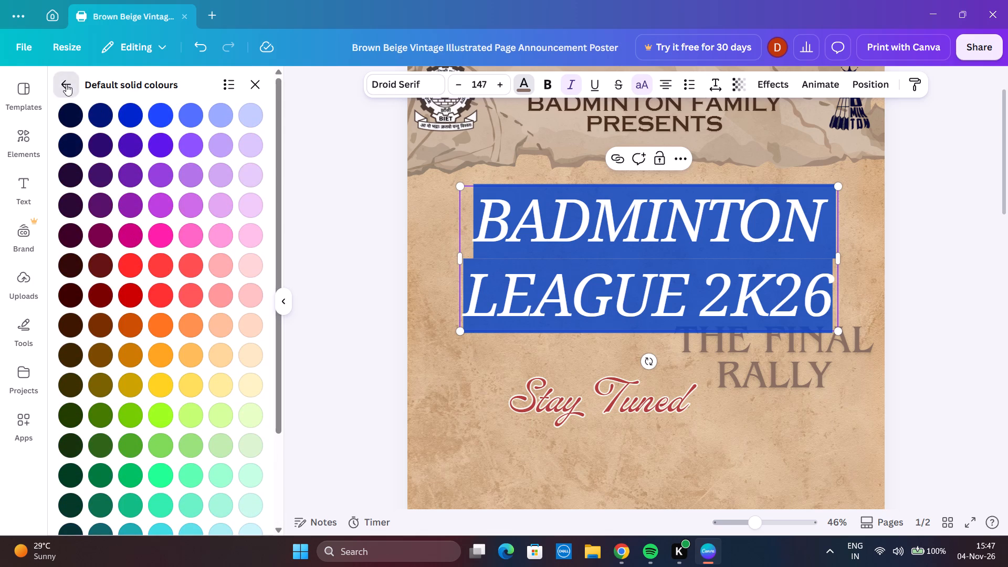
scroll(175, 234, "up", 4)
left_click(190, 179)
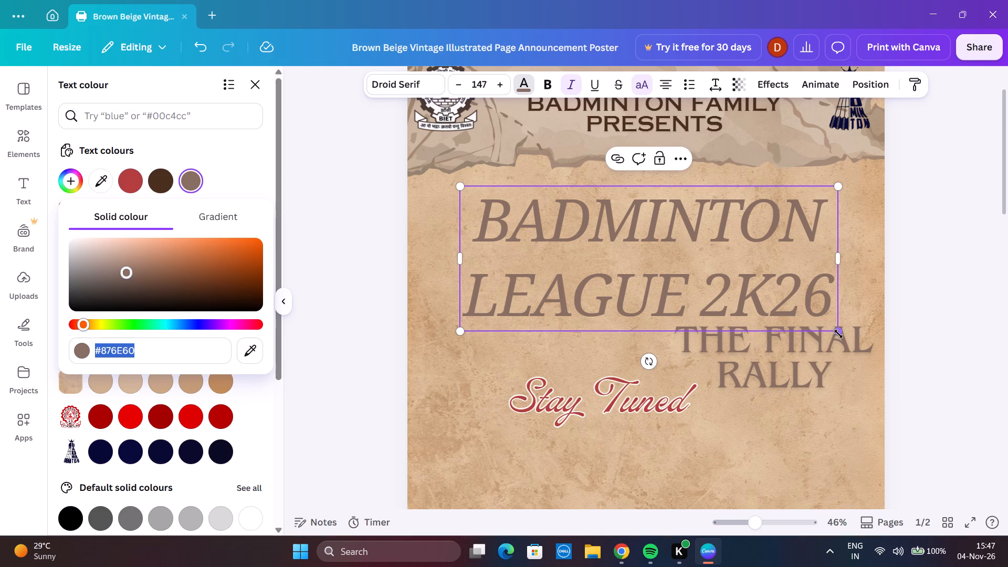
Shrink the "BADMINTON LEAGUE 2K26" title to size 92.4 and move it to the poster's left side, below the torn paper edge.
left_click_drag(838, 334, 696, 287)
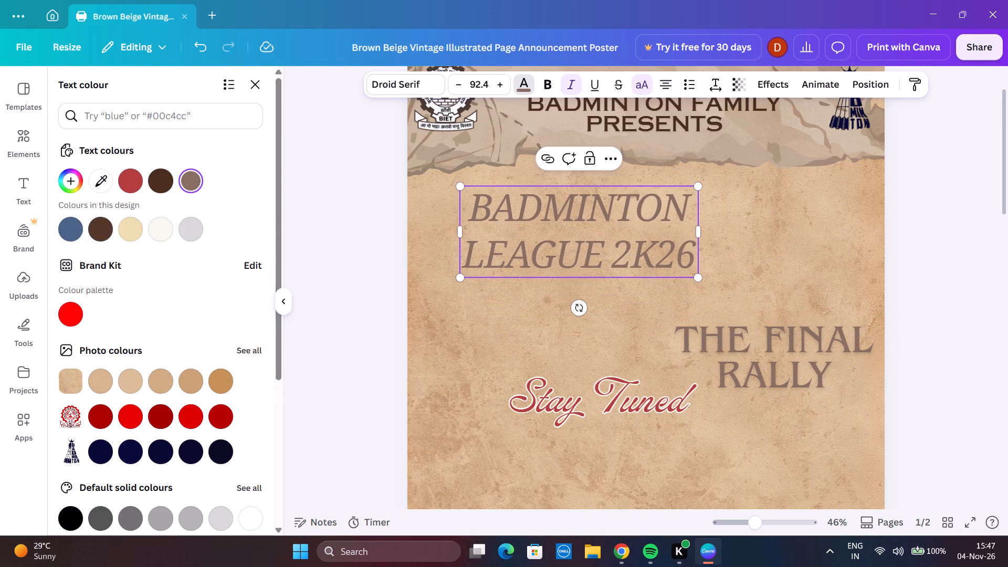
left_click_drag(567, 238, 519, 232)
left_click(362, 231)
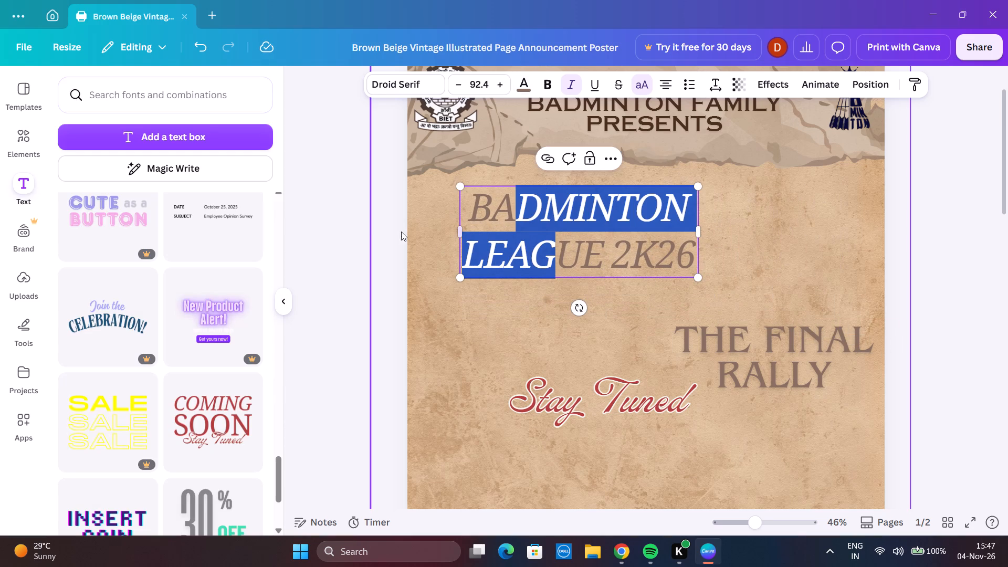
left_click(358, 225)
left_click_drag(668, 223, 615, 219)
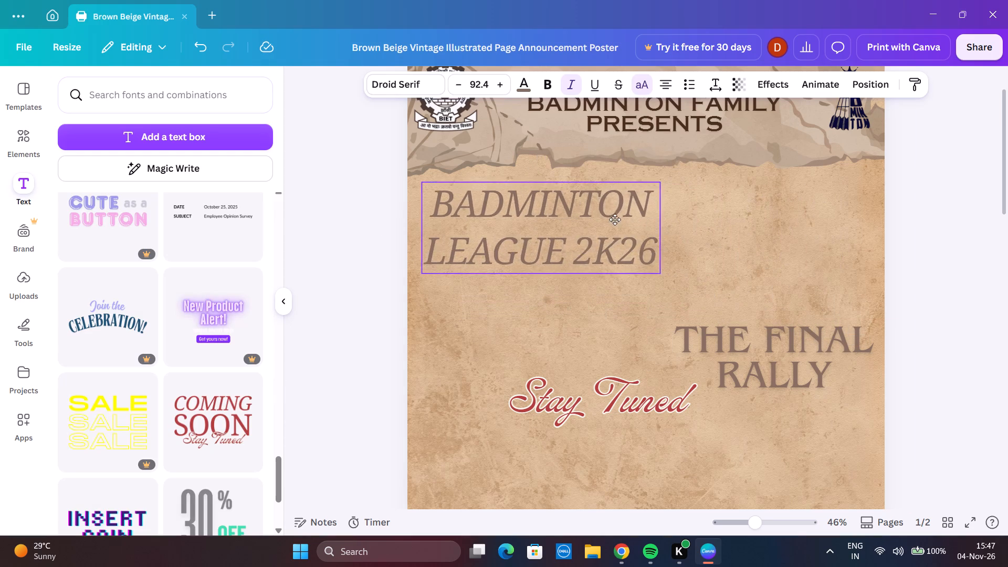
left_click_drag(615, 219, 623, 216)
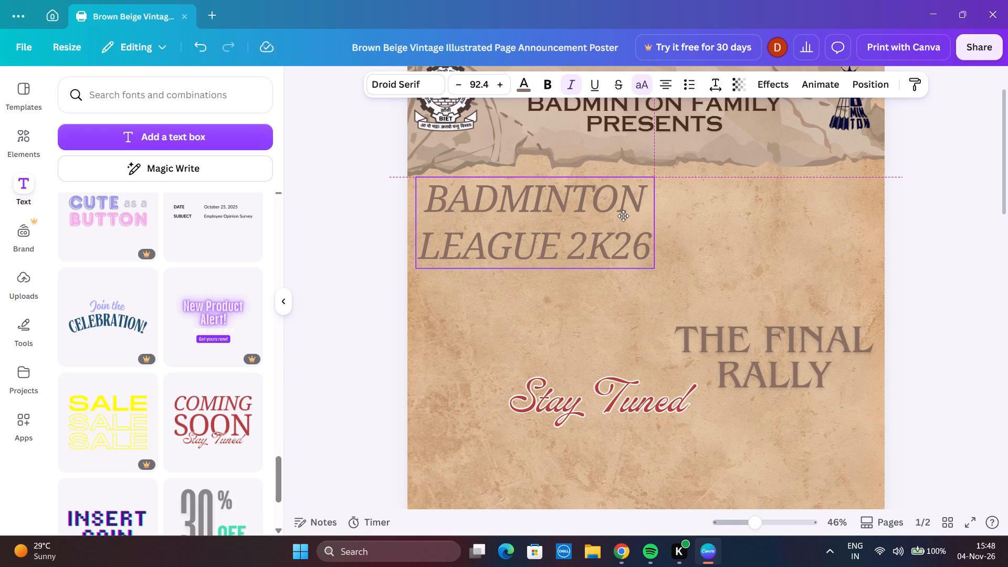
left_click_drag(623, 216, 623, 220)
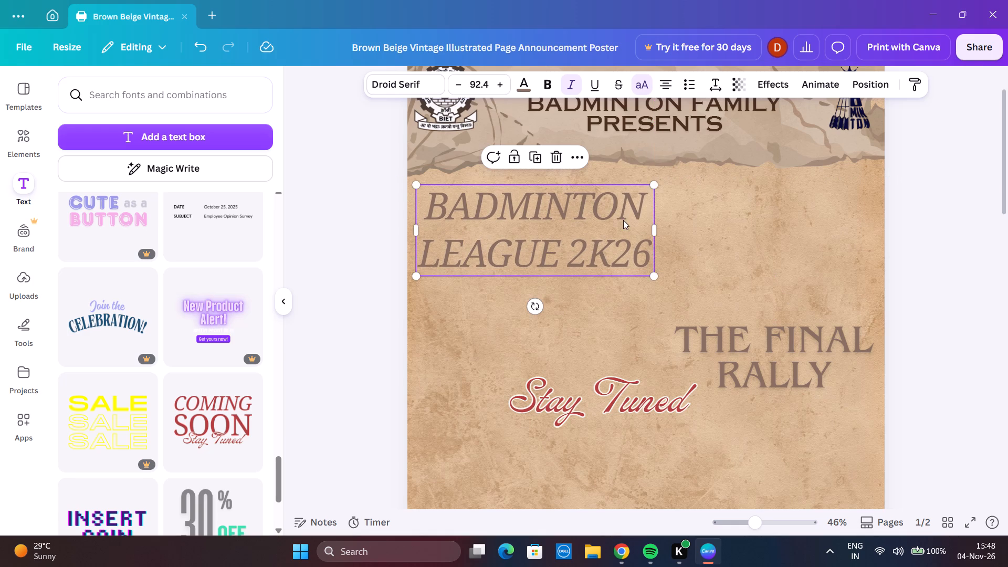
Make the "BADMINTON LEAGUE 2K26" title bold and widen its text box so it fits on two lines.
left_click(542, 84)
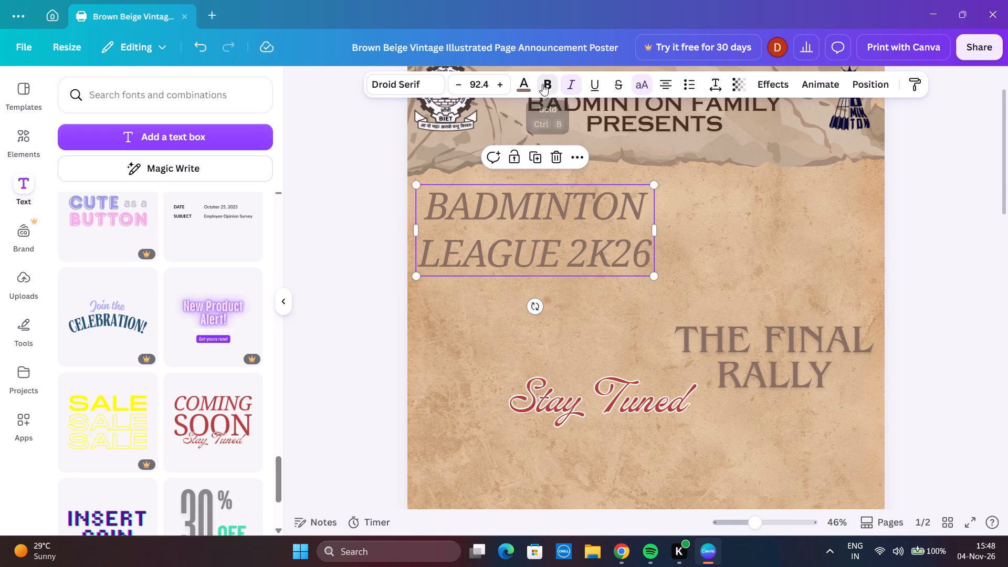
left_click_drag(653, 202, 683, 197)
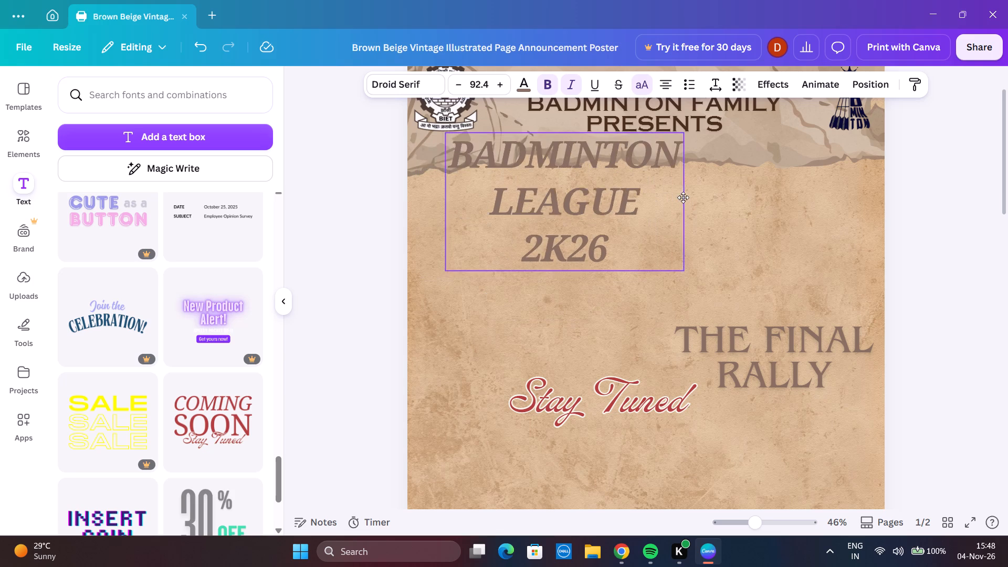
left_click_drag(683, 197, 636, 203)
left_click_drag(635, 204, 646, 204)
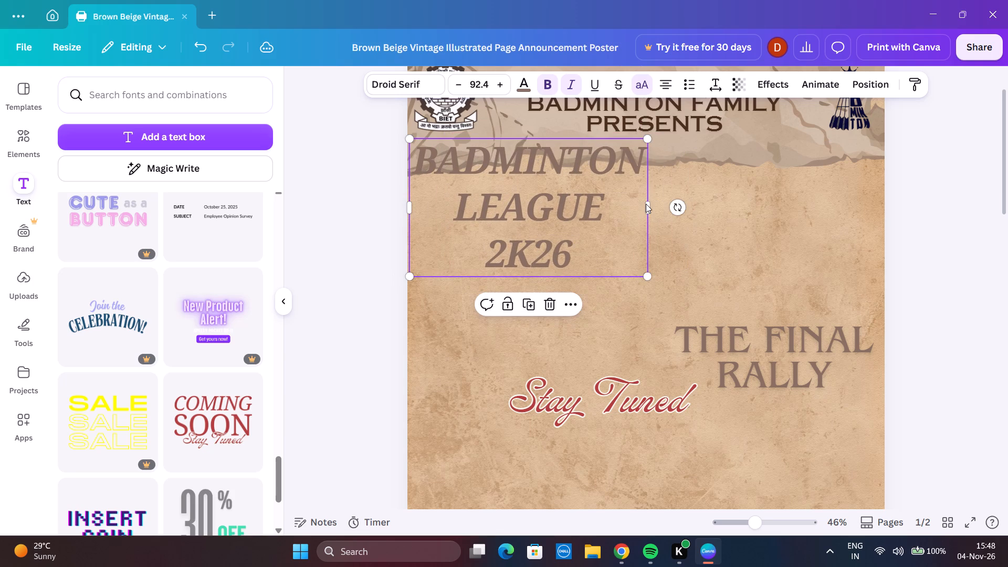
left_click_drag(650, 204, 676, 204)
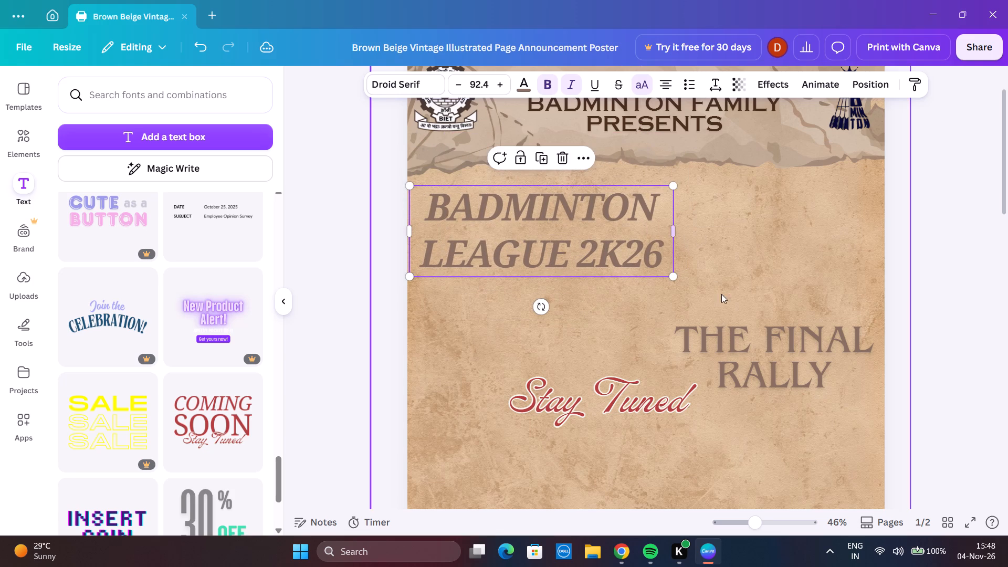
Arrange the title just under the torn paper edge, with "THE FINAL RALLY" lower on the poster's right side beside "Stay Tuned".
left_click_drag(775, 357, 758, 310)
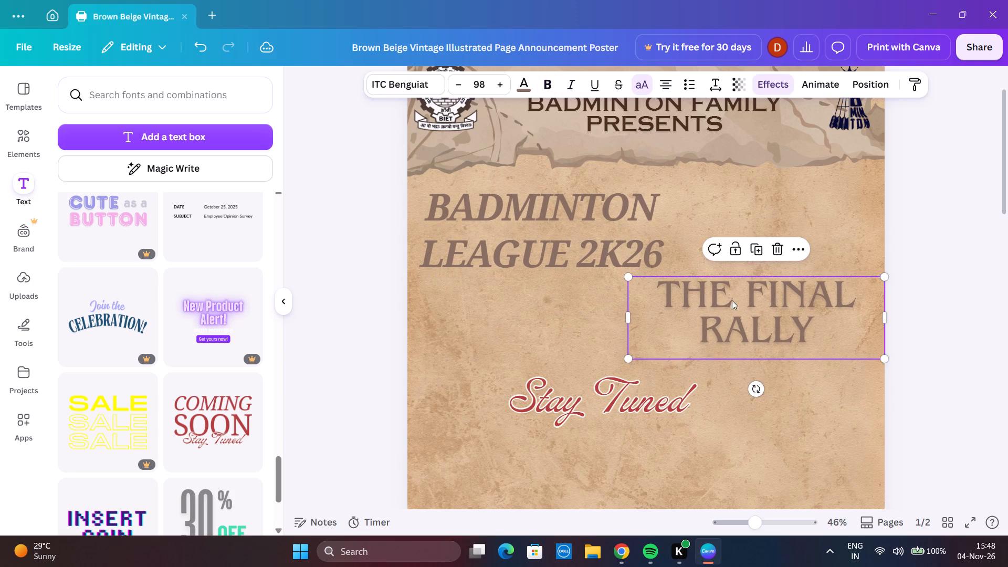
left_click_drag(531, 236, 550, 230)
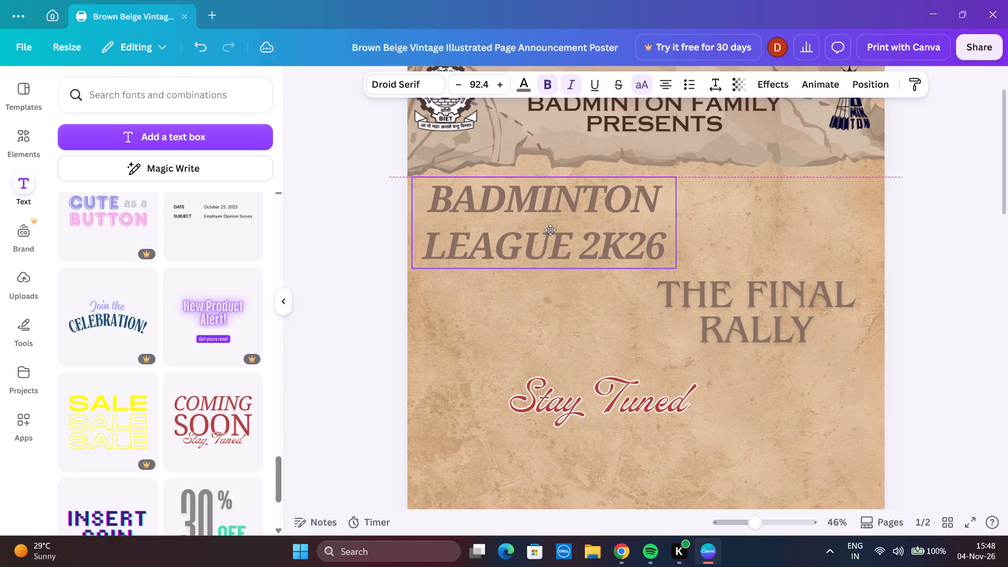
left_click_drag(550, 230, 536, 232)
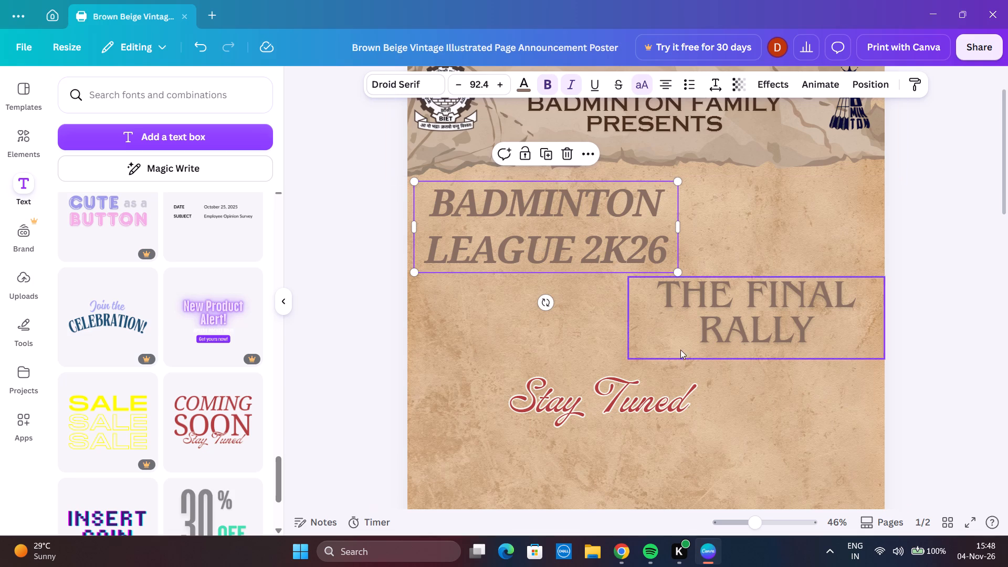
scroll(747, 350, "up", 2)
scroll(747, 350, "down", 2)
scroll(746, 350, "up", 4)
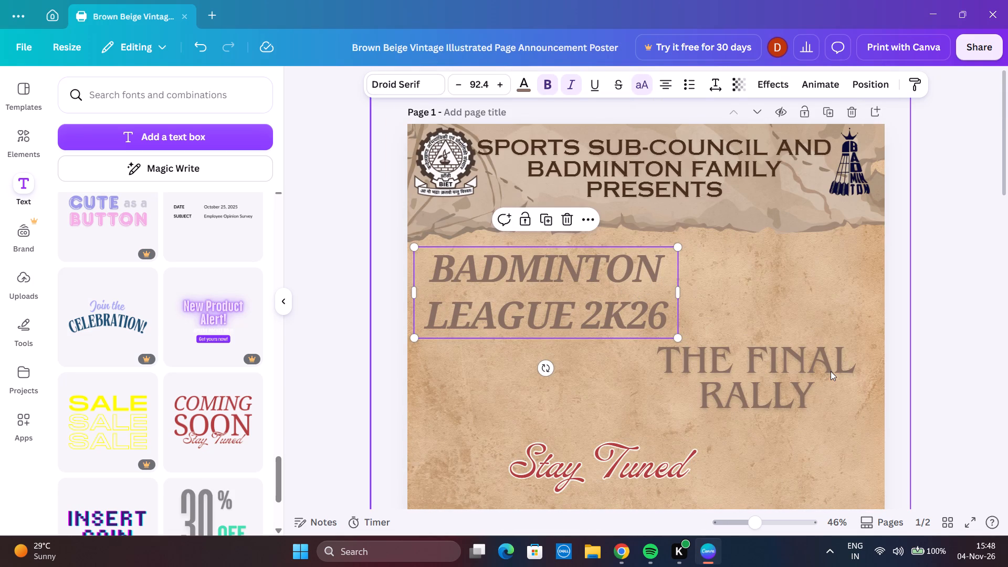
left_click_drag(832, 370, 837, 431)
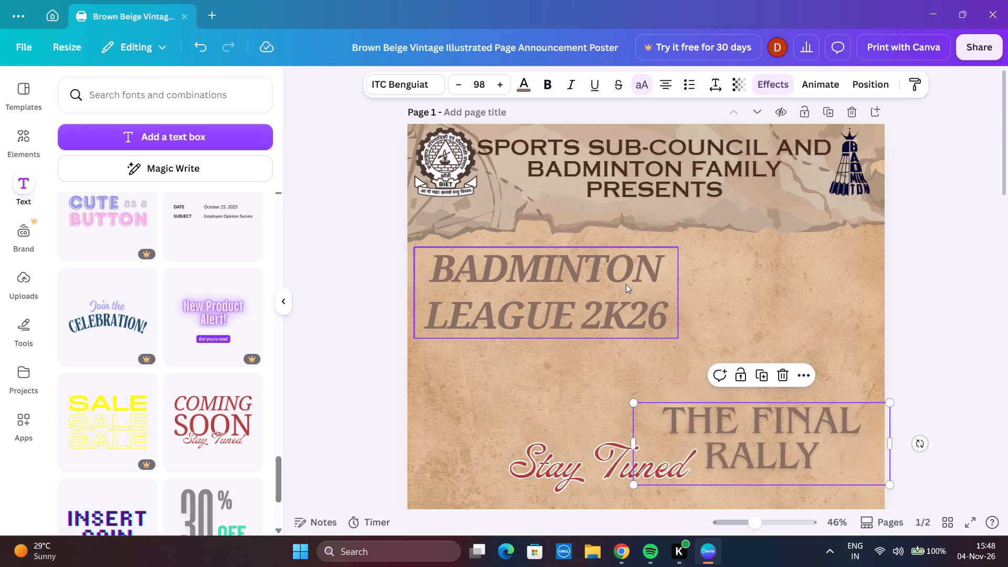
Insert line breaks in the title to leave a blank line after "BADMINTON" and put "2K26" on its own line.
left_click(647, 278)
left_click(669, 313)
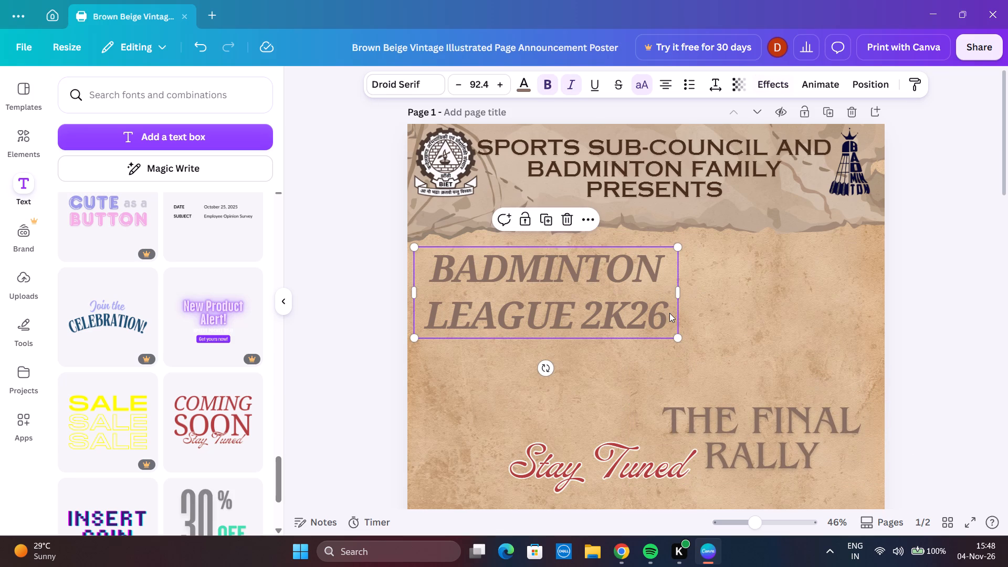
left_click(580, 314)
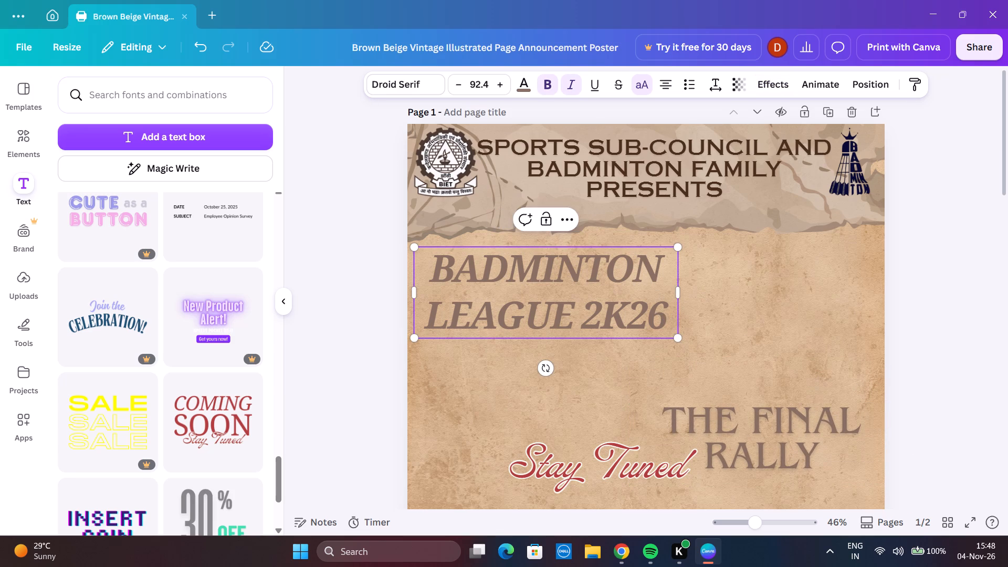
left_click(568, 225)
left_click(809, 287)
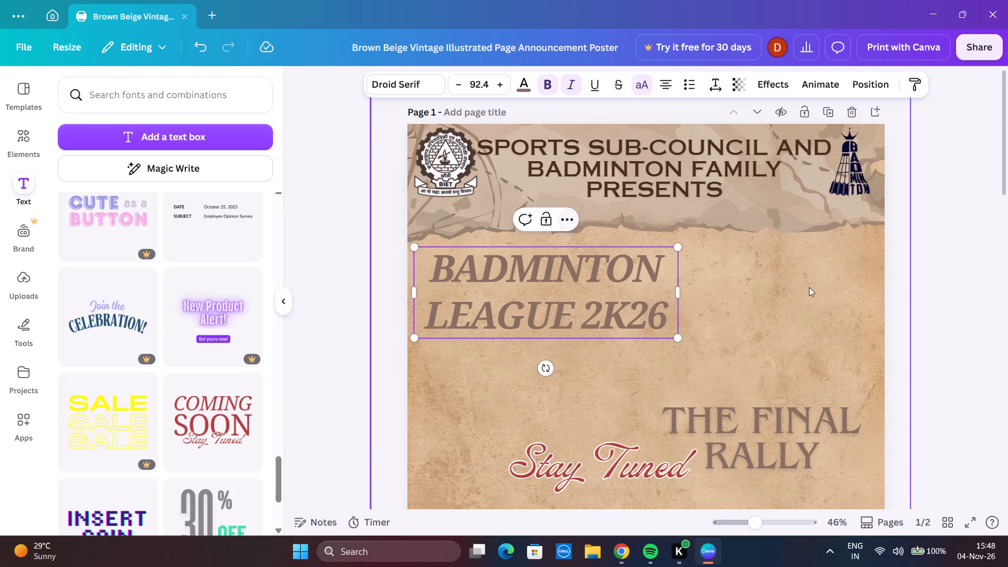
left_click(667, 253)
left_click(667, 269)
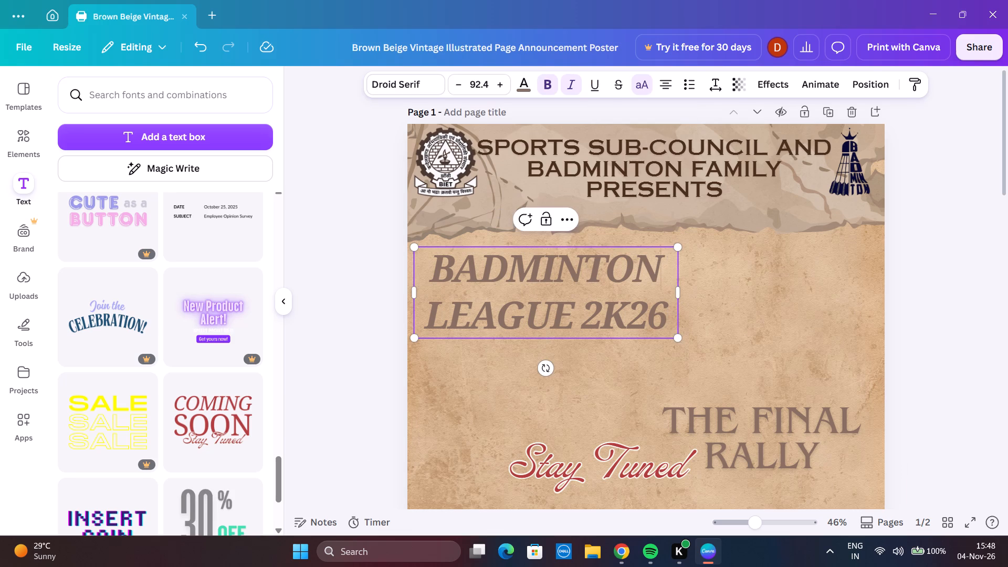
key("Return")
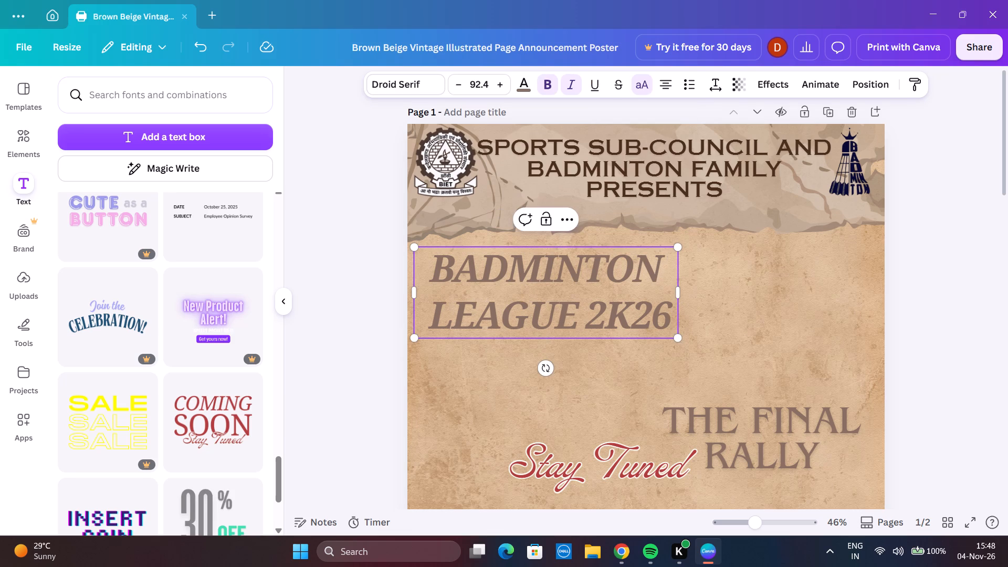
key("shift+Return")
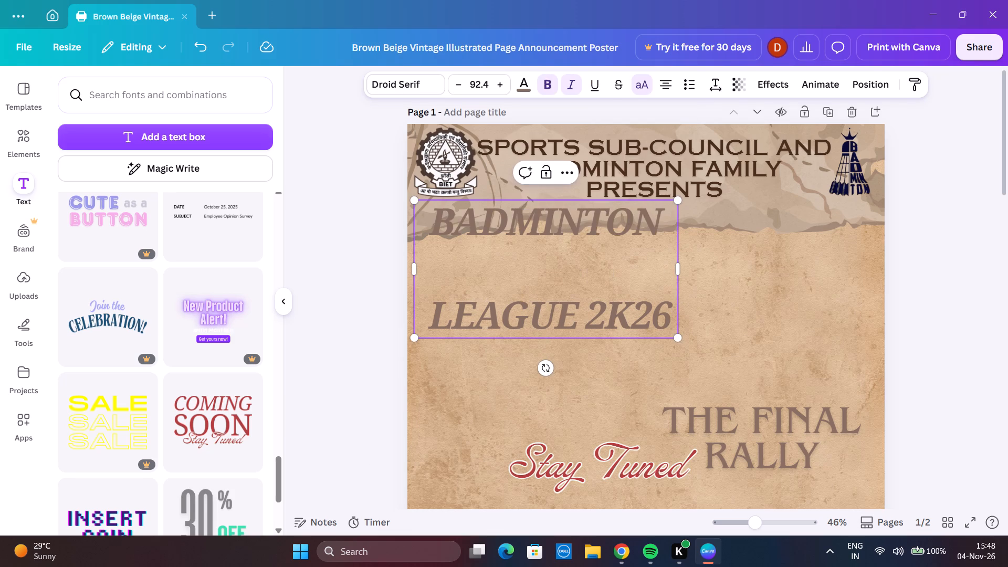
left_click(600, 322)
left_click(585, 322)
key("shift+Return")
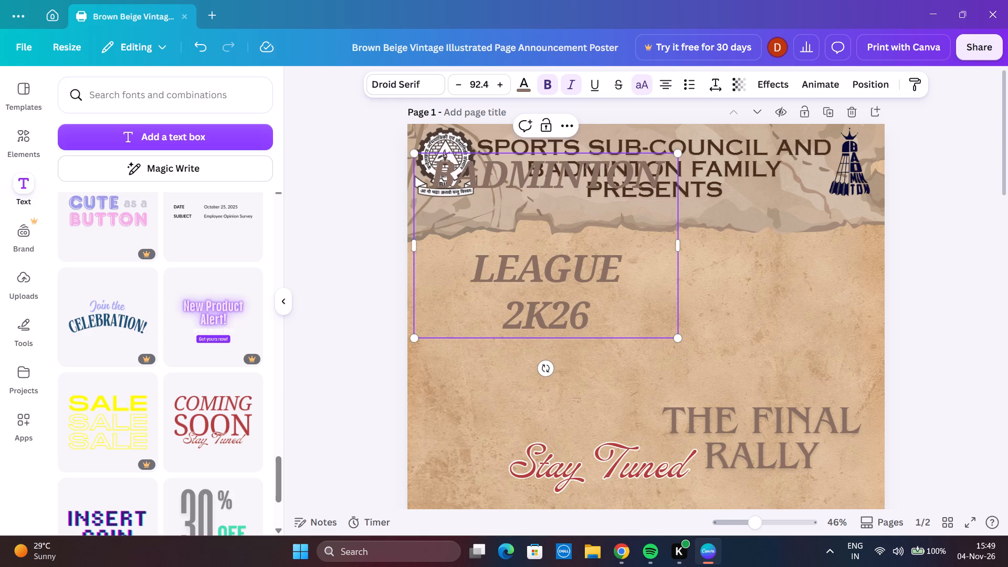
Delete "2K26" from the title text.
left_click_drag(482, 320, 594, 306)
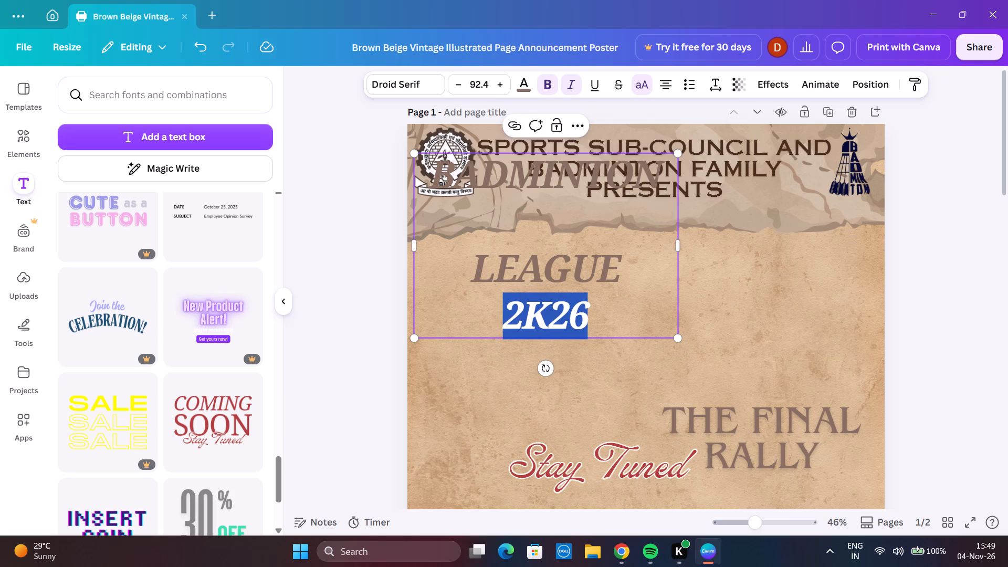
key("BackSpace")
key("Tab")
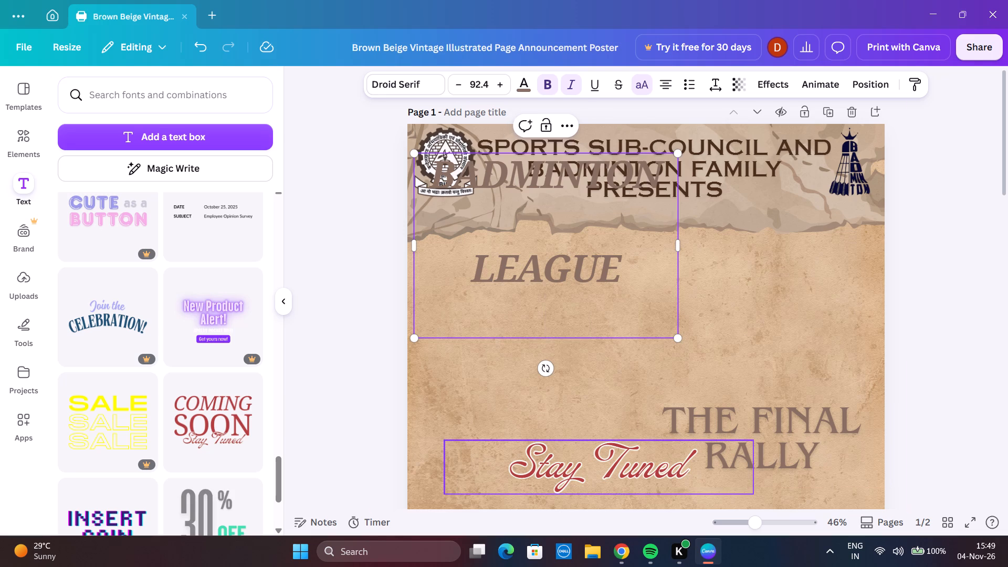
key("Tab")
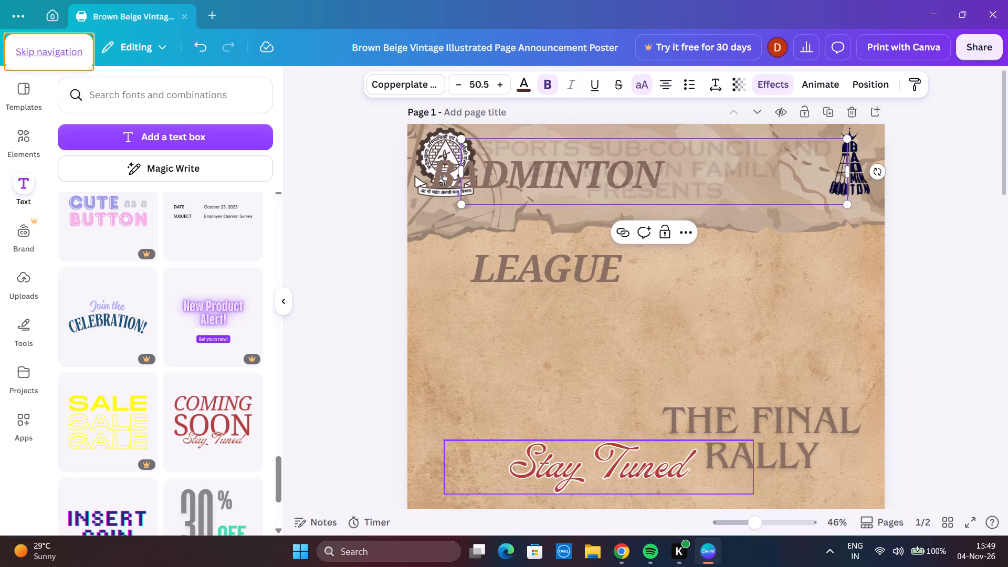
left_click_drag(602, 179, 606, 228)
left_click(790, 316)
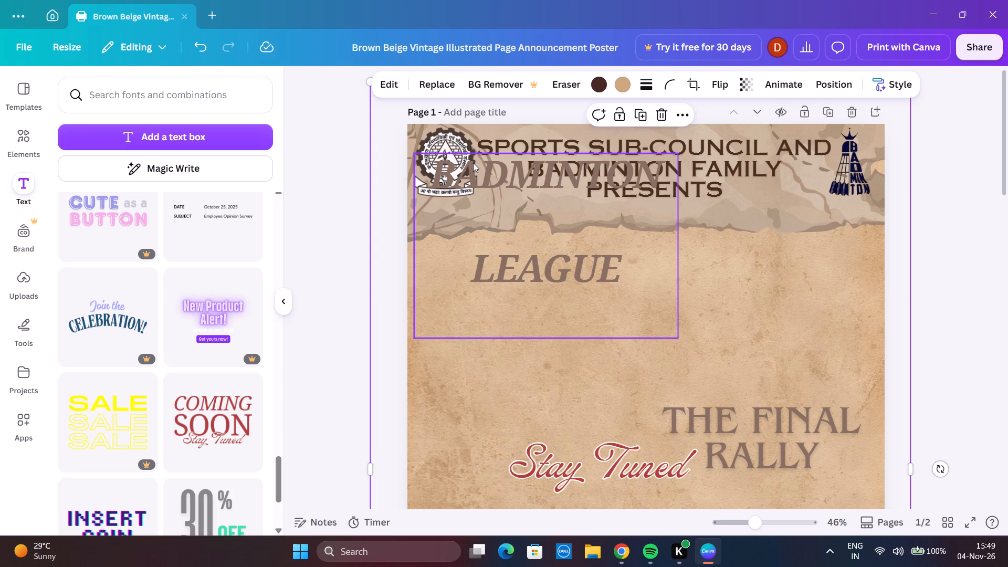
Move the "BADMINTON LEAGUE" text down off the presenters' heading, near the poster's left edge.
left_click(465, 177)
left_click_drag(457, 227, 477, 311)
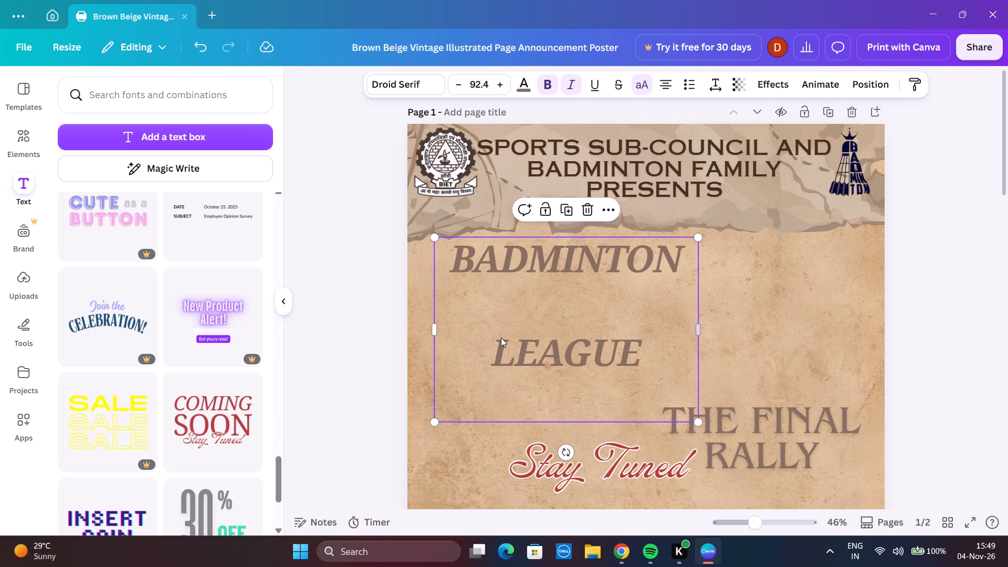
left_click_drag(490, 340, 471, 316)
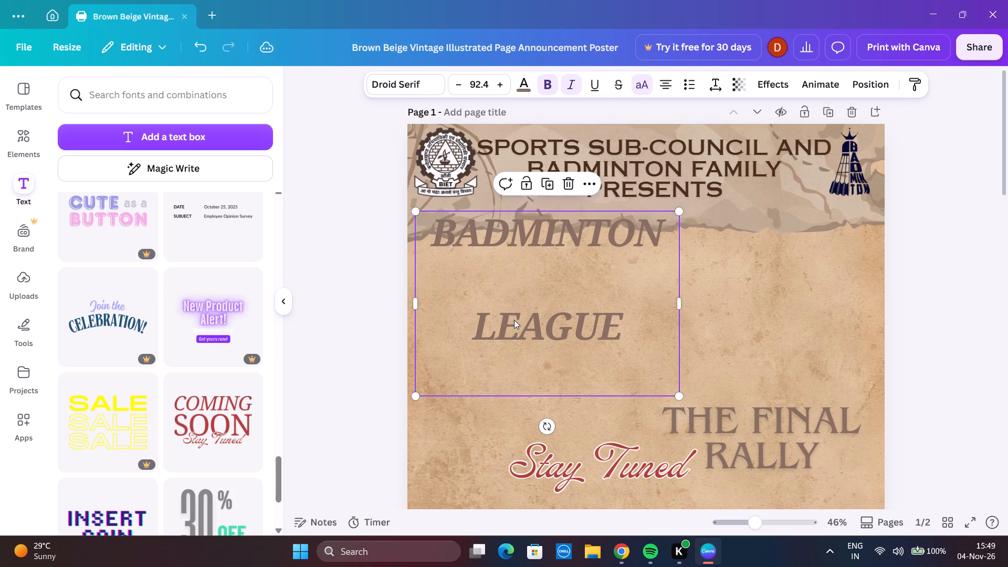
left_click(845, 322)
left_click(494, 317)
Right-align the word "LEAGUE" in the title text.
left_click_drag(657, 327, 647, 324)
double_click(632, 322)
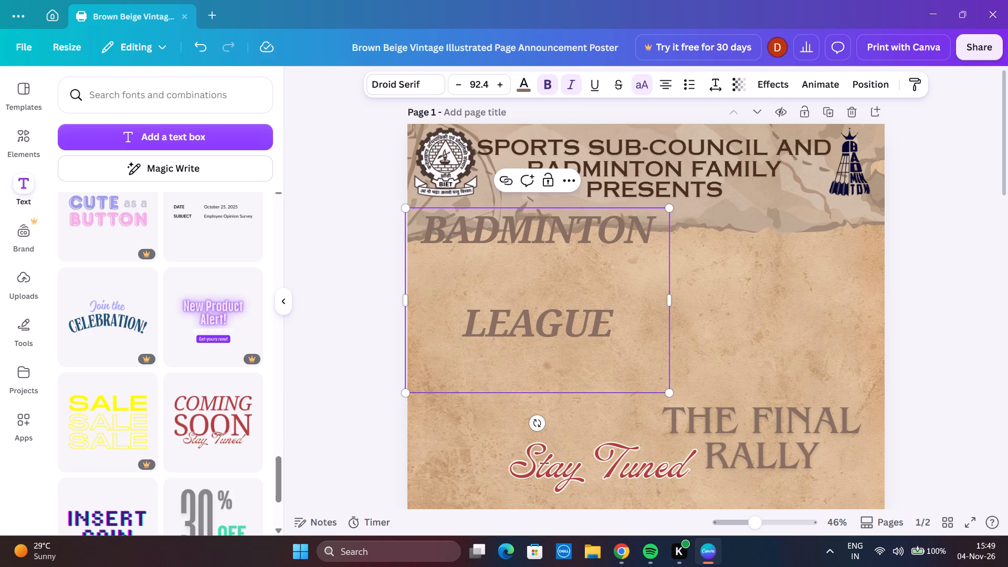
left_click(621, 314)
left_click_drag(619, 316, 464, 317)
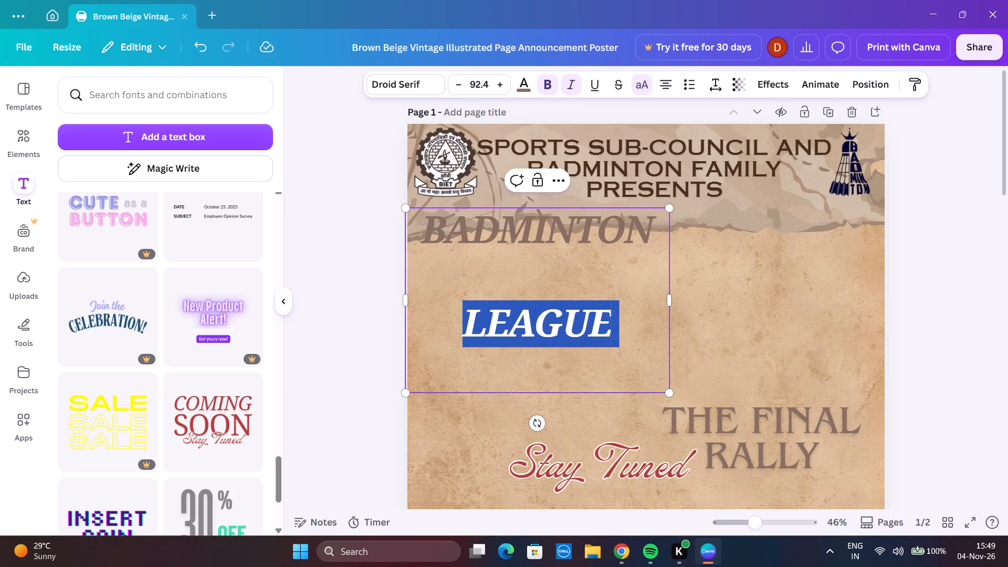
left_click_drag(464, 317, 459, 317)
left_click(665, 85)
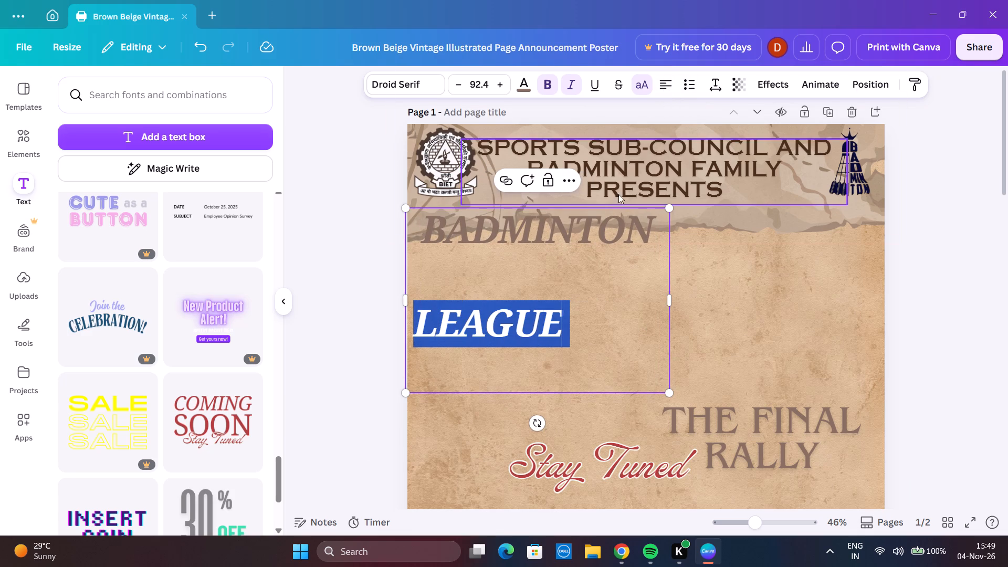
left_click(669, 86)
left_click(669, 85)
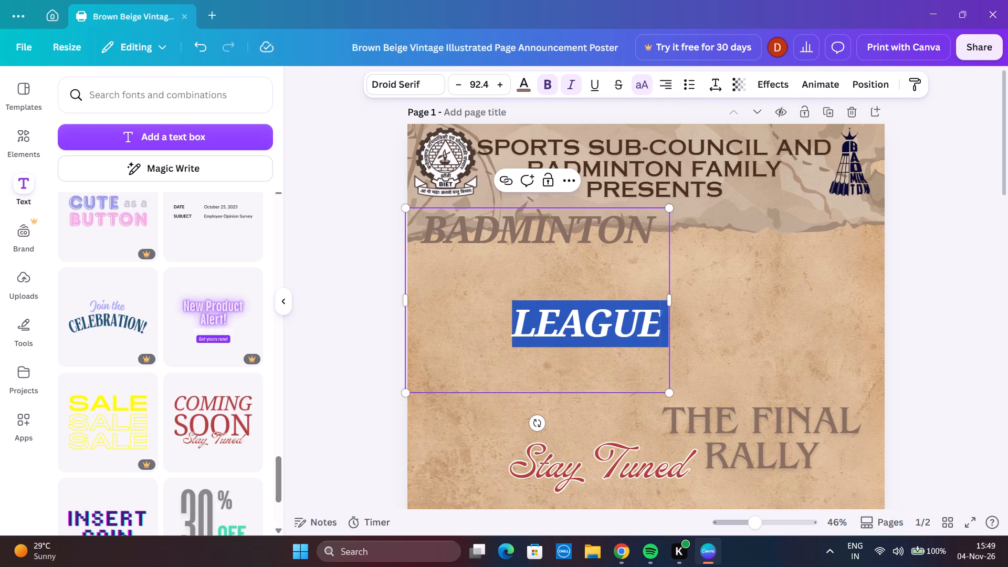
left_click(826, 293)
Move the title down below the torn paper edge and left-align its first line, "BADMINTON".
left_click_drag(572, 226, 576, 254)
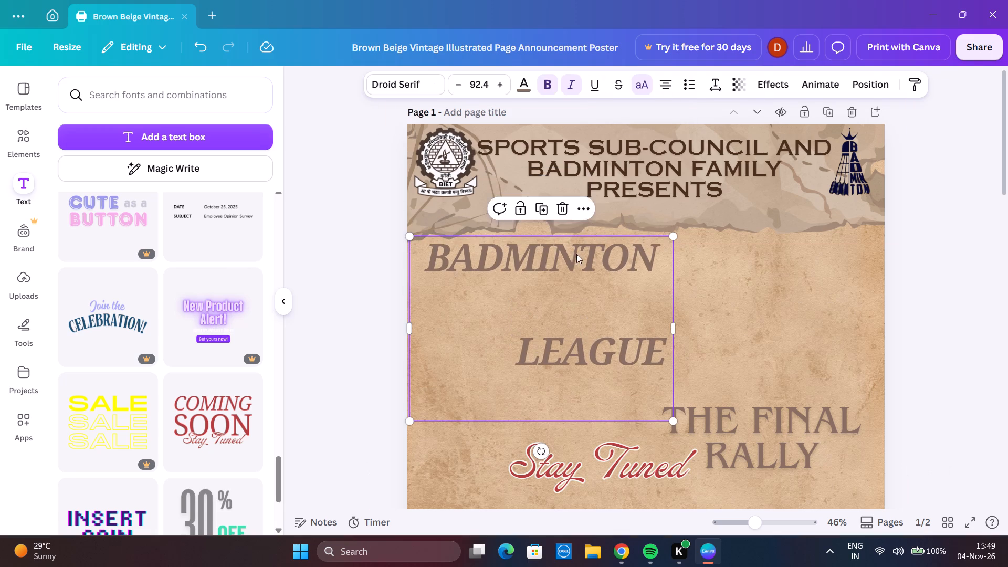
left_click(574, 258)
left_click_drag(657, 259, 474, 258)
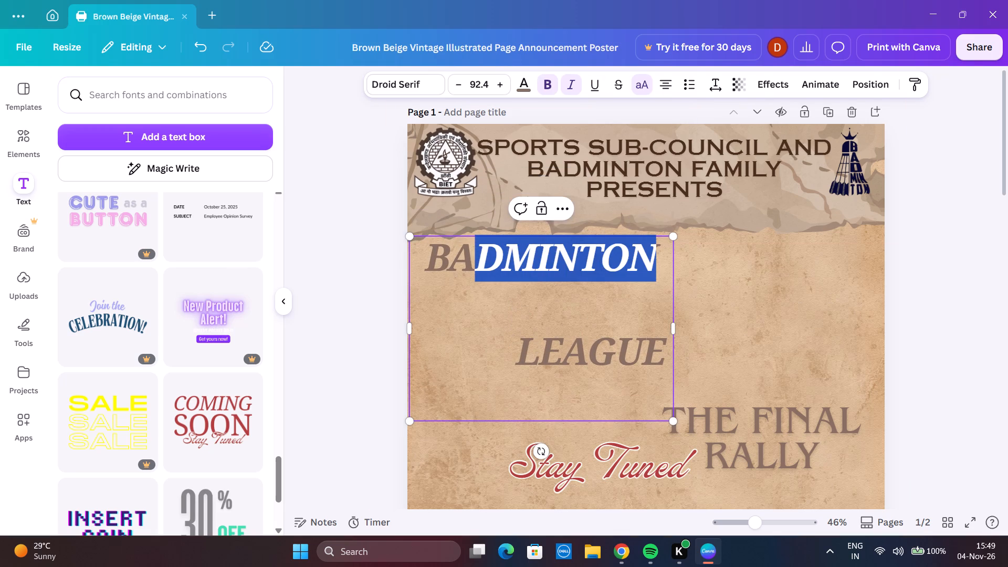
left_click_drag(474, 258, 434, 261)
left_click(669, 86)
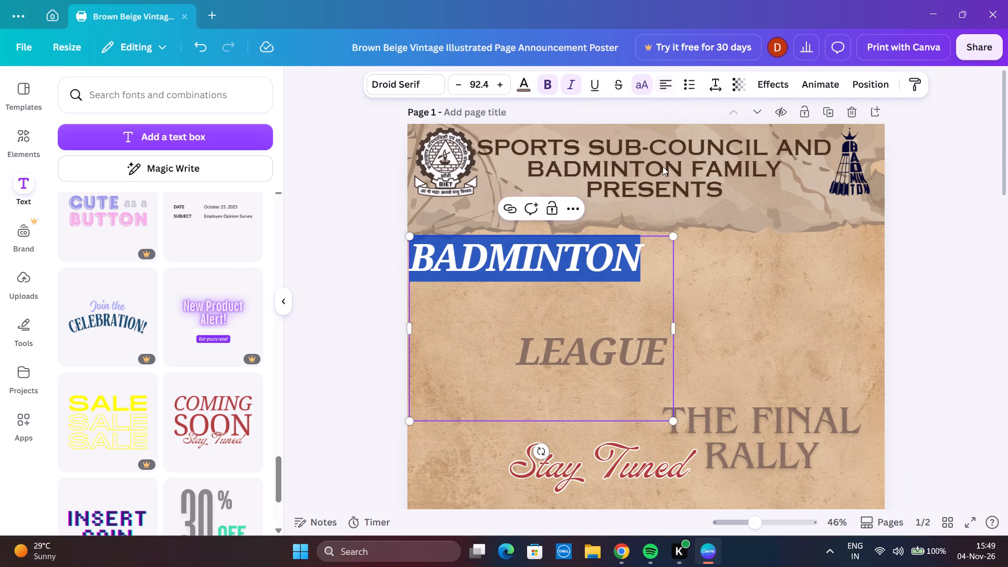
Delete the blank line between "BADMINTON" and "LEAGUE" in the title.
left_click(639, 319)
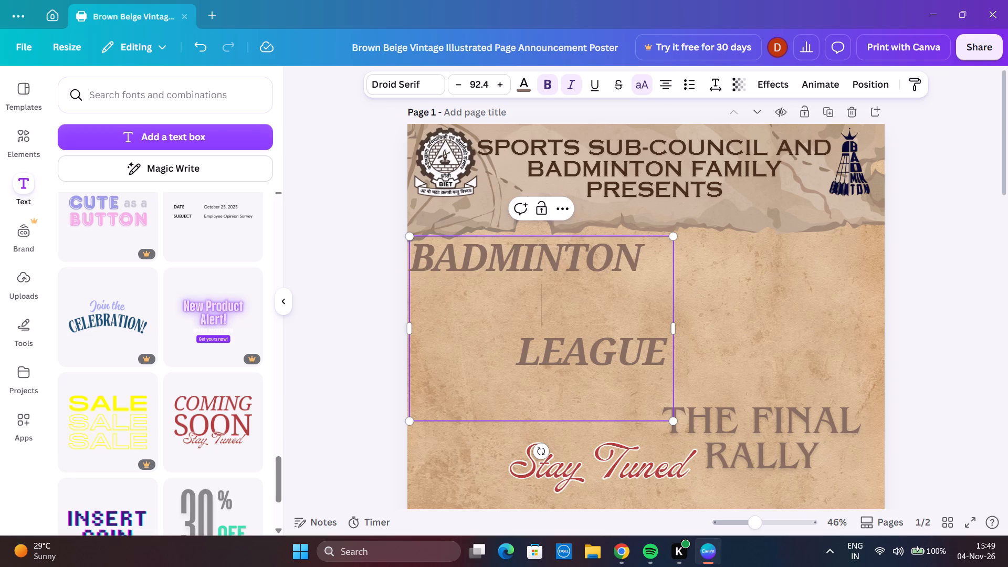
key("BackSpace")
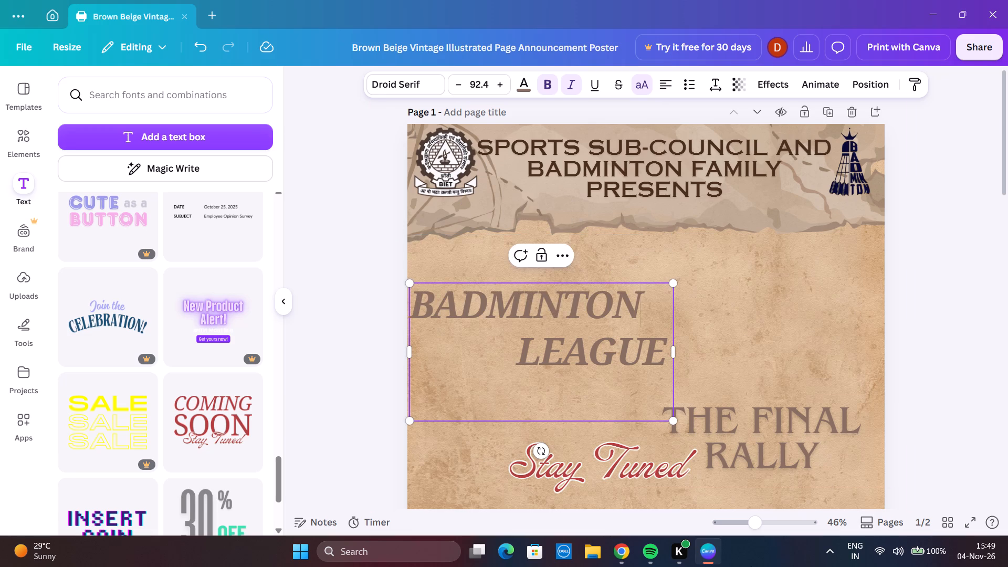
Centre-align the word "LEAGUE" within the title text box.
scroll(677, 324, "up", 2)
scroll(686, 301, "down", 2)
scroll(687, 270, "up", 1)
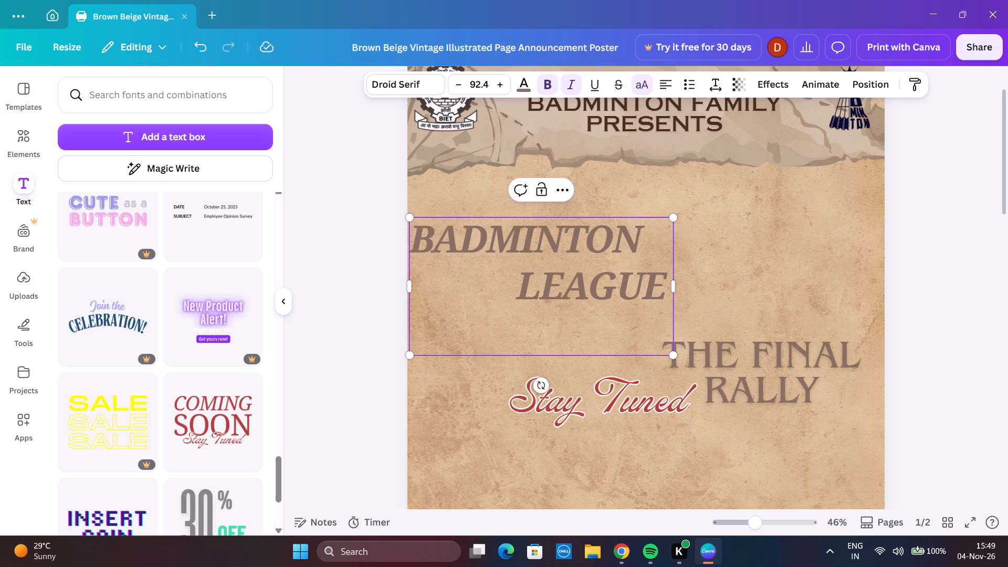
left_click_drag(668, 283, 535, 286)
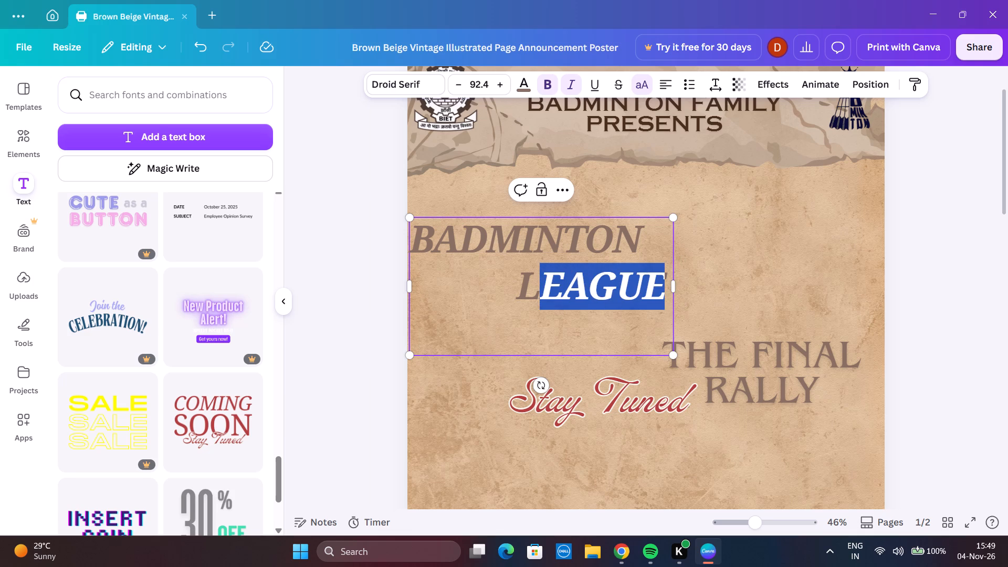
left_click_drag(535, 286, 519, 288)
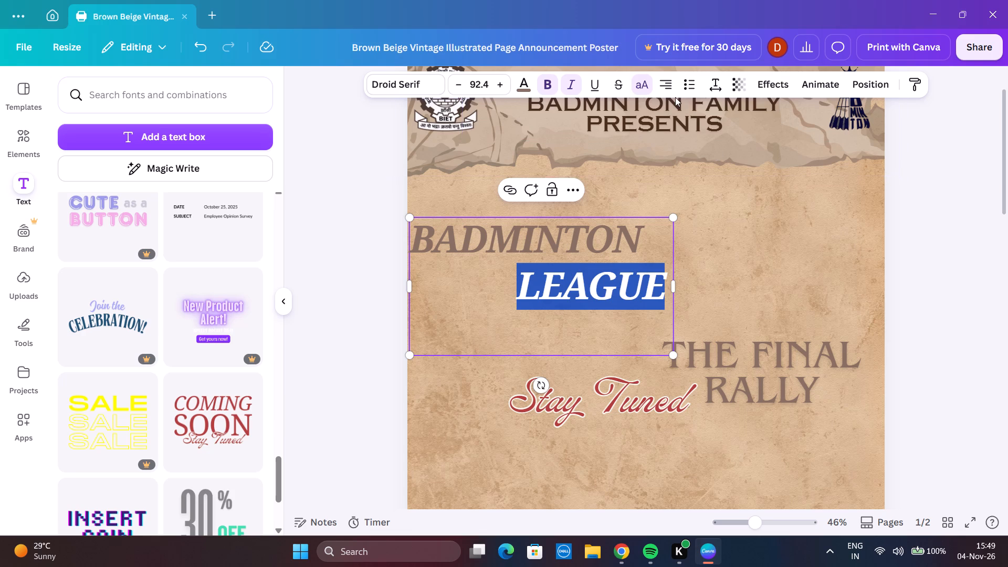
left_click(670, 87)
left_click(670, 87)
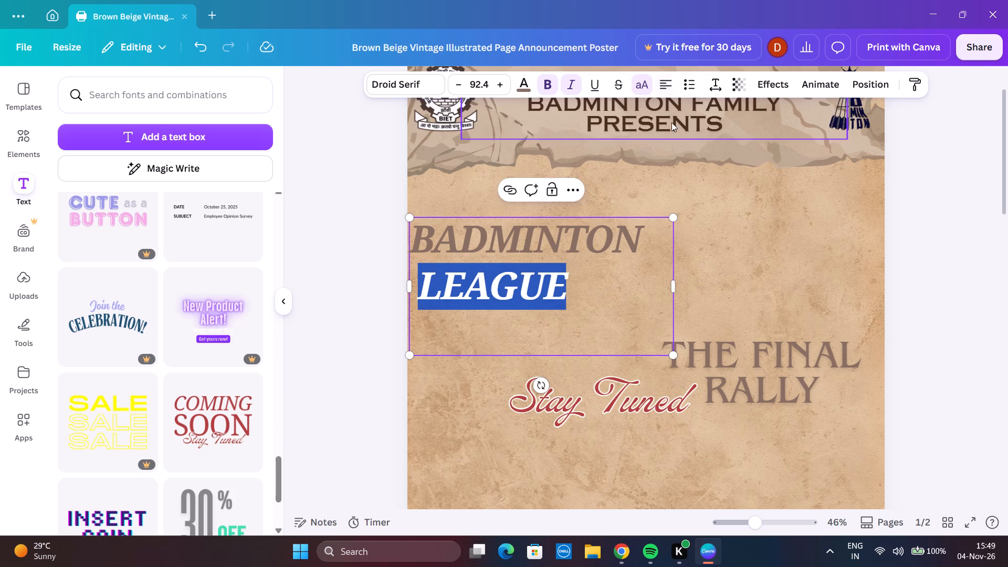
left_click(666, 91)
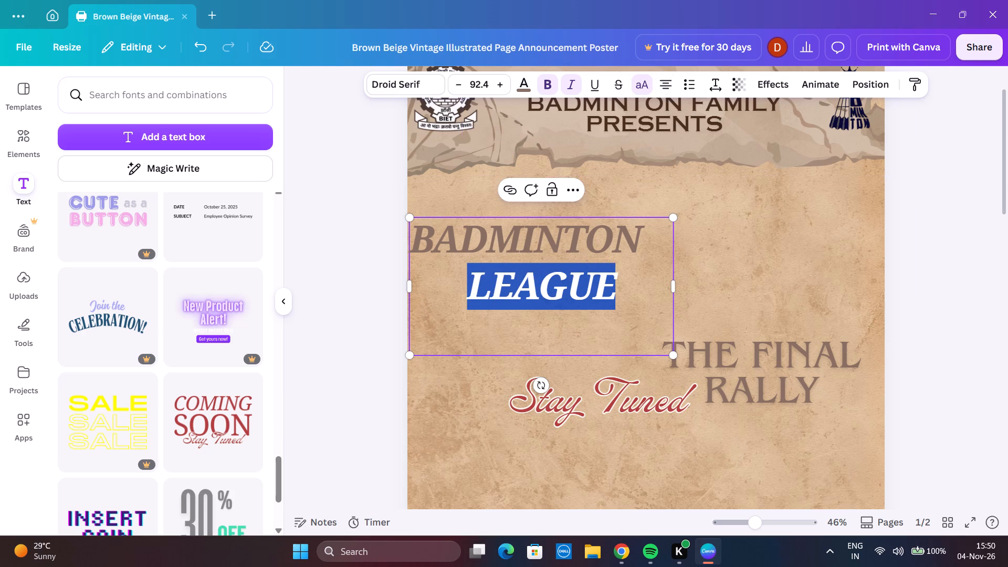
Insert three line breaks after "LEAGUE" in the title to open new lines beneath it.
left_click(637, 289)
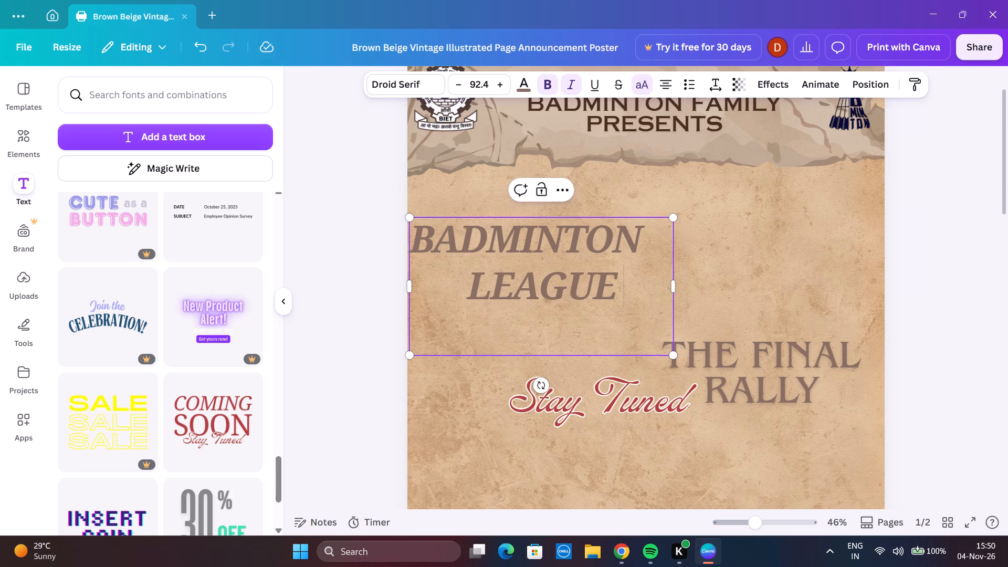
key("Return")
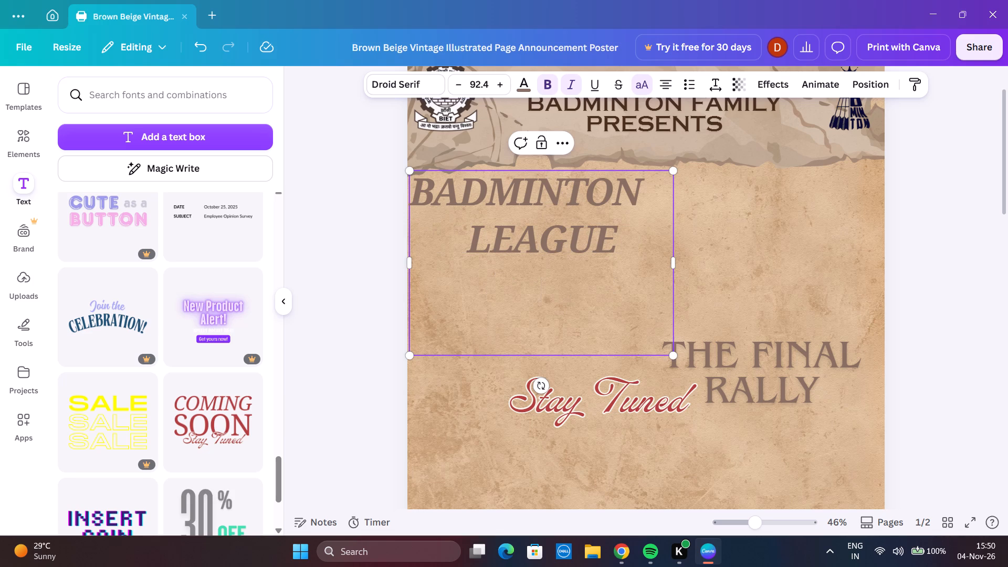
key("Tab")
left_click(626, 255)
left_click(626, 245)
key("Return")
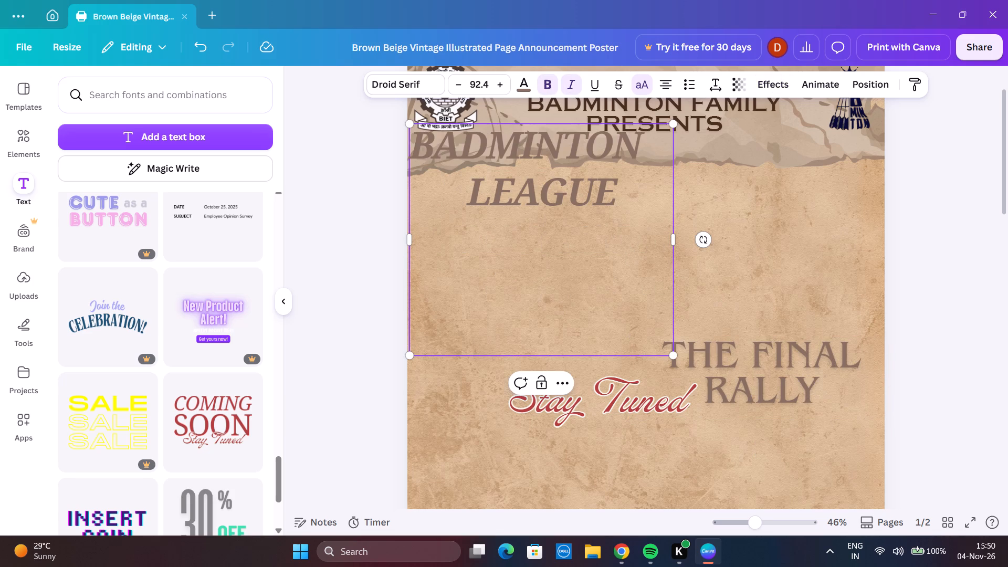
key("shift+Tab")
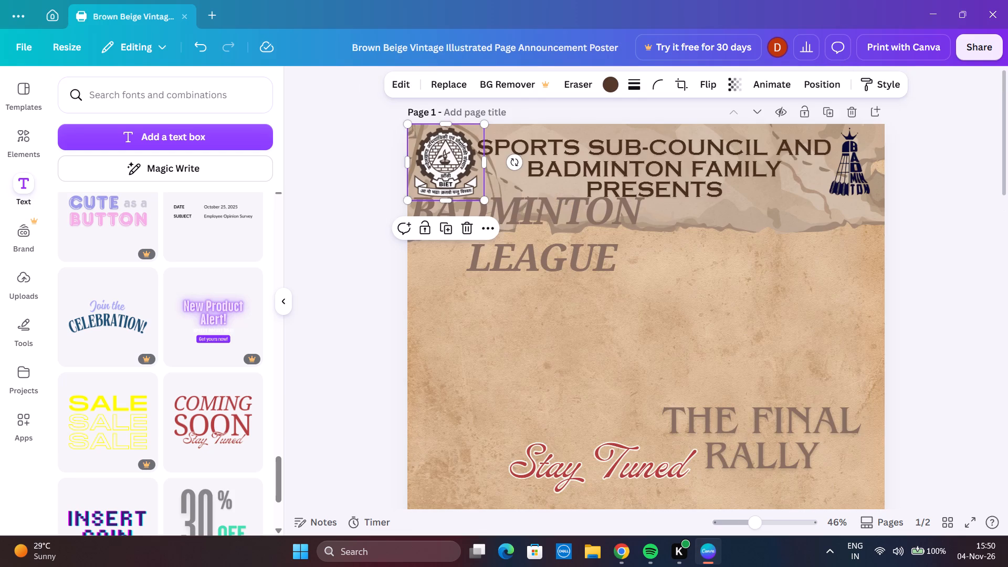
left_click(637, 248)
left_click(631, 269)
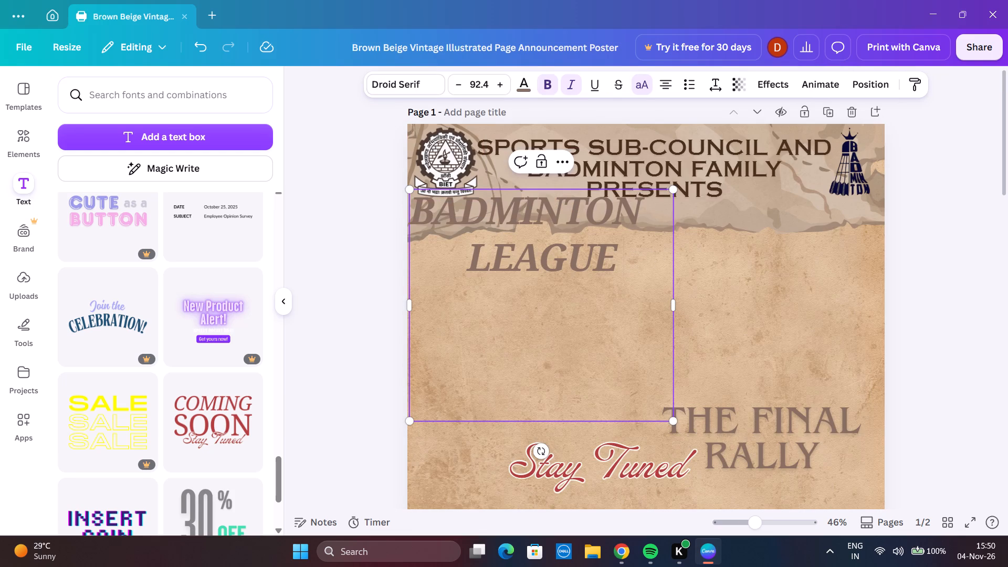
key("shift+Return")
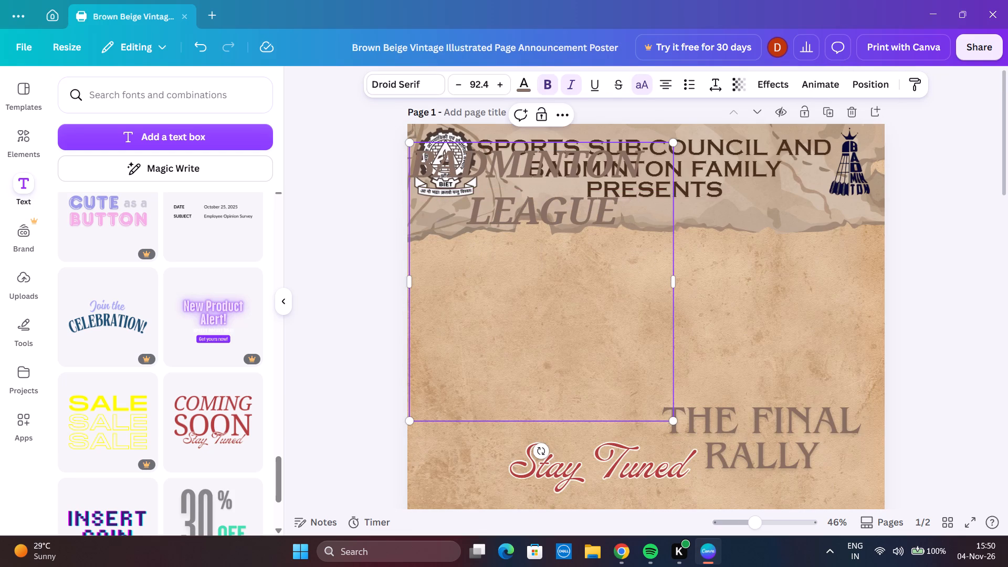
Enter "2K26" on the line directly below "LEAGUE", indented with eleven leading spaces.
key("space")
key("space")
key("space")
key("space")
key("space")
key("space")
key("space")
key("space")
key("space")
key("space")
key("space")
type("2K26")
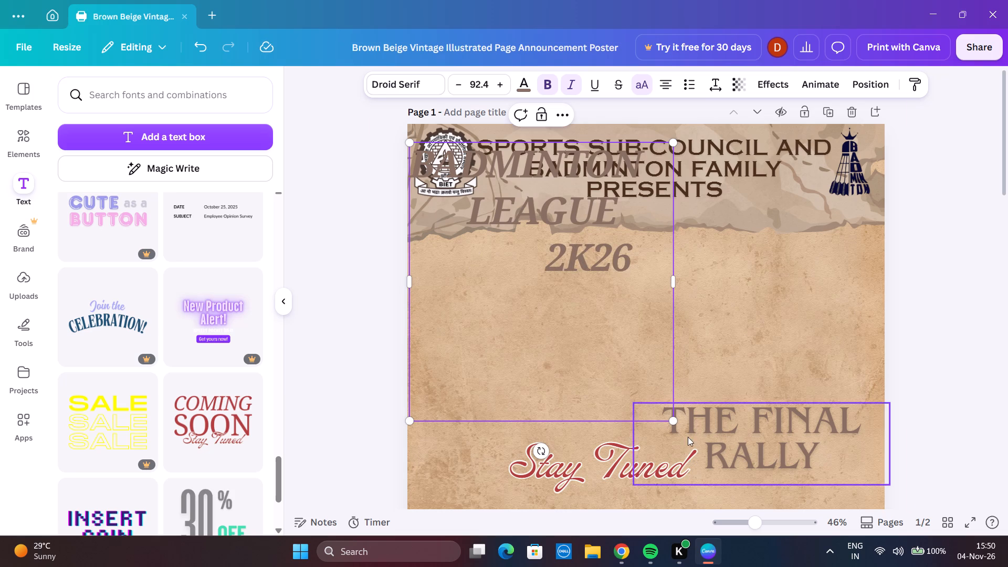
Shrink the title to font size 72.7 and place it just below the torn paper edge on the poster's left half.
left_click_drag(674, 422, 617, 363)
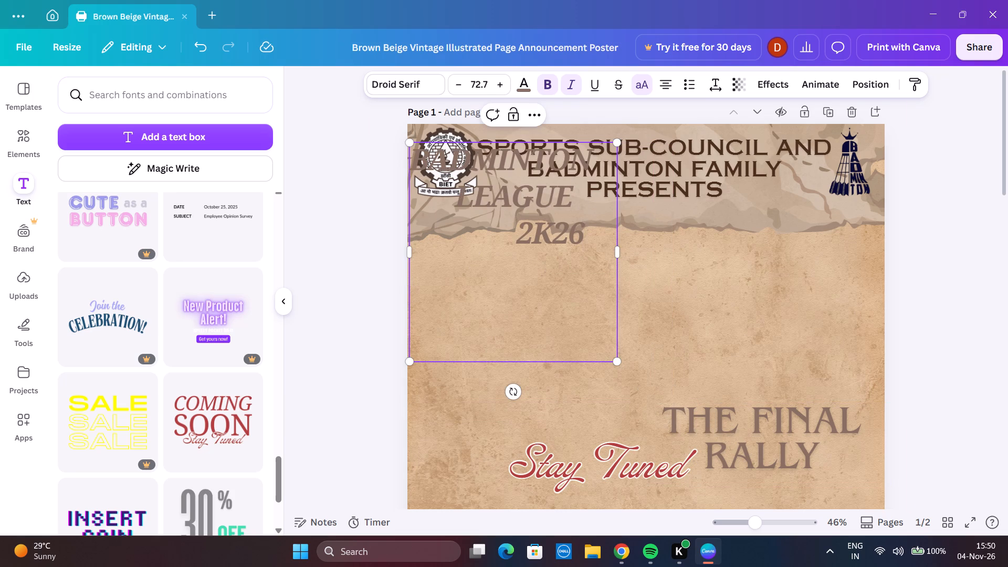
left_click_drag(527, 280, 528, 318)
left_click(334, 298)
left_click_drag(541, 287, 564, 382)
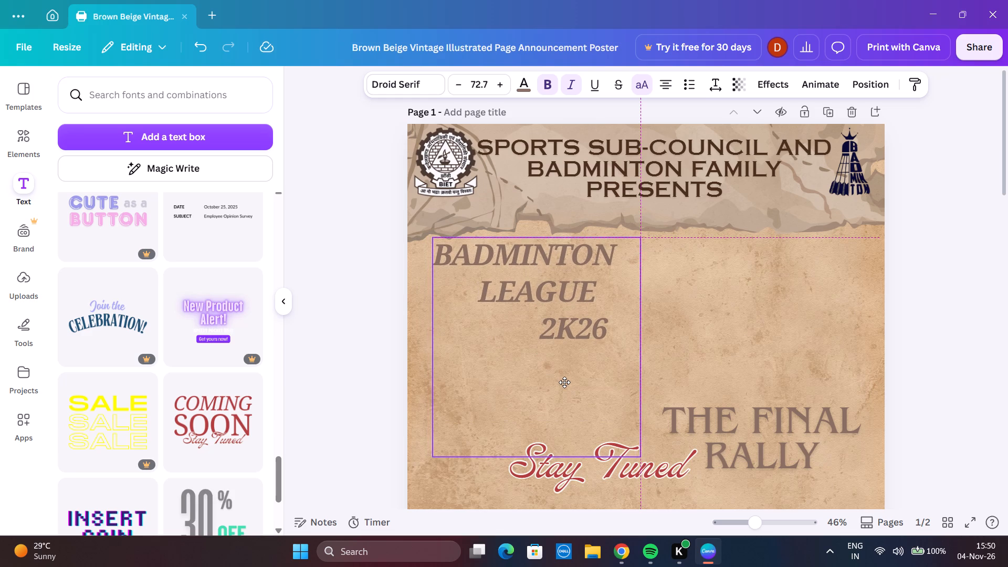
left_click_drag(564, 382, 555, 381)
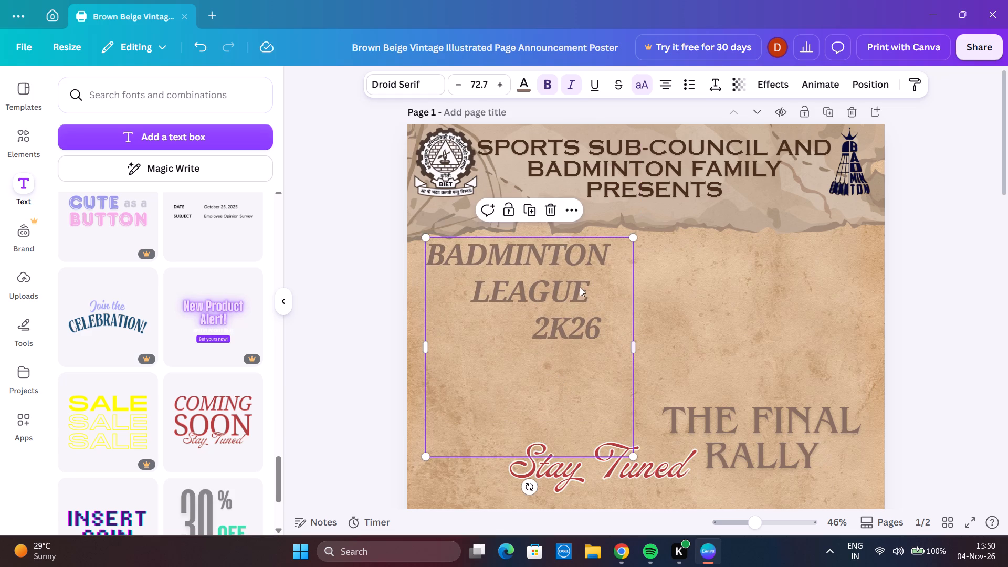
Move "THE FINAL RALLY" up to the right of the title, level with "LEAGUE" and "2K26".
left_click_drag(796, 451, 765, 337)
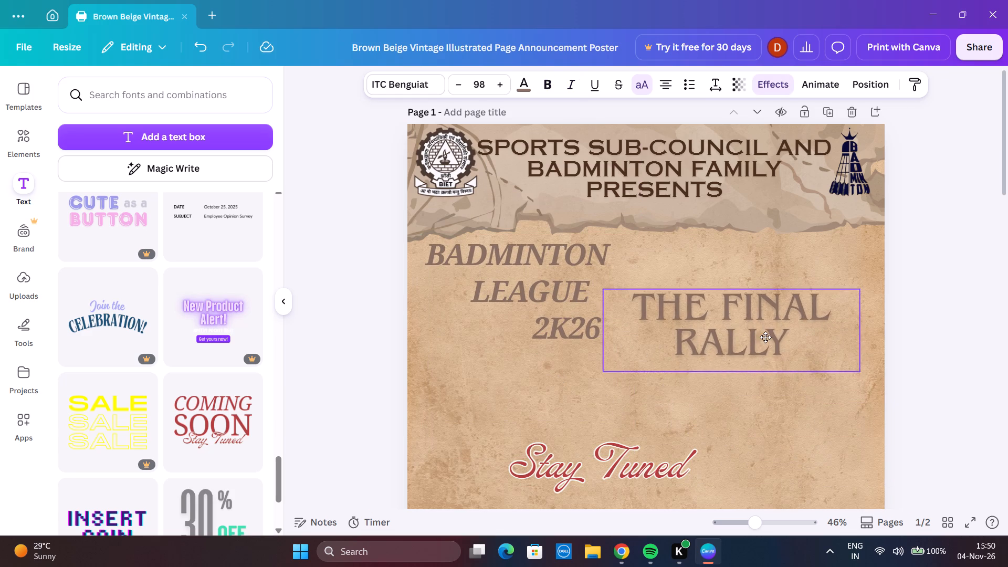
left_click_drag(765, 337, 770, 312)
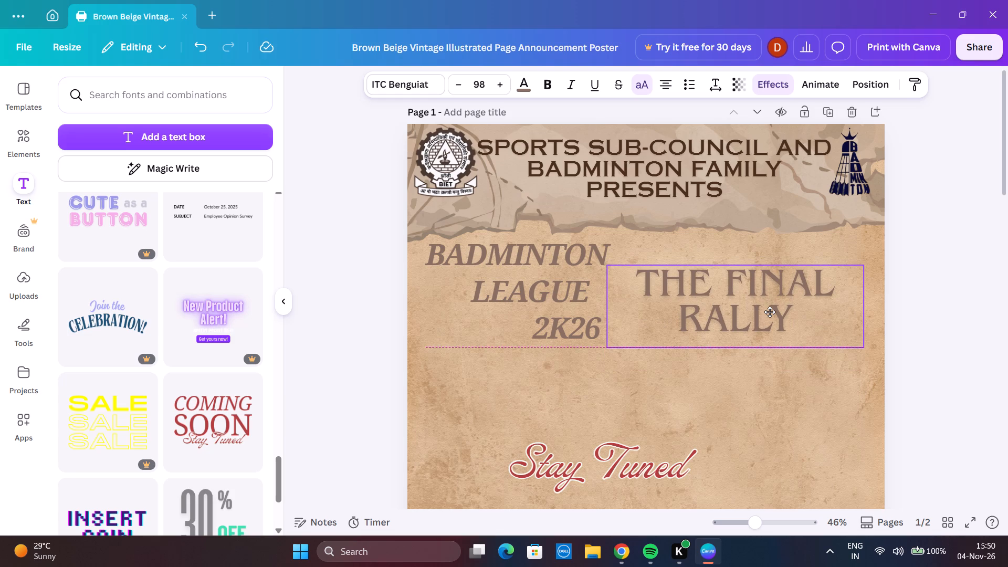
left_click_drag(770, 312, 776, 320)
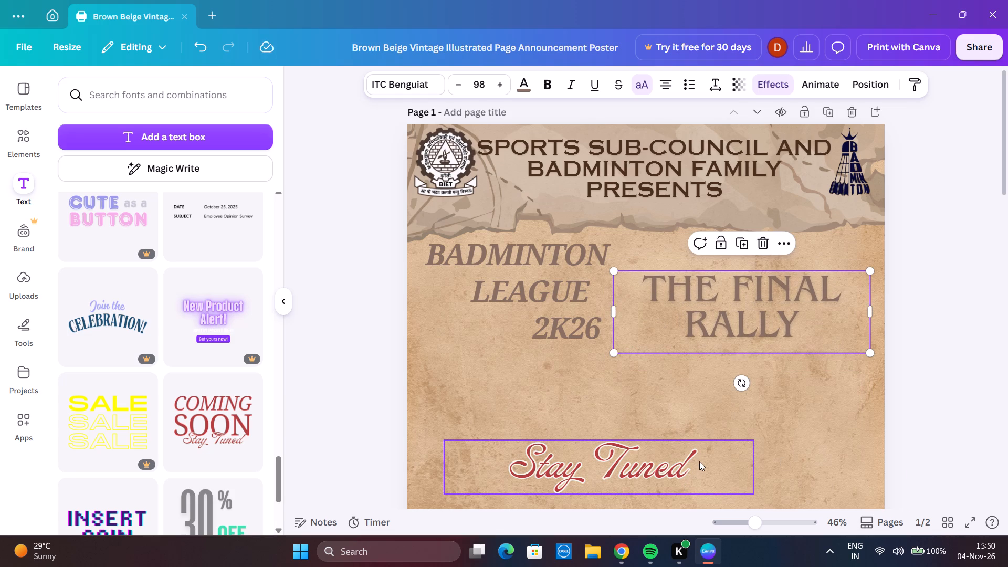
Replace the red script text "Stay Tuned" with "Maharani Lakshmibai Badminton Academy".
left_click(700, 448)
left_click(700, 470)
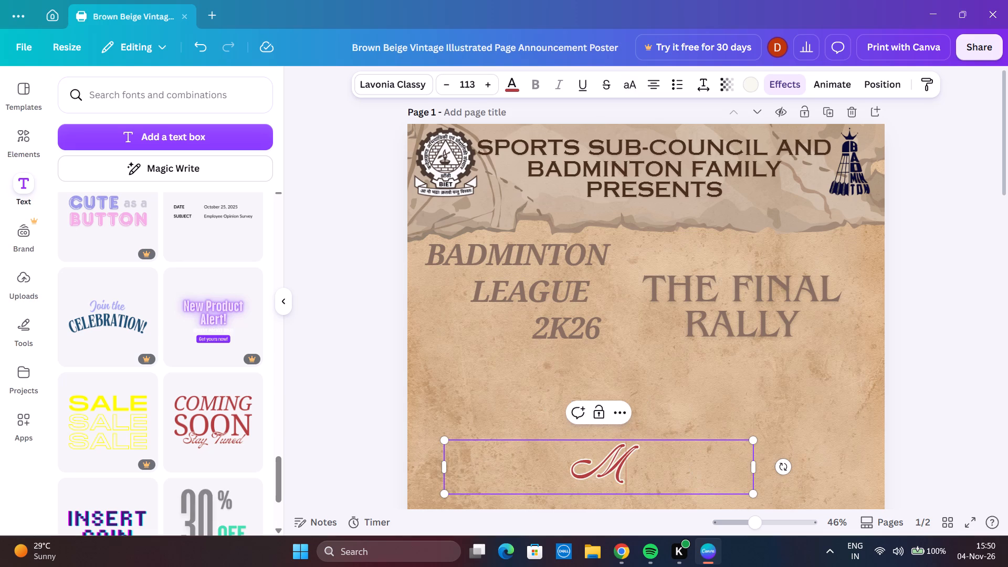
type("aharani a")
key("BackSpace")
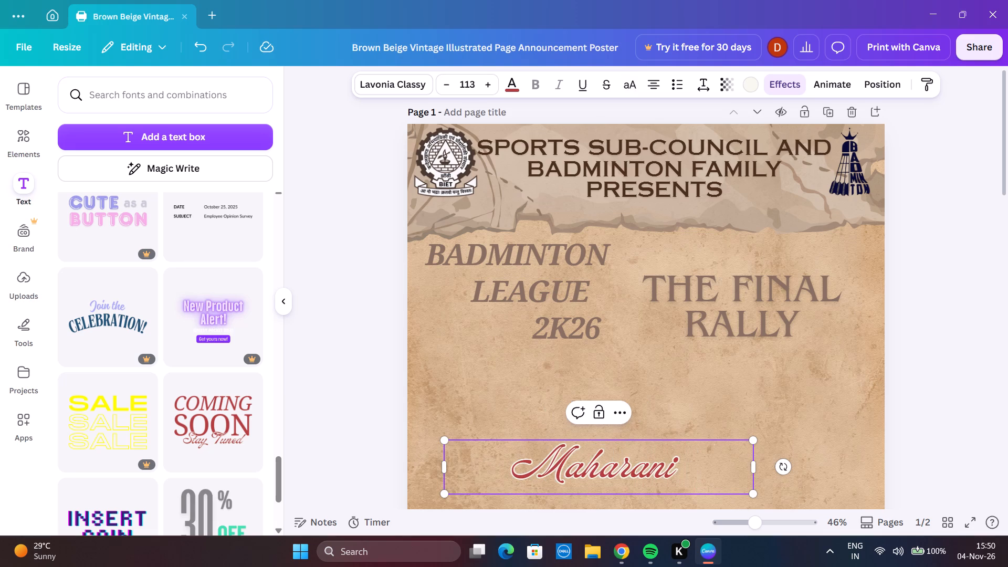
type("akshmibai")
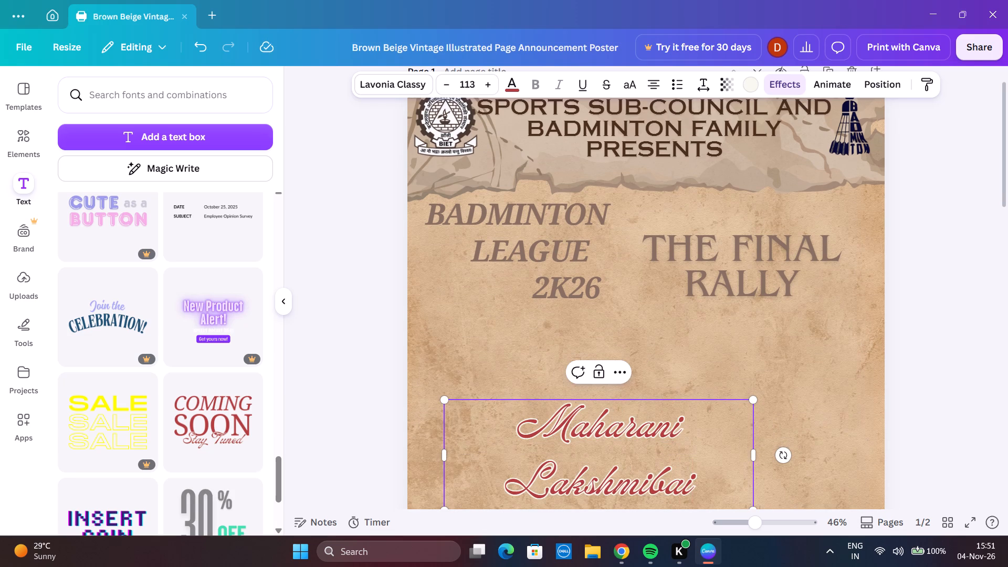
key("space")
type("badm")
key("BackSpace")
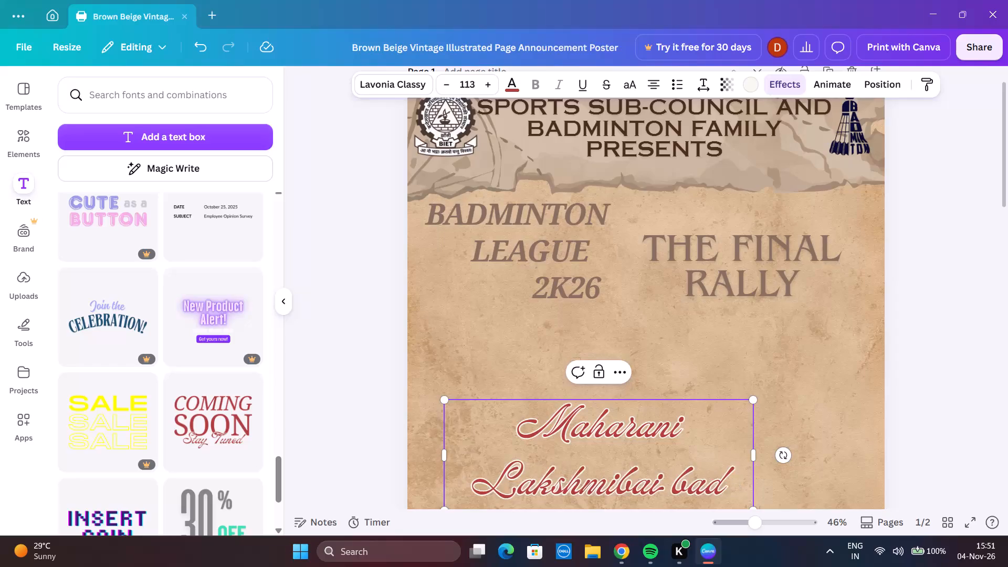
key("BackSpace")
key("BackSpace")
key("BackSpace")
type("admintno")
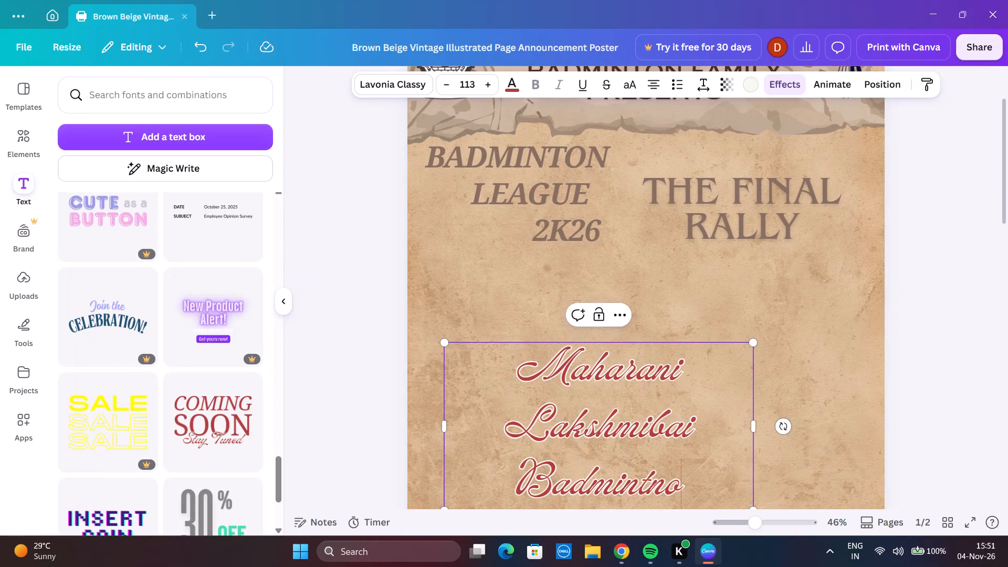
key("BackSpace")
key("BackSpace")
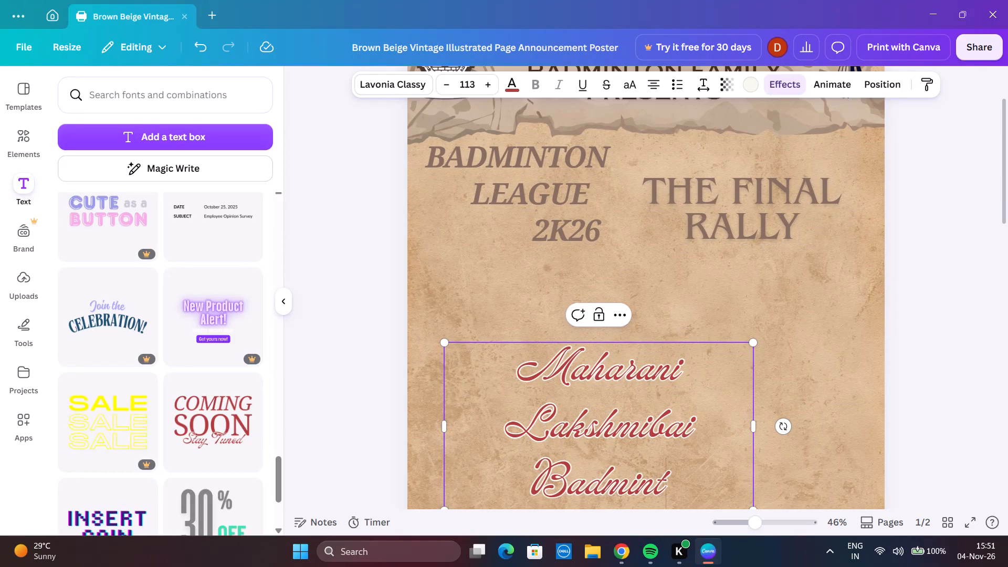
type("on a")
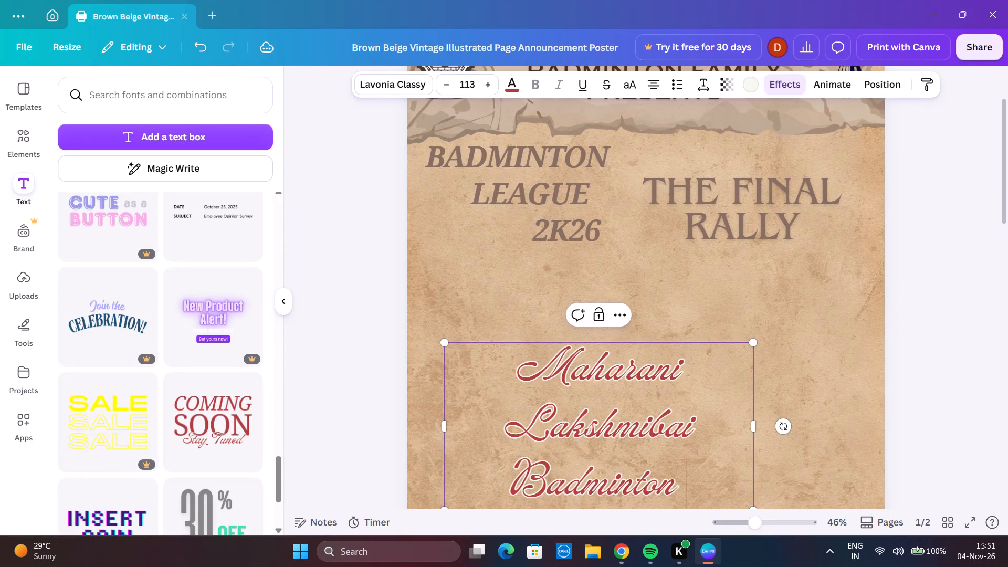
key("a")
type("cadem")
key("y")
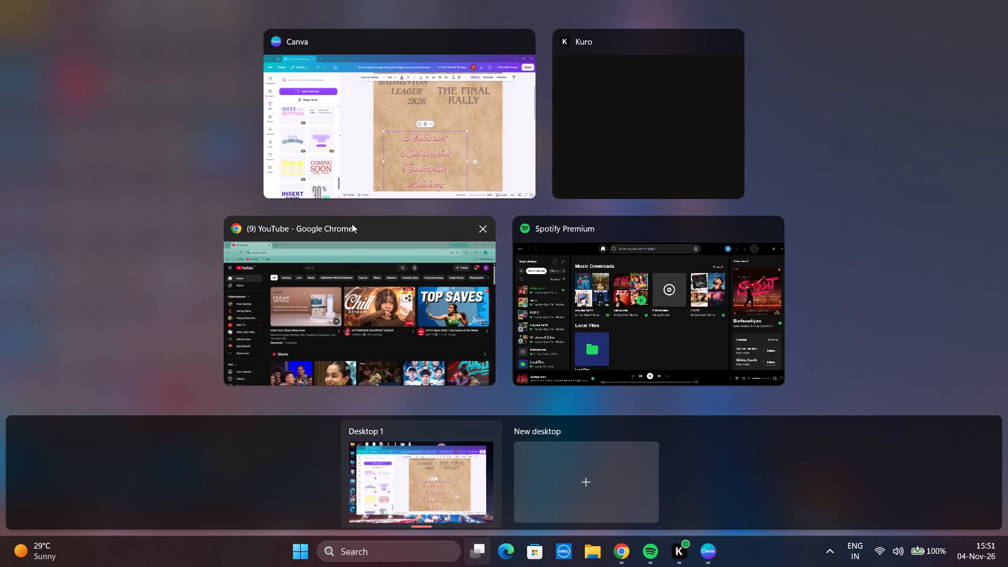
Switch to Chrome and replace the open YouTube tab with a new tab showing the YouTube home page.
left_click(326, 284)
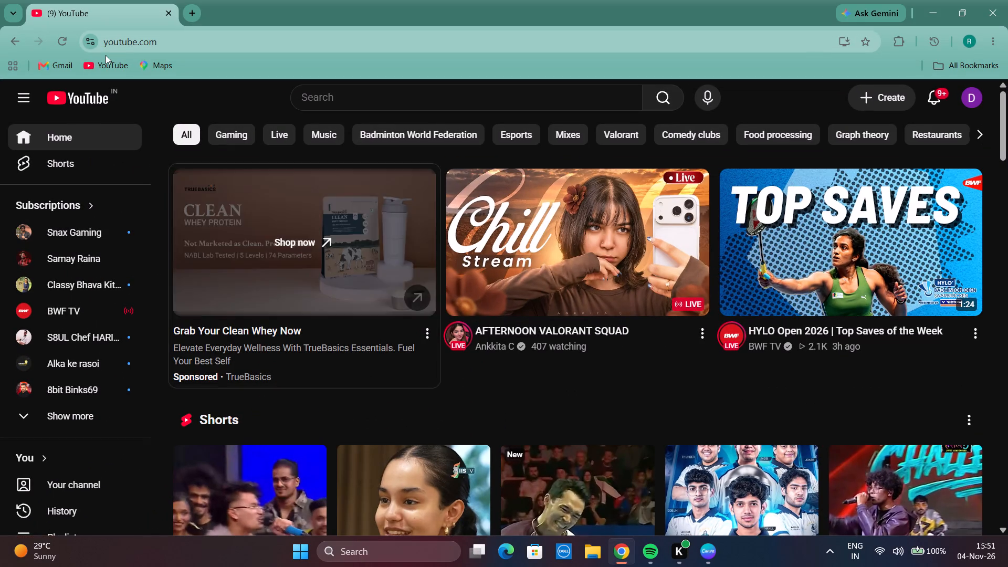
left_click_drag(91, 98, 267, 35)
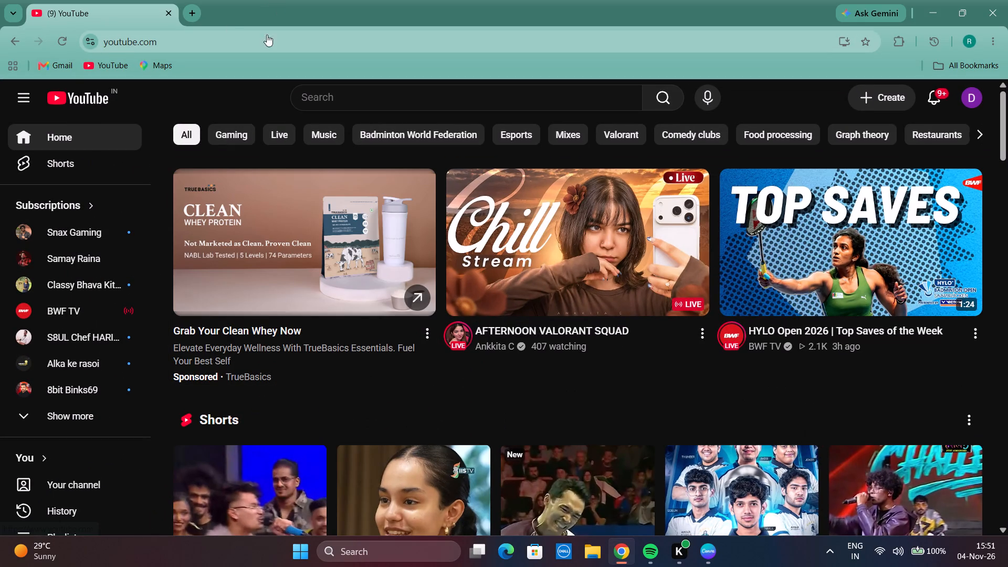
left_click_drag(267, 35, 248, 92)
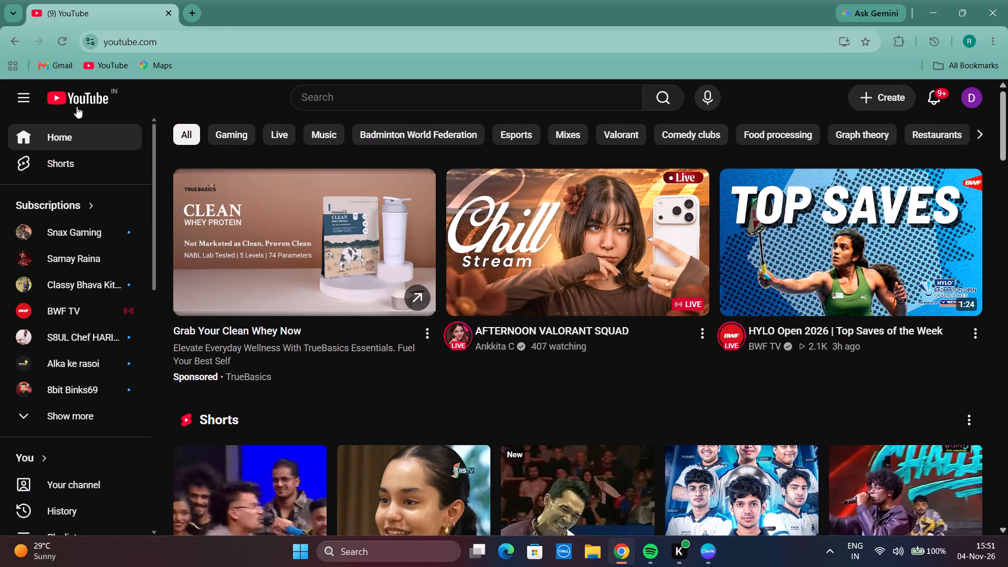
left_click_drag(77, 107, 278, 9)
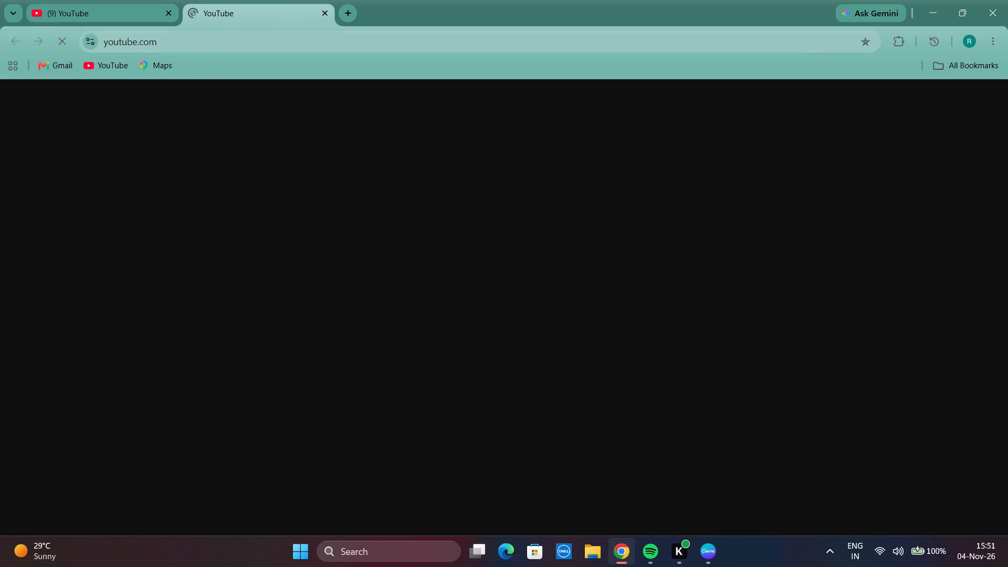
left_click(169, 18)
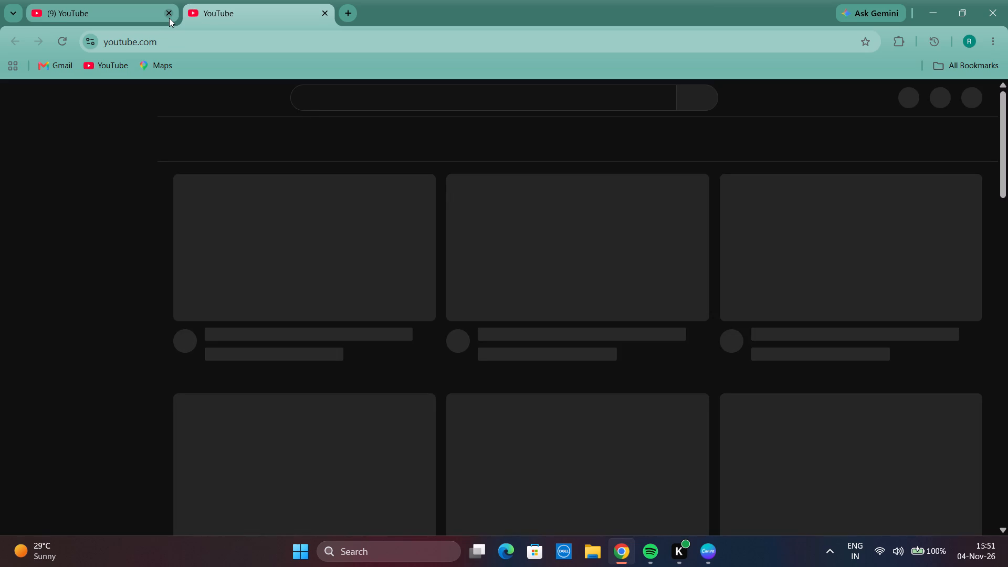
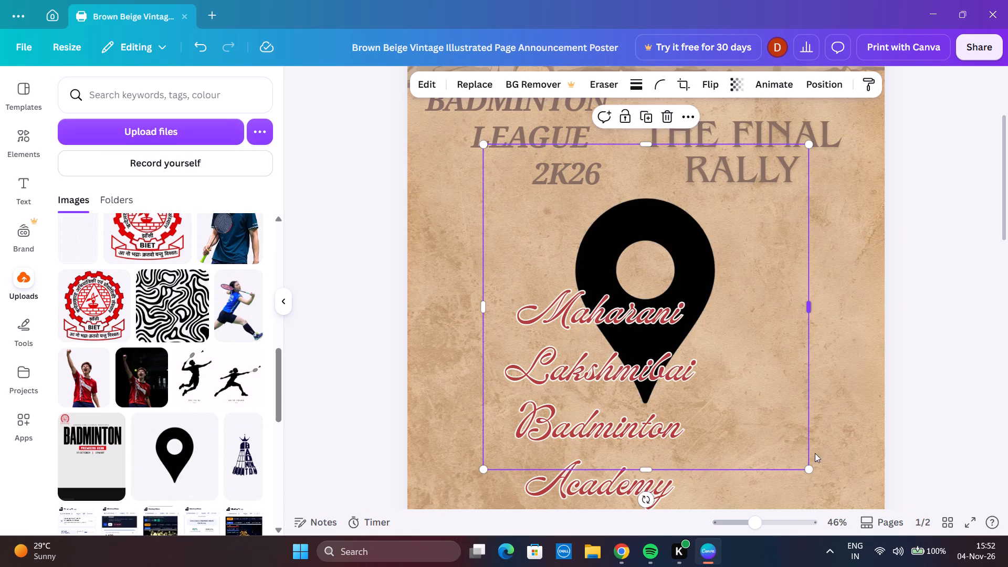
Shrink the black location pin and place it beside the start of the academy name.
left_click_drag(813, 470, 571, 275)
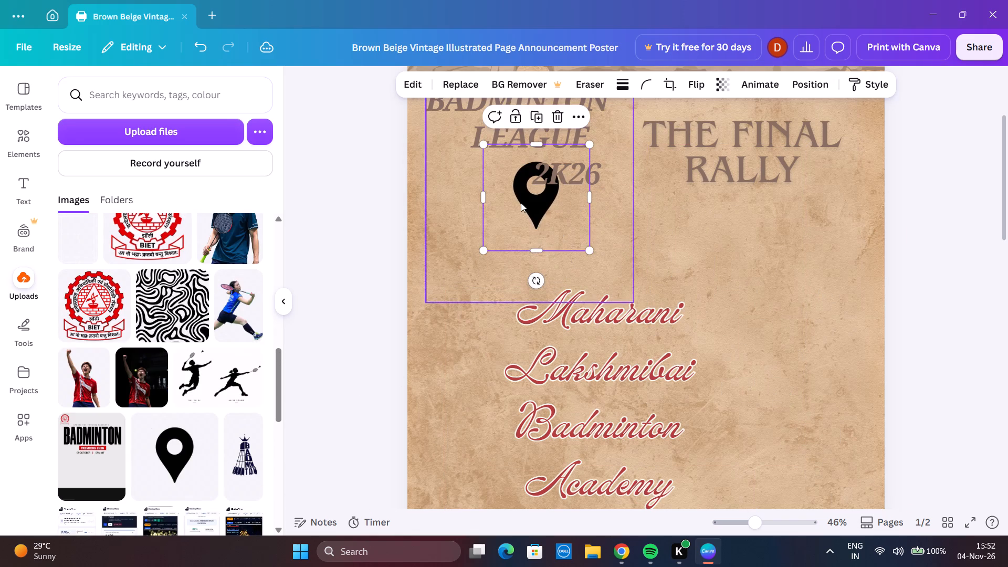
left_click_drag(521, 203, 468, 309)
Shrink the academy name to font size 77.7, widen its box to fit two lines, and place it right of the pin.
left_click_drag(692, 386, 750, 333)
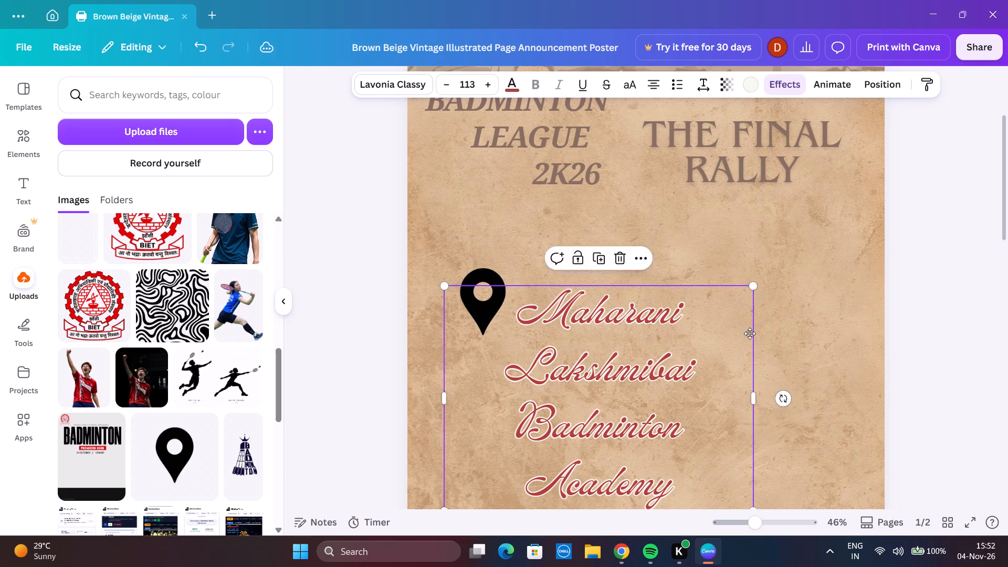
left_click_drag(750, 333, 754, 327)
left_click_drag(815, 455, 742, 354)
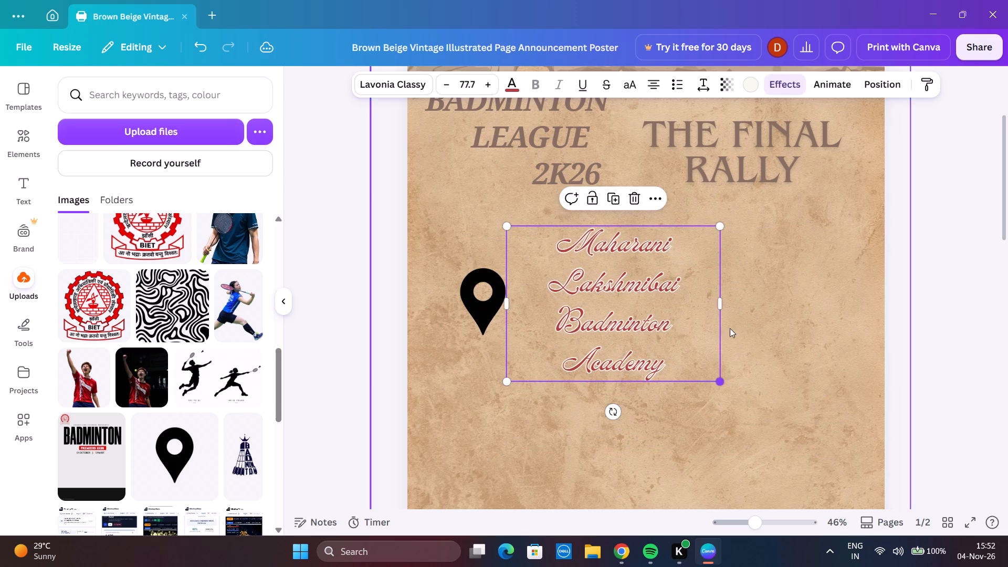
left_click_drag(727, 305, 833, 312)
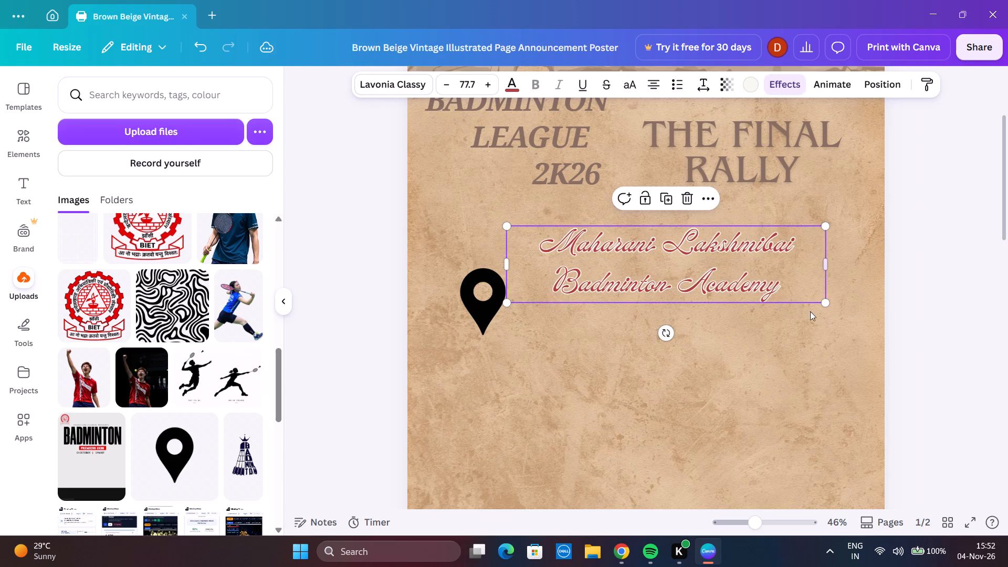
left_click_drag(781, 282, 814, 322)
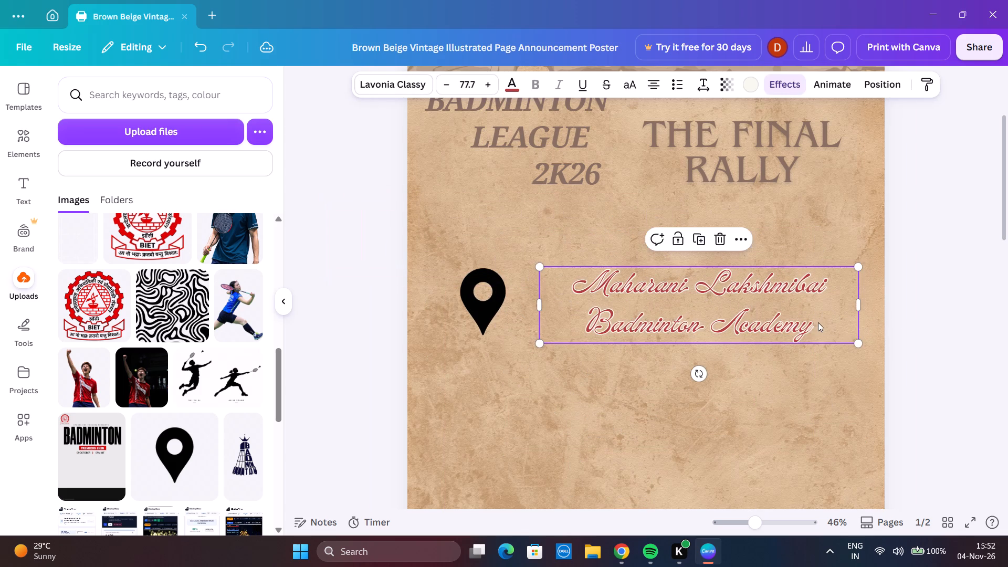
Recolour the whole academy name to solid black #000000.
left_click(821, 322)
left_click_drag(818, 323, 664, 294)
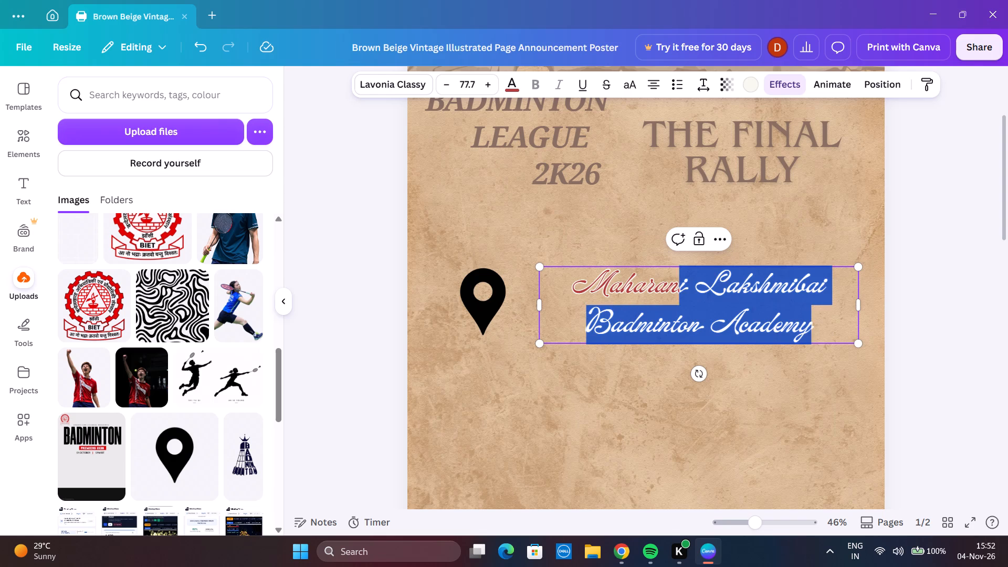
left_click_drag(664, 294, 584, 296)
left_click(511, 78)
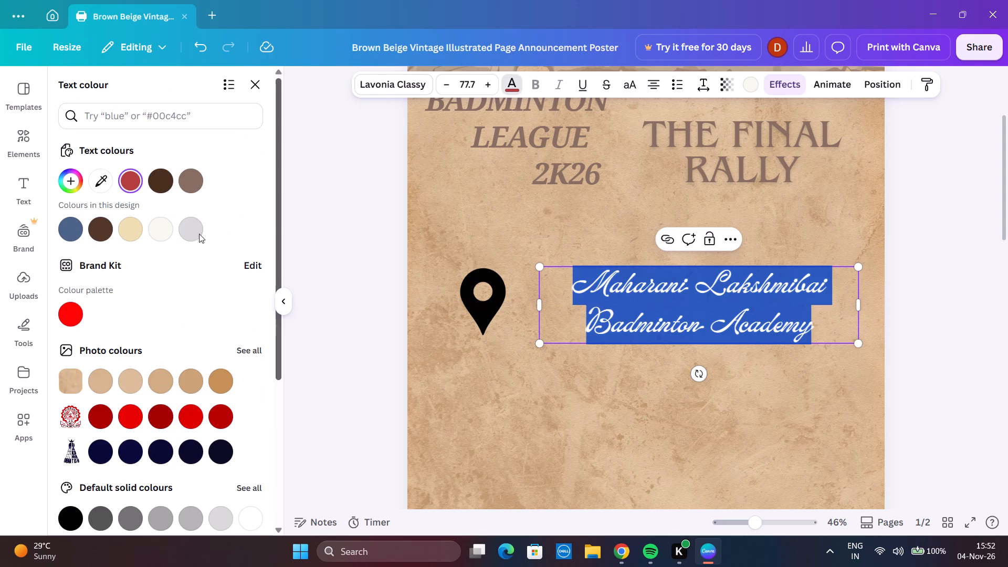
left_click(65, 518)
left_click(363, 338)
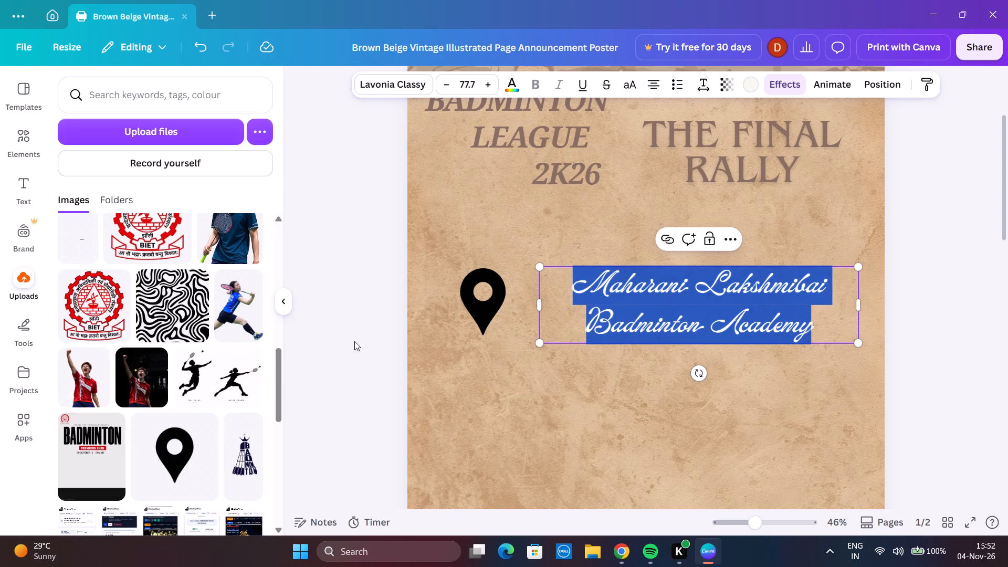
left_click(509, 81)
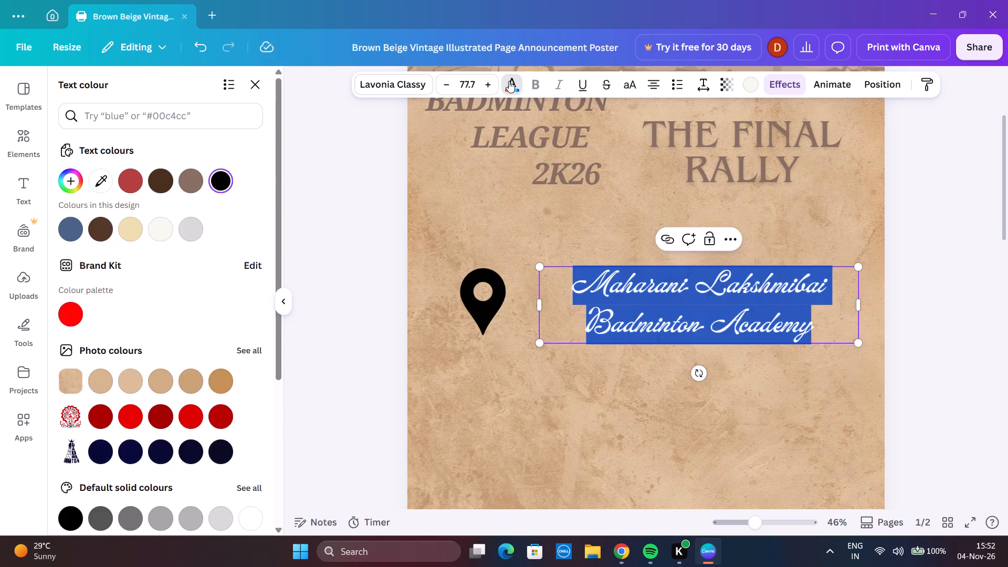
left_click(69, 513)
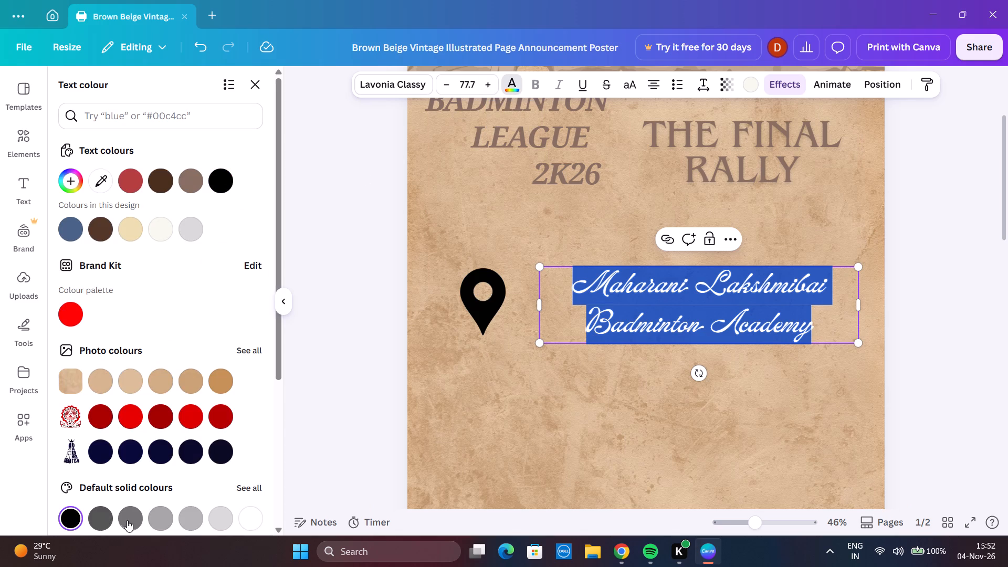
left_click(814, 307)
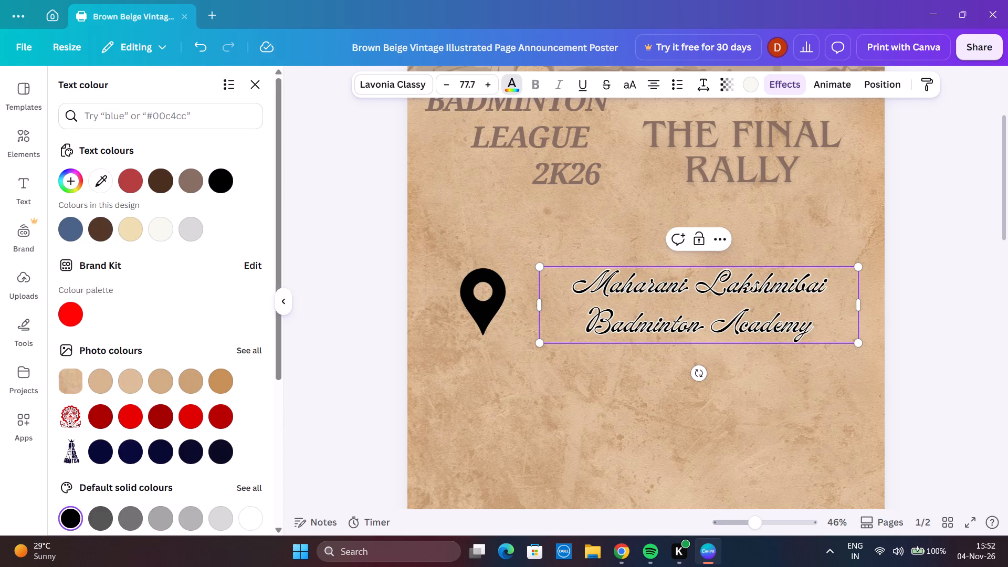
left_click_drag(734, 302, 740, 348)
left_click(353, 343)
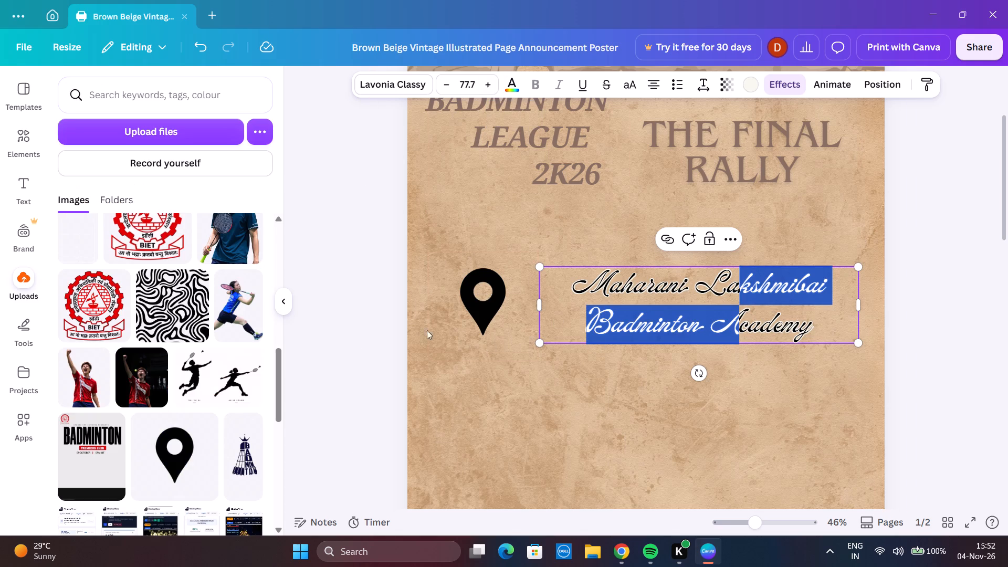
left_click(361, 304)
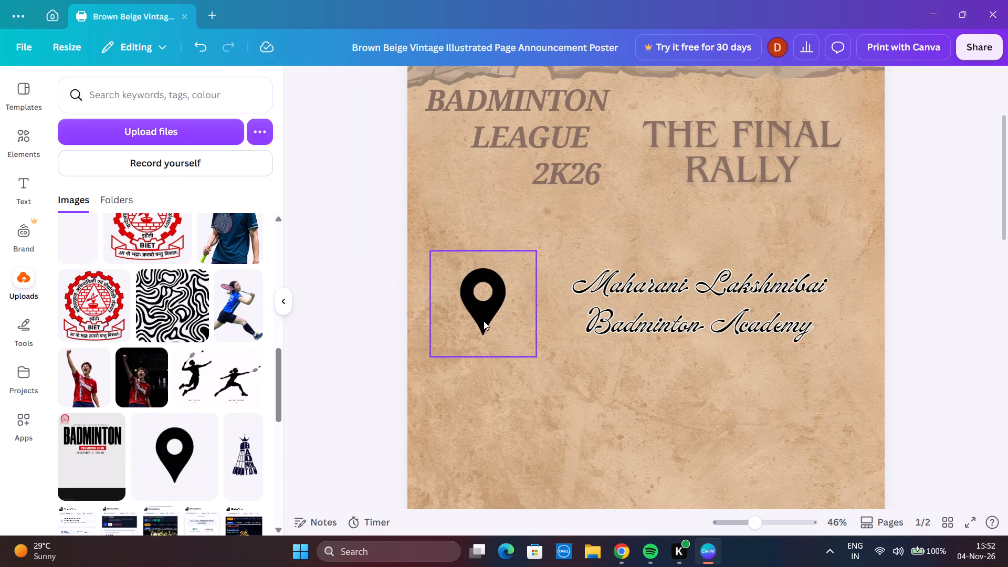
Shrink the location pin to about 3 by 3 and place it left of the academy name's first line.
left_click(493, 310)
left_click_drag(542, 360, 525, 343)
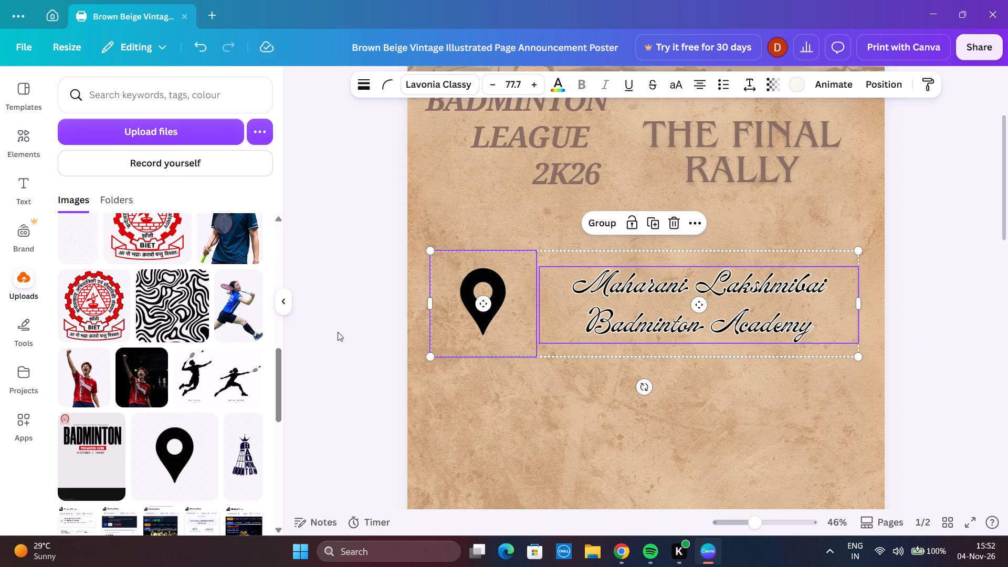
left_click(338, 332)
left_click(512, 318)
left_click_drag(536, 355, 474, 271)
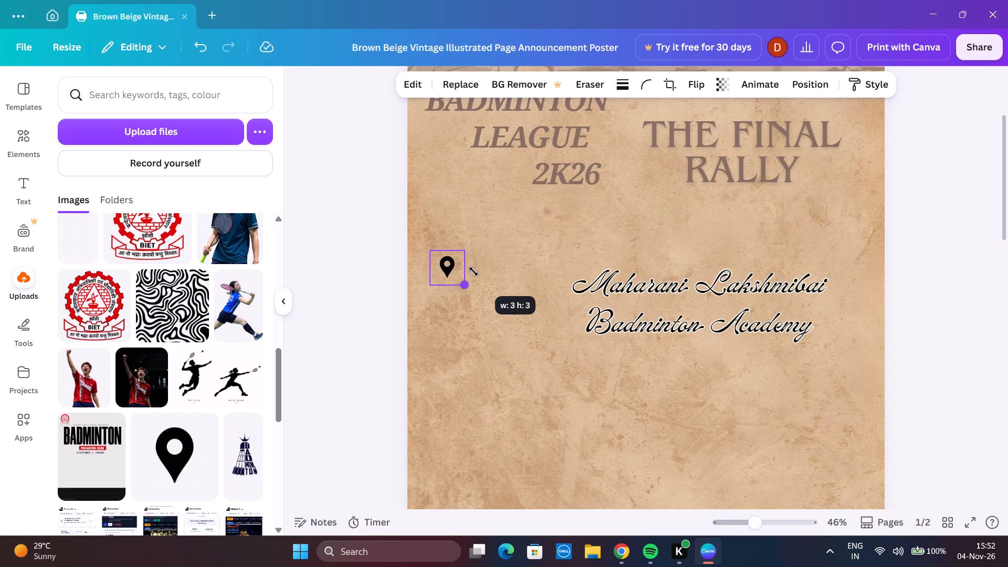
left_click_drag(474, 271, 477, 277)
left_click_drag(463, 320, 562, 335)
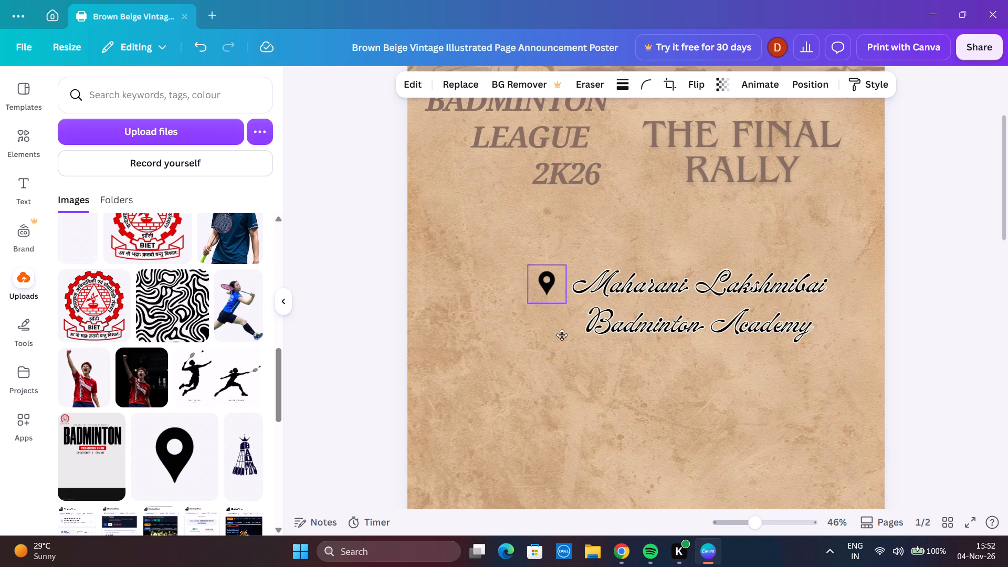
left_click_drag(562, 335, 573, 337)
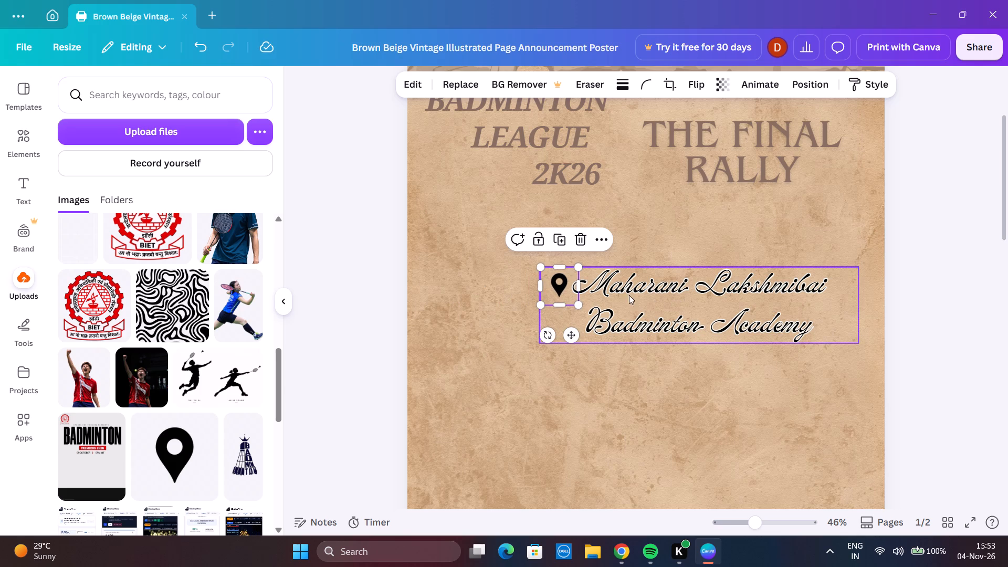
left_click_drag(572, 339, 495, 339)
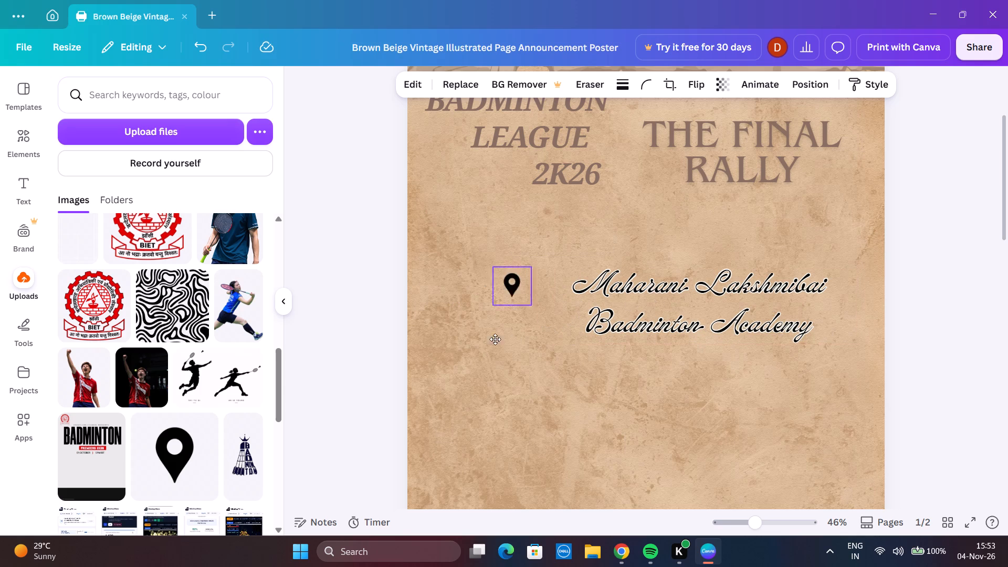
left_click_drag(495, 339, 469, 341)
Widen the academy name's text box to about 44 so it fits one line, and place it below the pin.
left_click_drag(688, 329, 584, 331)
left_click(751, 308)
left_click_drag(758, 304, 880, 304)
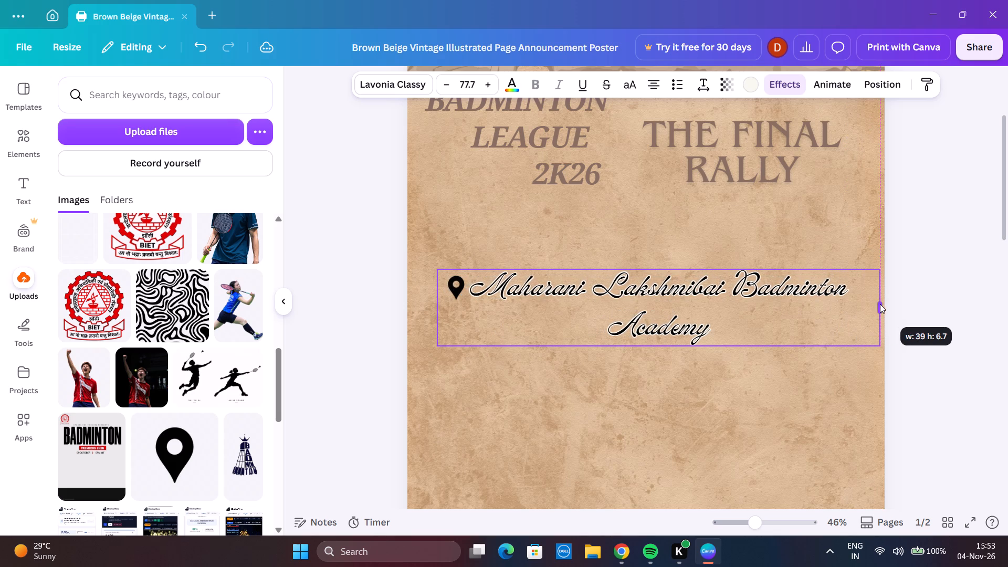
left_click_drag(880, 304, 938, 309)
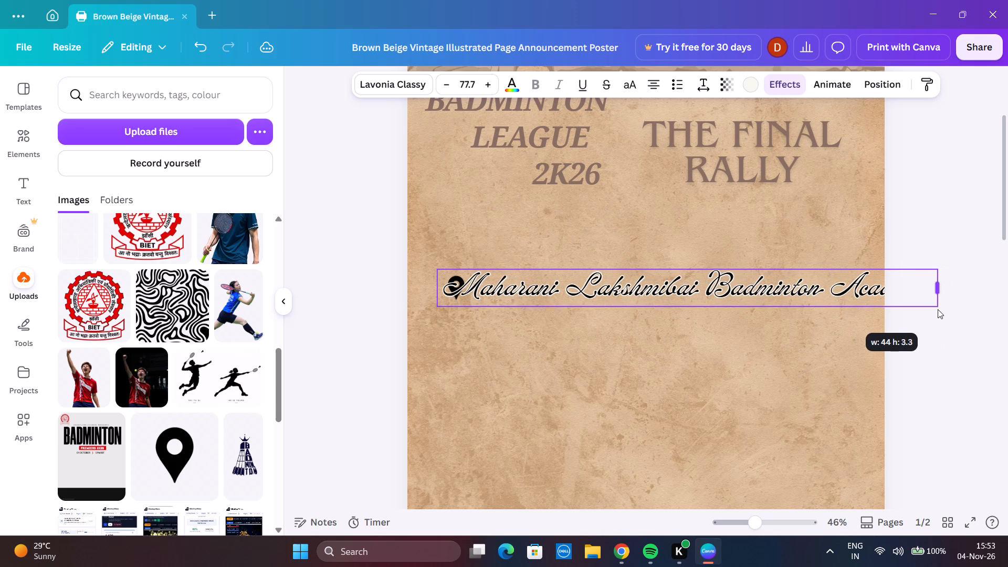
left_click_drag(938, 309, 934, 309)
left_click_drag(648, 293, 606, 355)
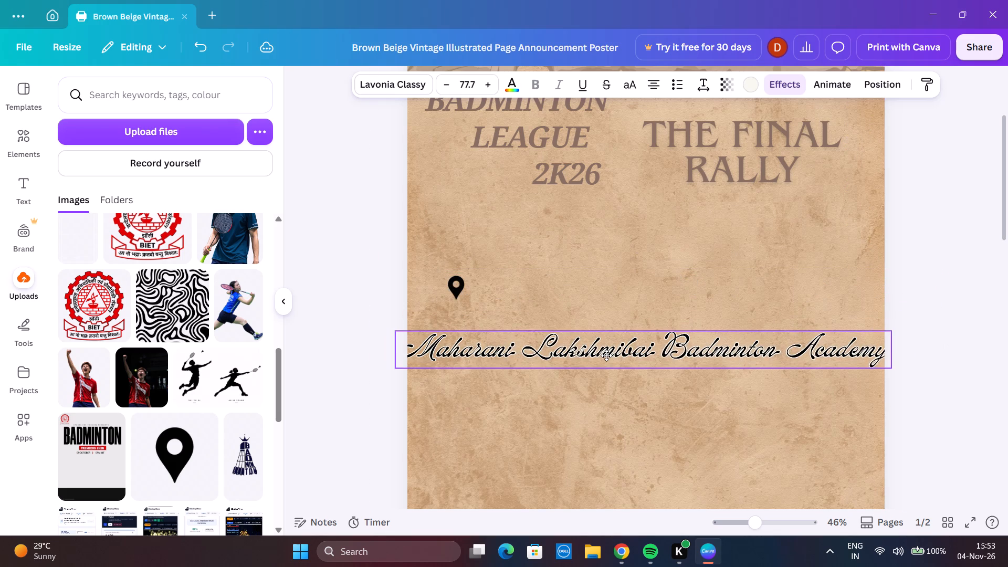
left_click_drag(606, 355, 606, 355)
Move the location pin to the poster's left edge, just above the start of the academy name.
left_click(458, 287)
left_click(356, 286)
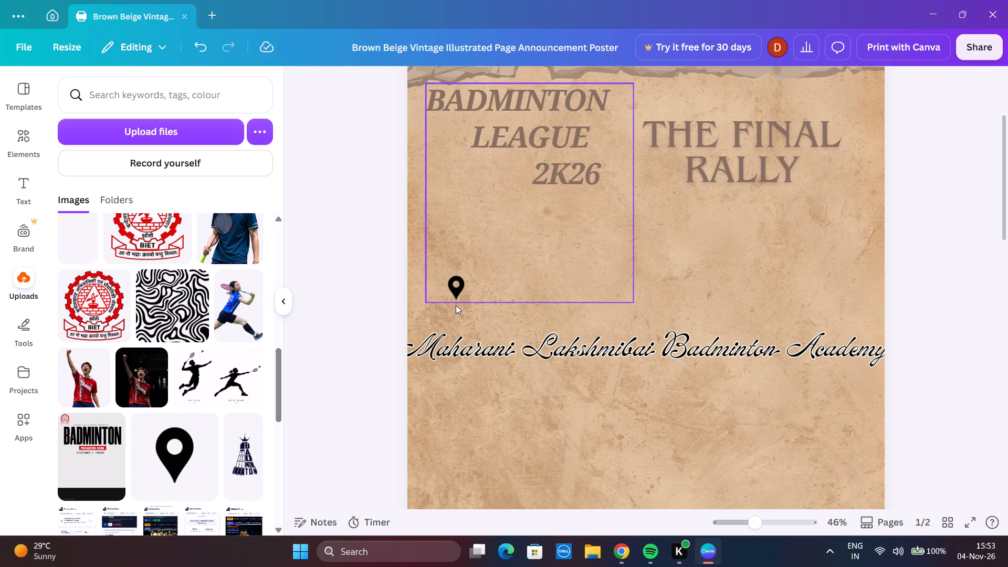
left_click_drag(457, 306, 440, 315)
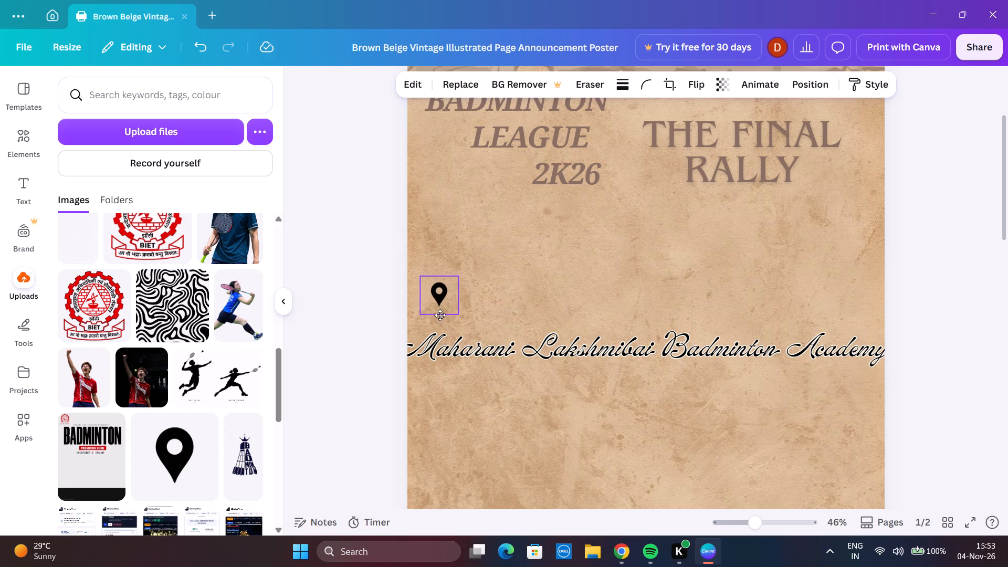
left_click_drag(440, 315, 421, 321)
Shrink the academy name to font size 70.5 and align it on one line immediately right of the location pin.
left_click_drag(589, 355, 589, 331)
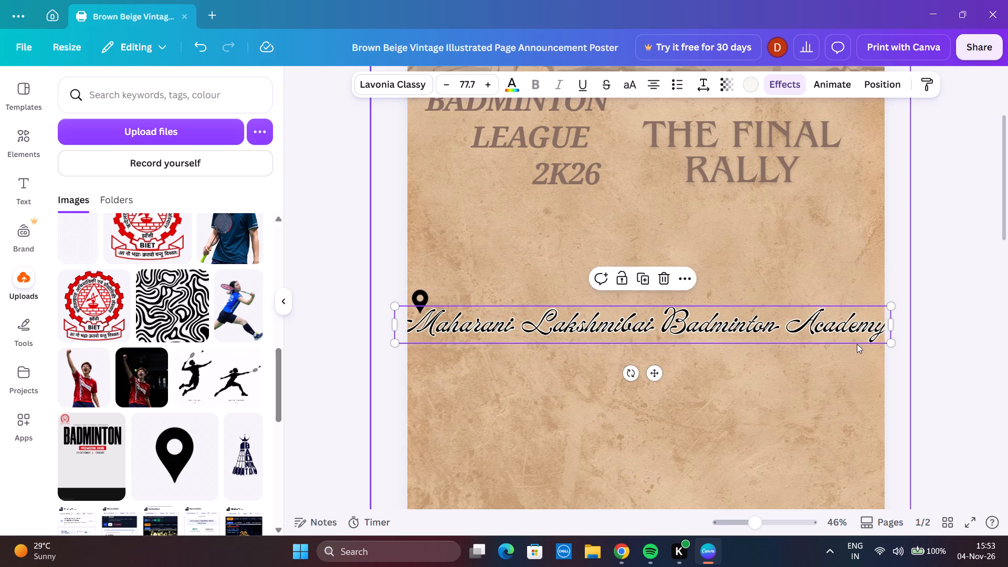
left_click_drag(896, 343, 867, 338)
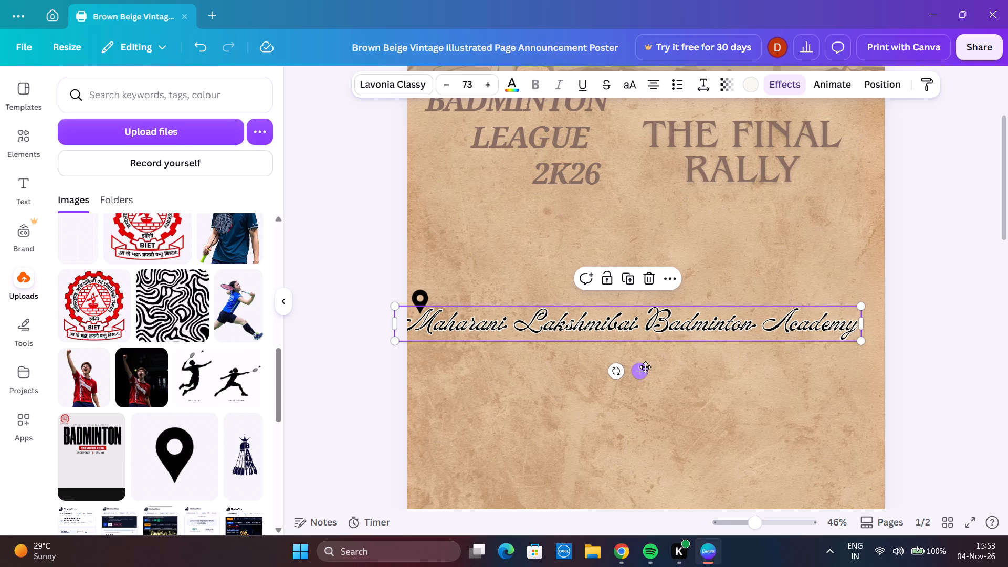
left_click_drag(645, 367, 665, 351)
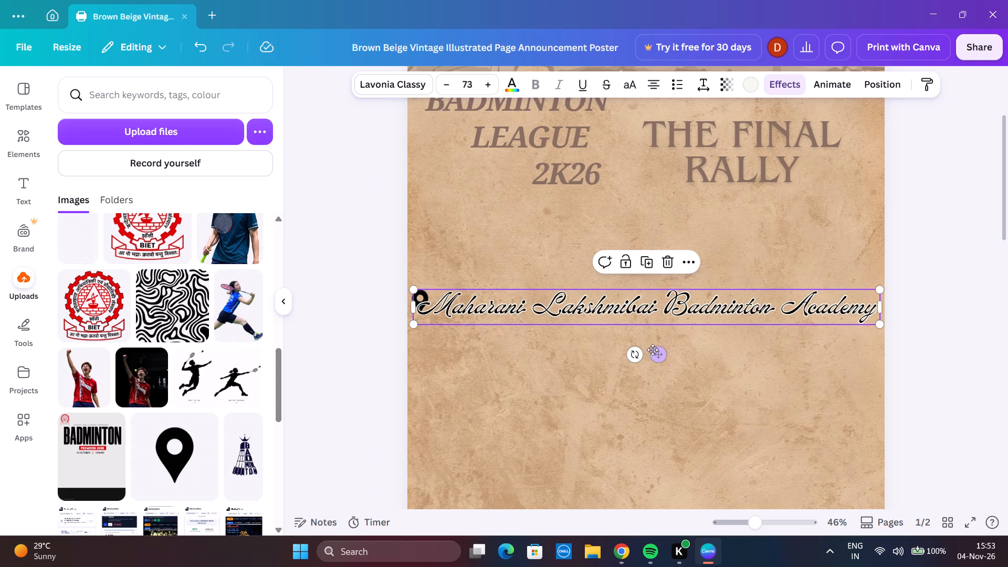
left_click_drag(413, 324, 429, 316)
left_click(666, 353)
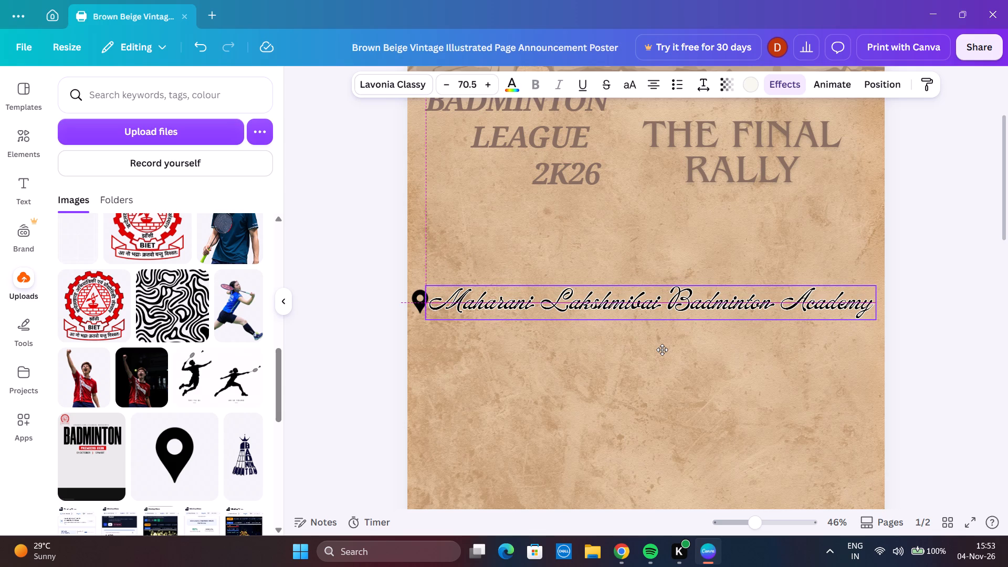
left_click(351, 298)
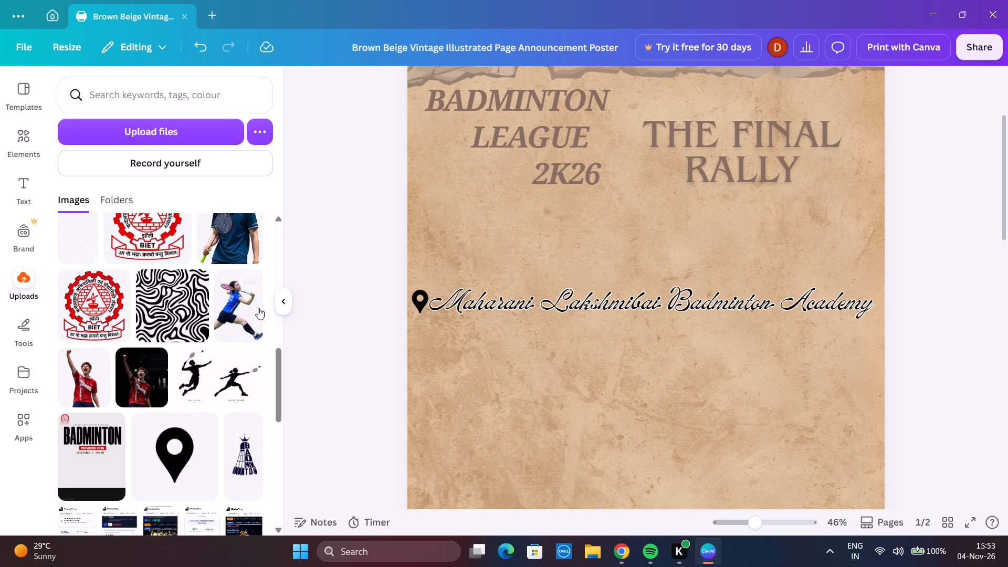
Add a new text box just above the academy name and enlarge its text to about size 24.2.
scroll(211, 265, "up", 13)
left_click(25, 204)
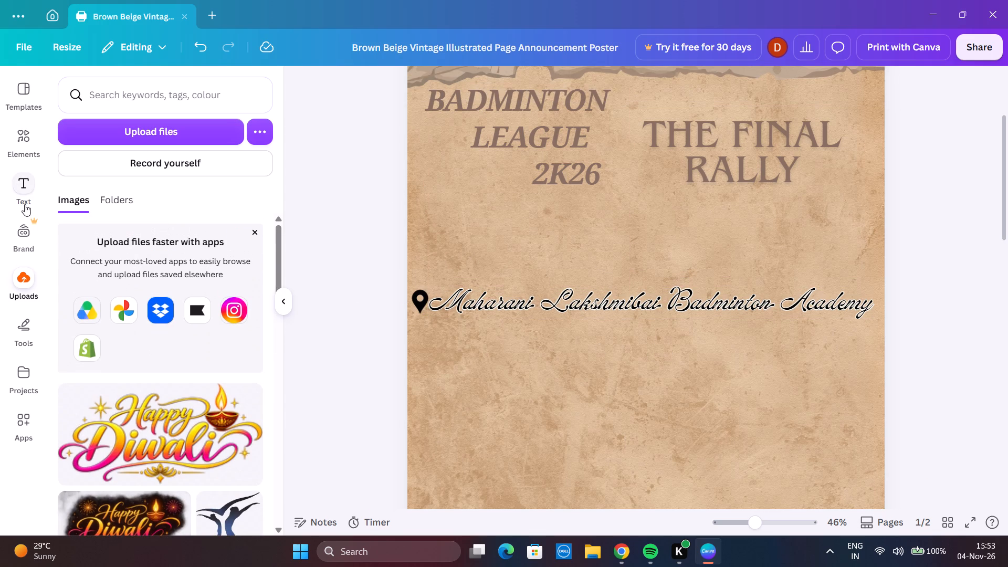
scroll(161, 357, "up", 7)
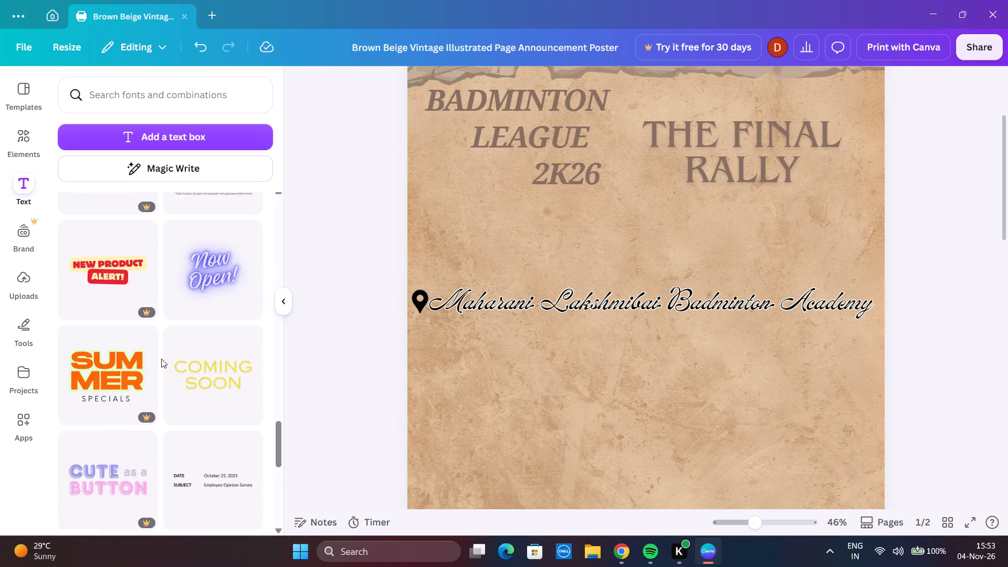
scroll(167, 372, "up", 4)
scroll(145, 314, "up", 14)
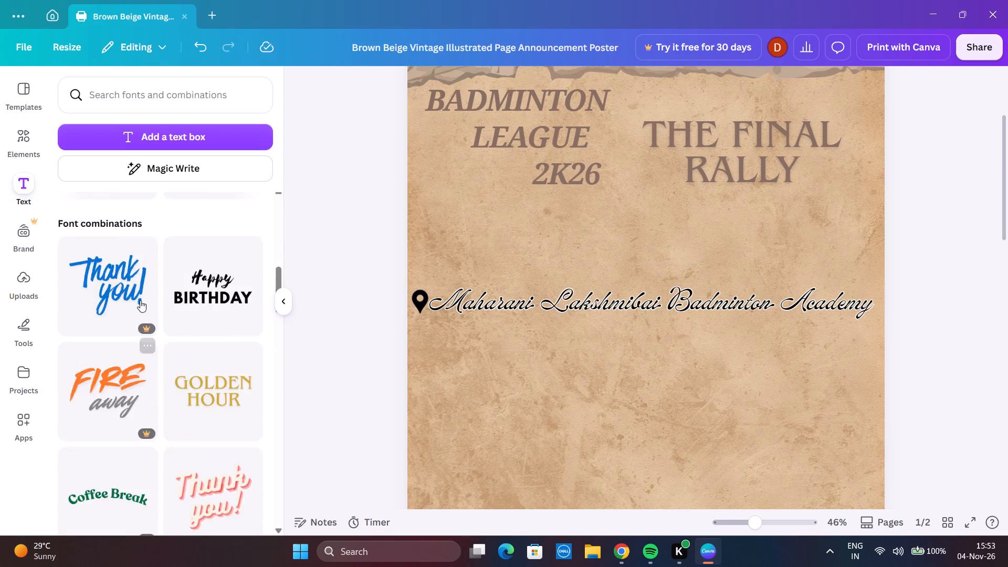
scroll(140, 300, "up", 12)
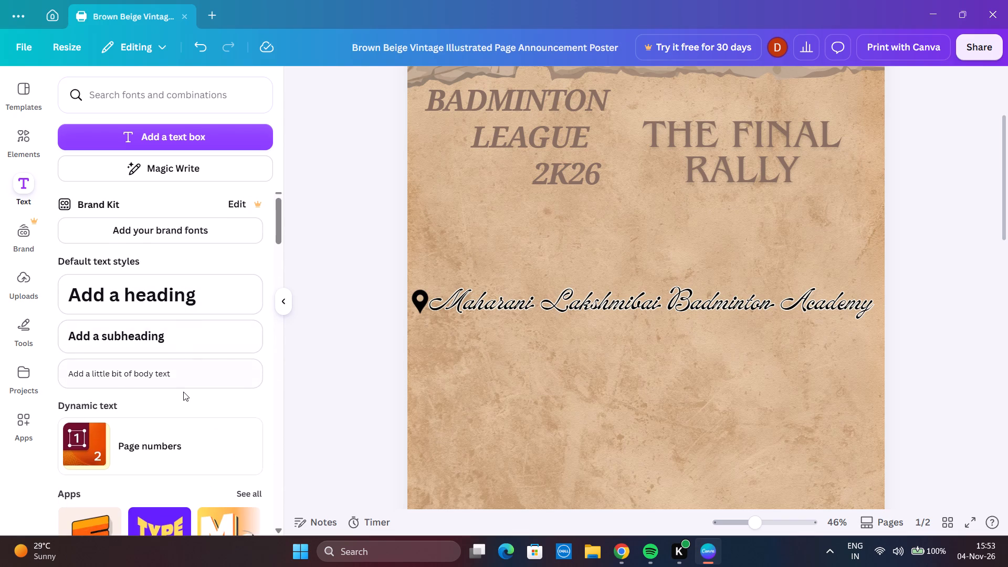
scroll(165, 287, "up", 3)
left_click(230, 136)
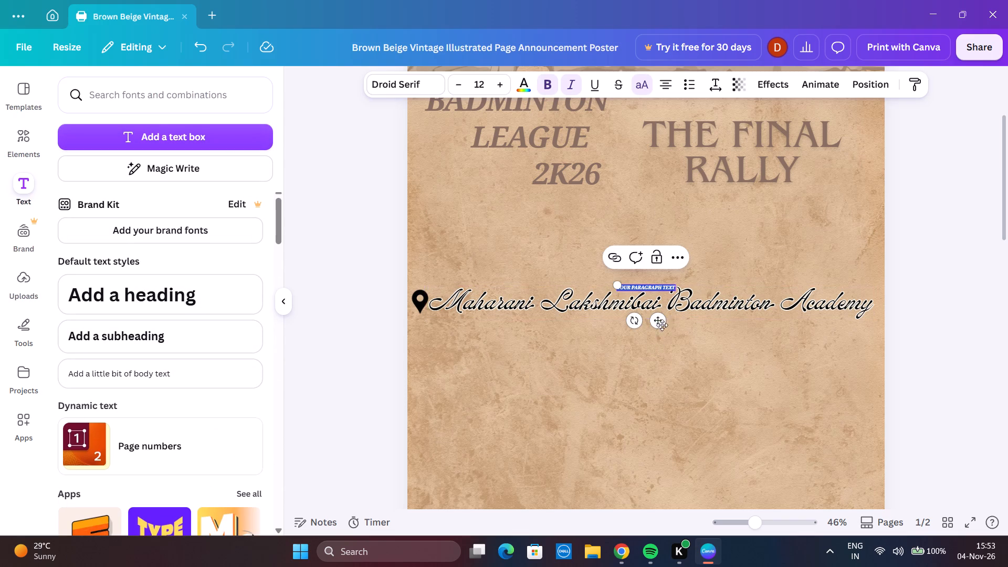
left_click_drag(655, 323, 646, 286)
left_click(655, 249)
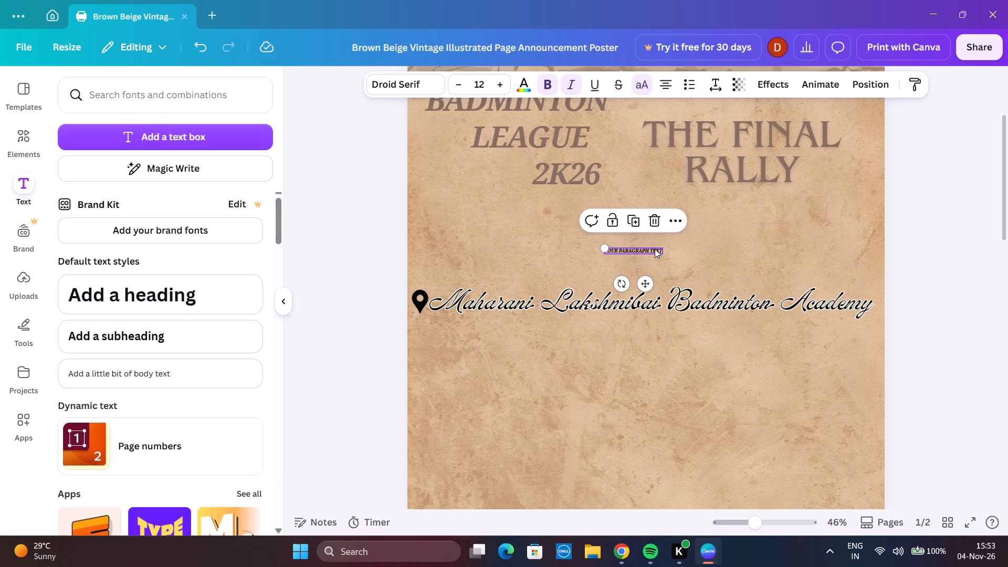
left_click_drag(604, 250, 549, 205)
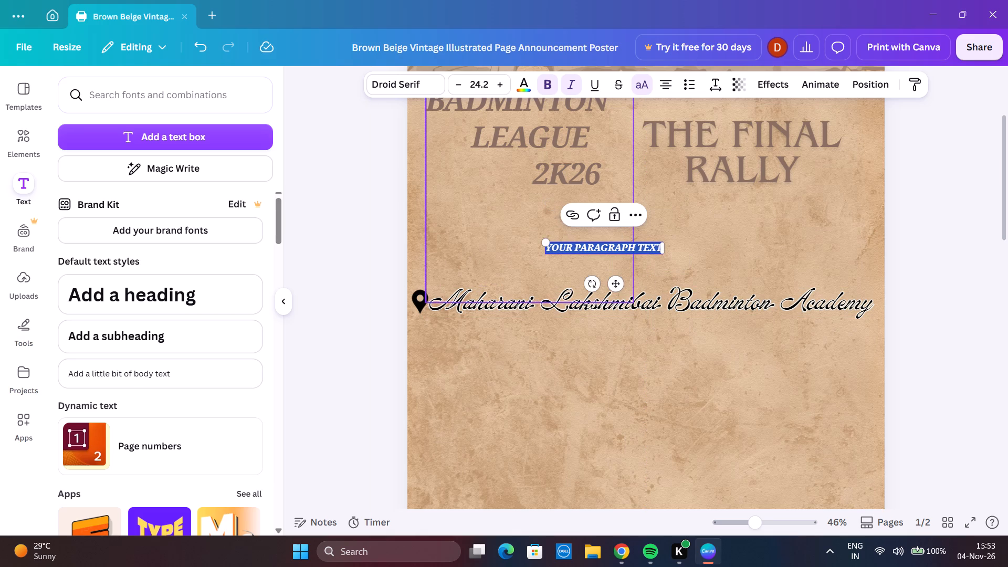
Replace the new text box's placeholder with "25TH-28TH MARCH".
type("25")
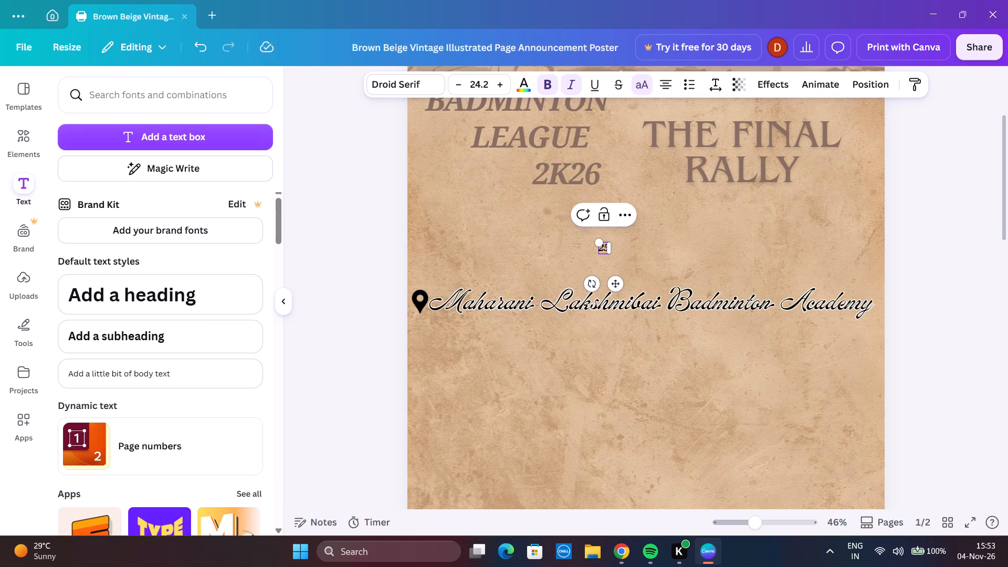
type("th")
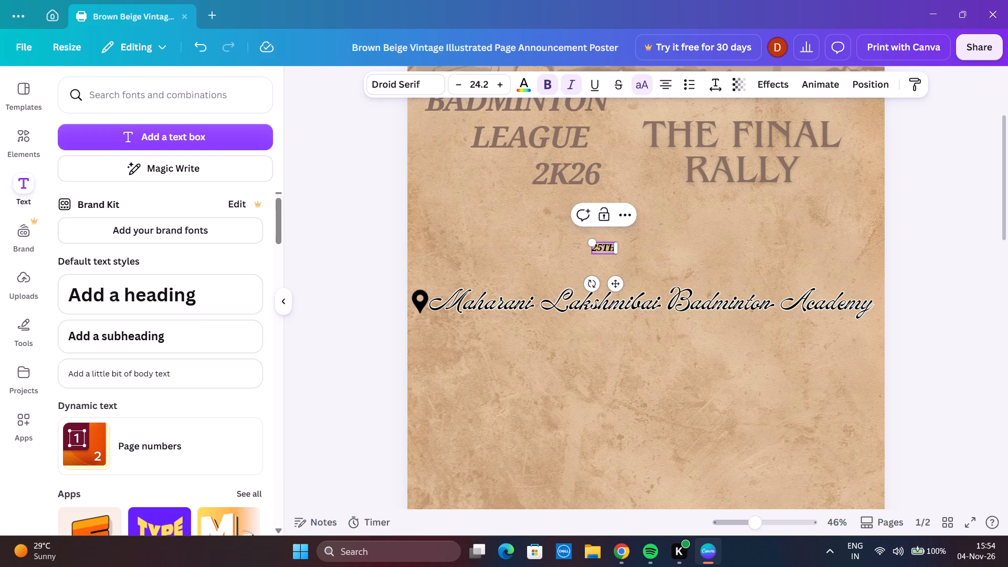
key("minus")
type("28th")
key("space")
type("march")
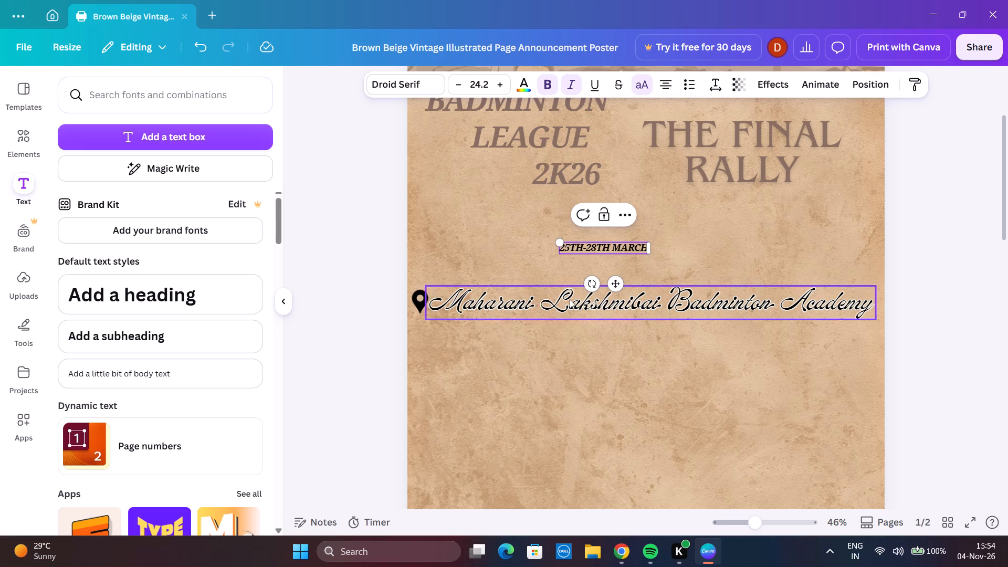
Enlarge the date line to font size 43.9 and place it near the poster's centre, just above the academy name.
left_click_drag(555, 244, 489, 190)
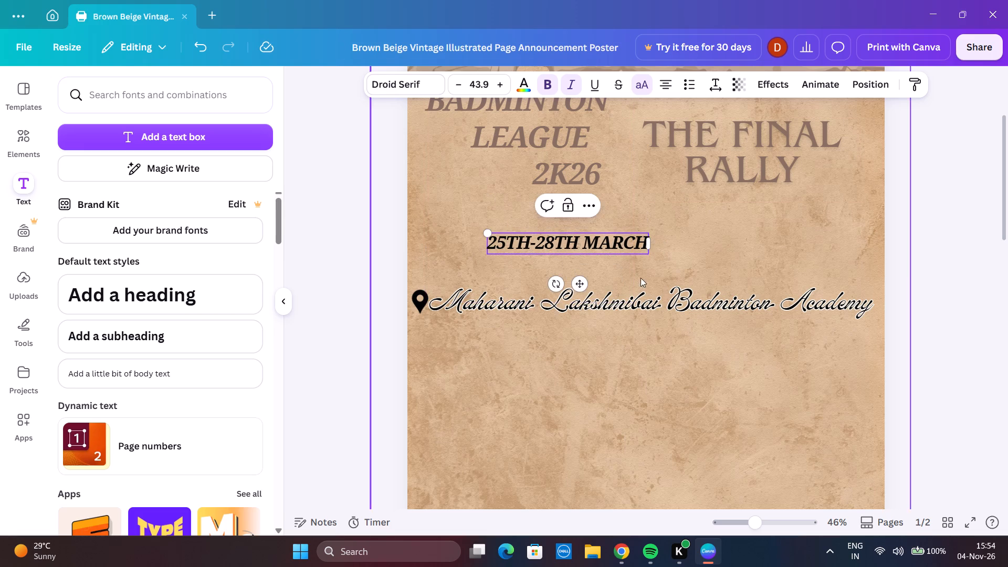
left_click_drag(579, 287, 648, 299)
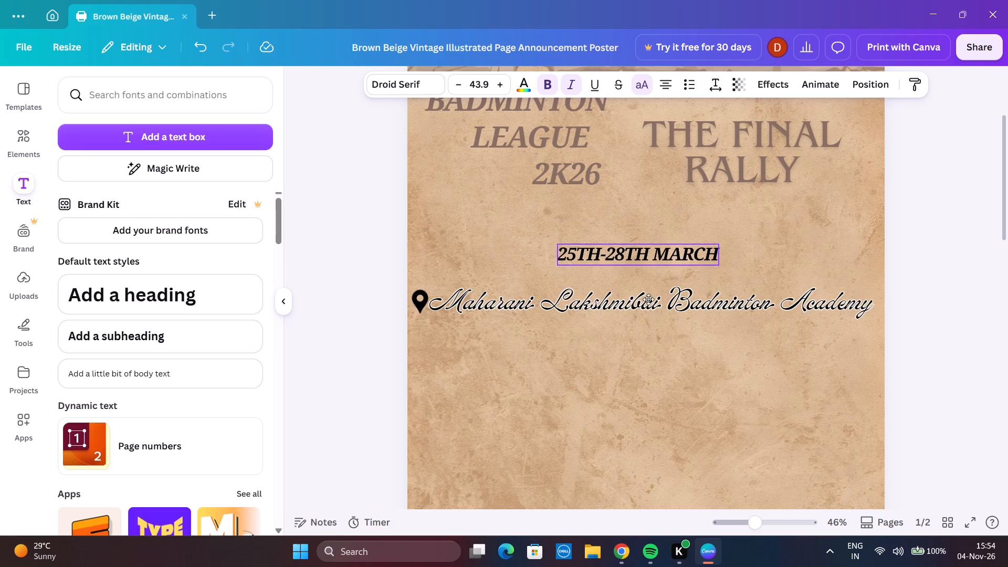
left_click_drag(648, 299, 648, 302)
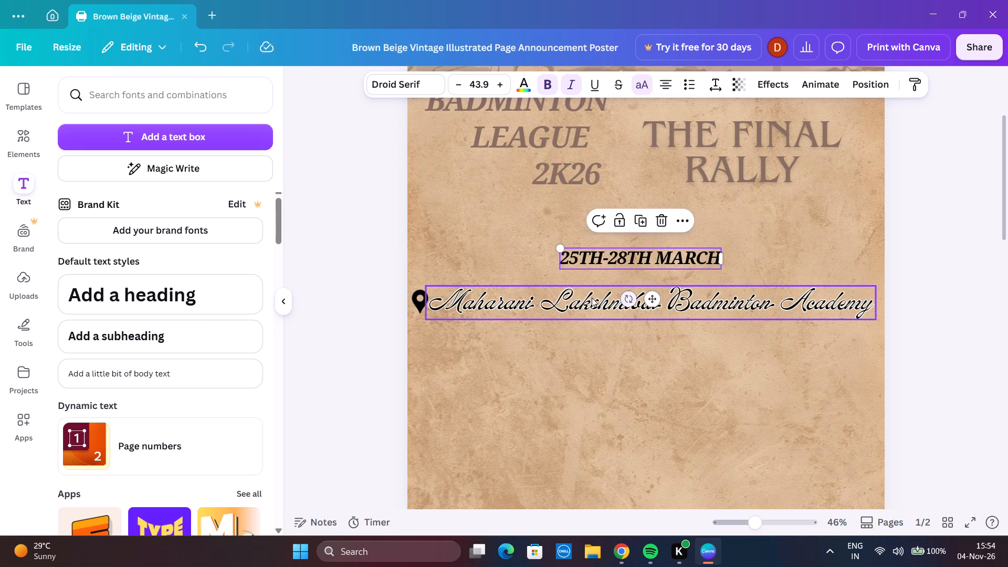
Recolour the whole "BADMINTON LEAGUE 2K26" title black.
scroll(488, 243, "up", 1)
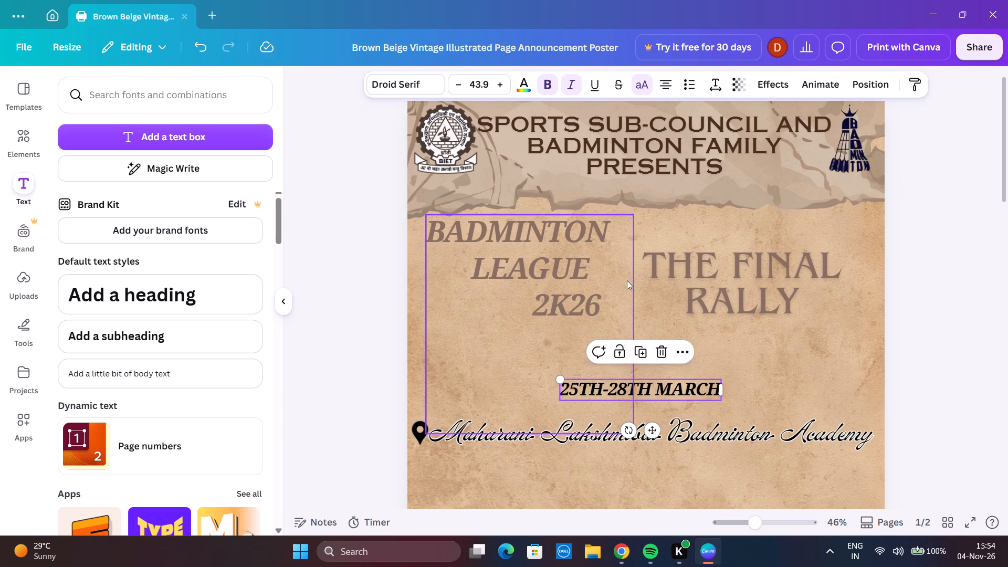
left_click(601, 289)
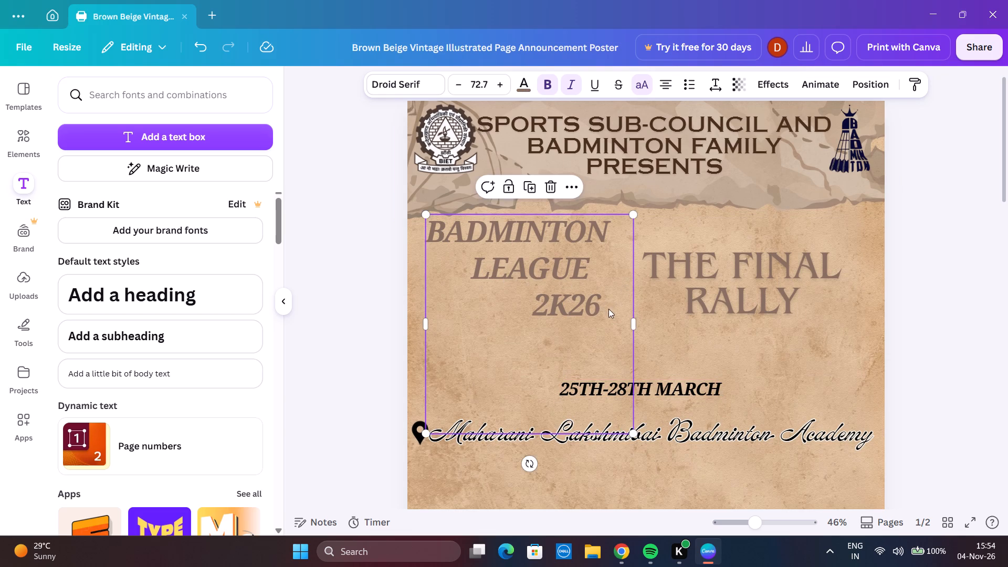
left_click(596, 307)
left_click_drag(601, 305, 542, 279)
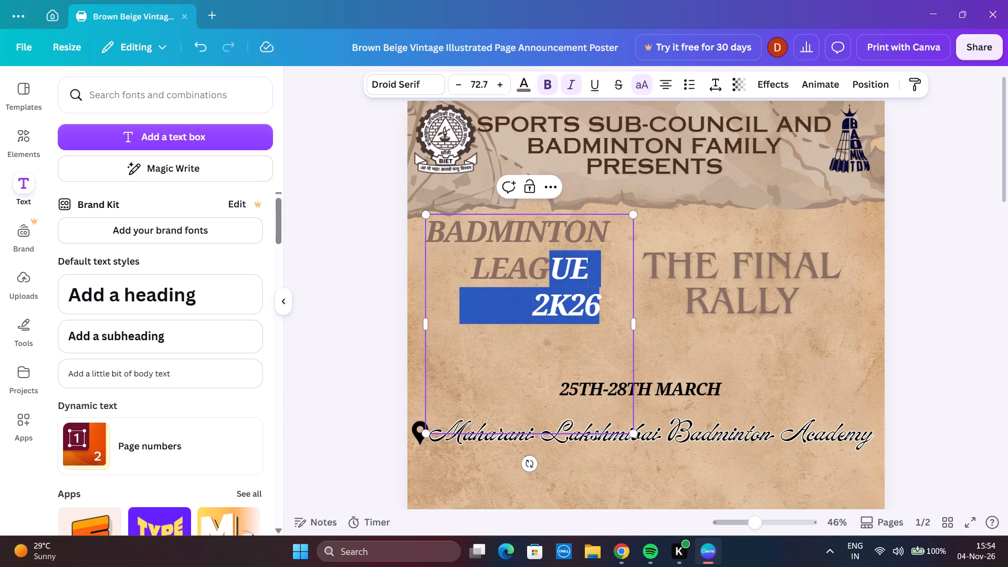
left_click_drag(542, 279, 429, 236)
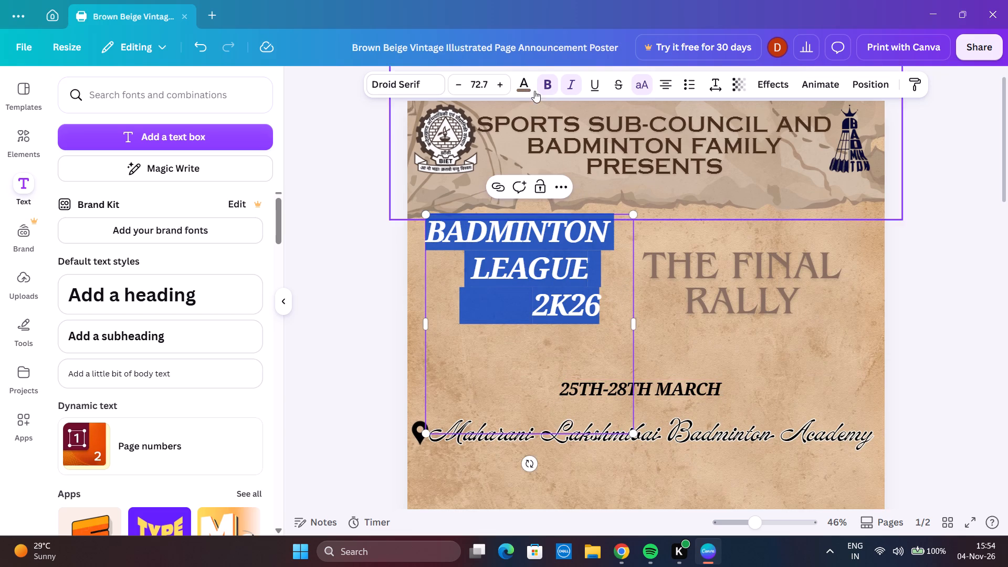
left_click(524, 88)
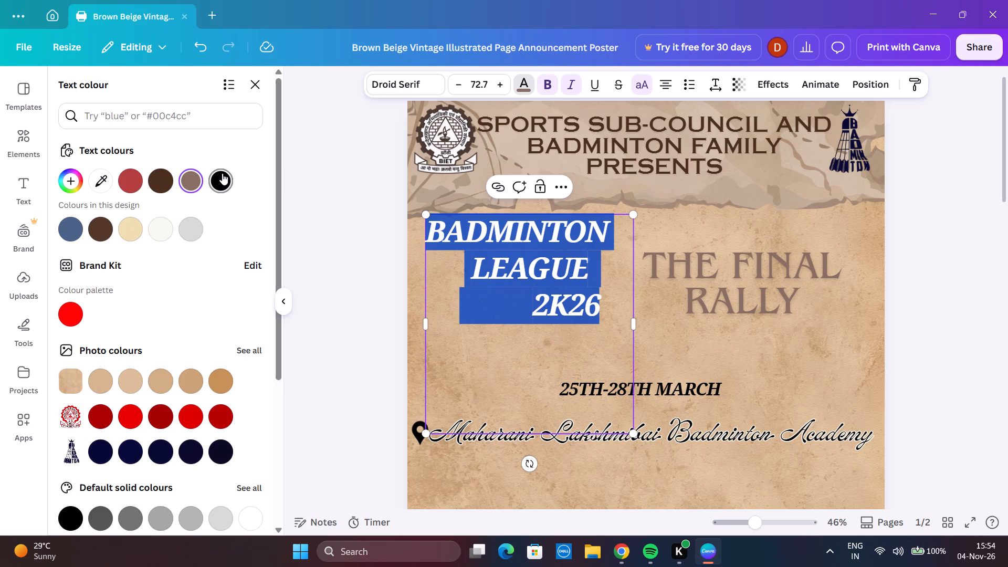
left_click(222, 173)
left_click(339, 294)
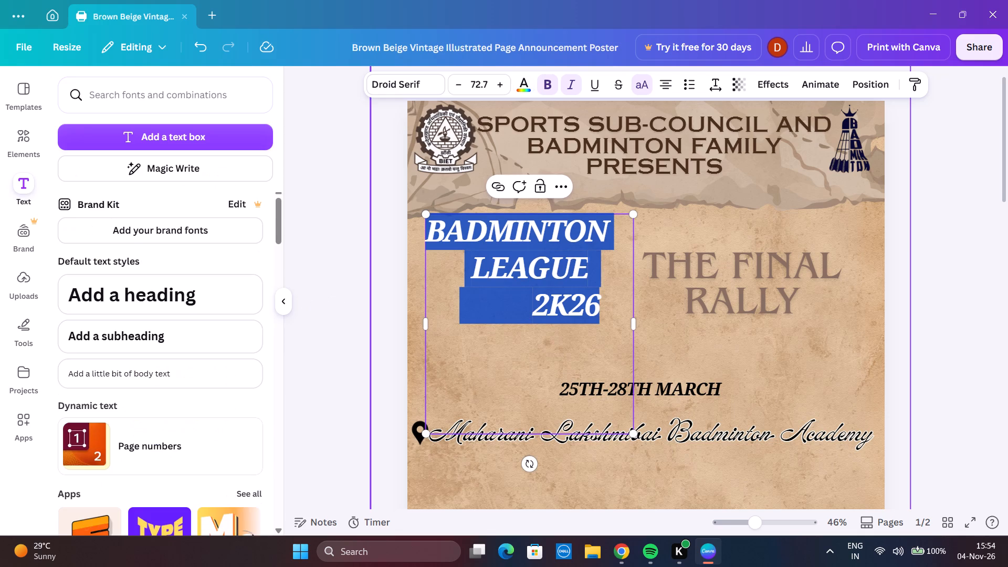
left_click(383, 344)
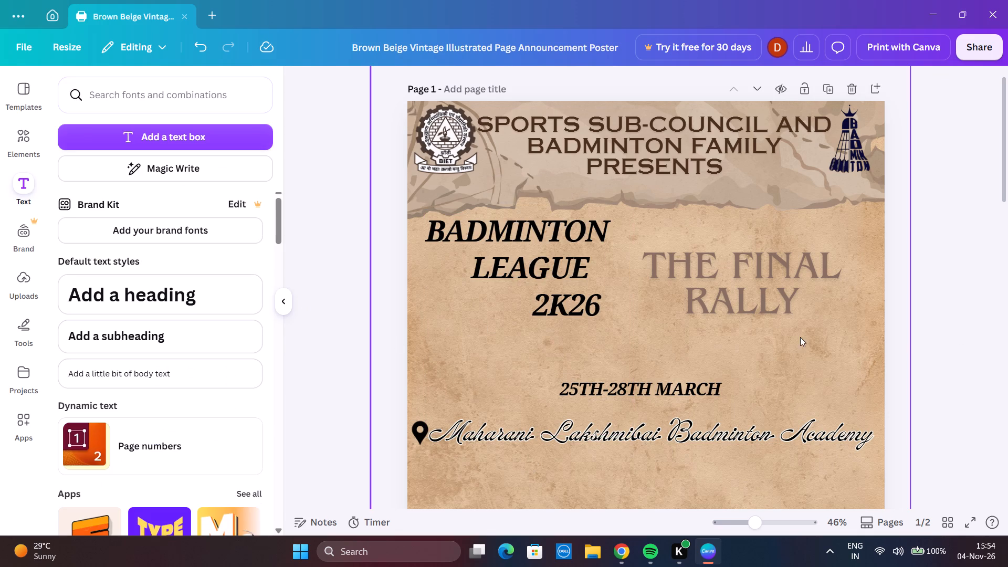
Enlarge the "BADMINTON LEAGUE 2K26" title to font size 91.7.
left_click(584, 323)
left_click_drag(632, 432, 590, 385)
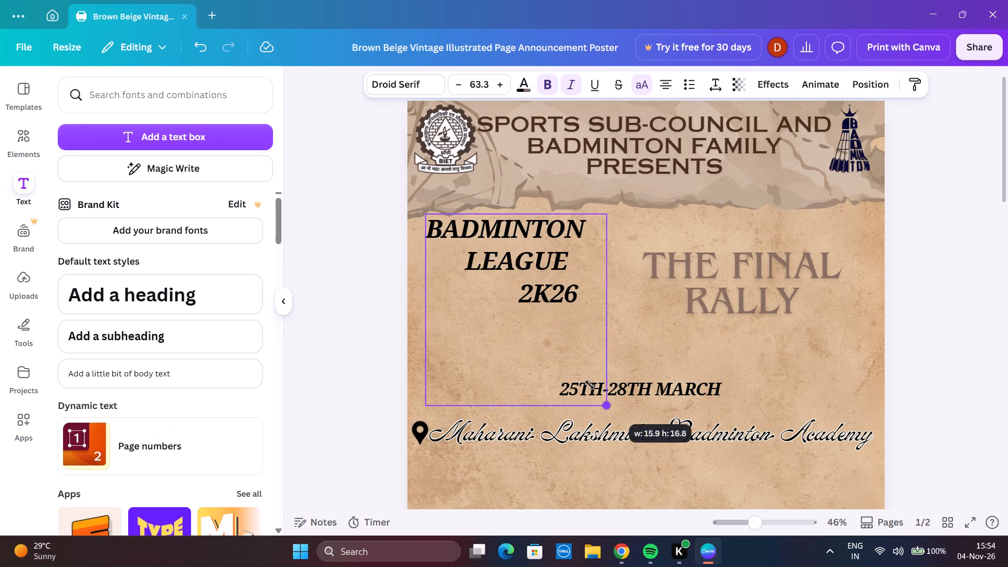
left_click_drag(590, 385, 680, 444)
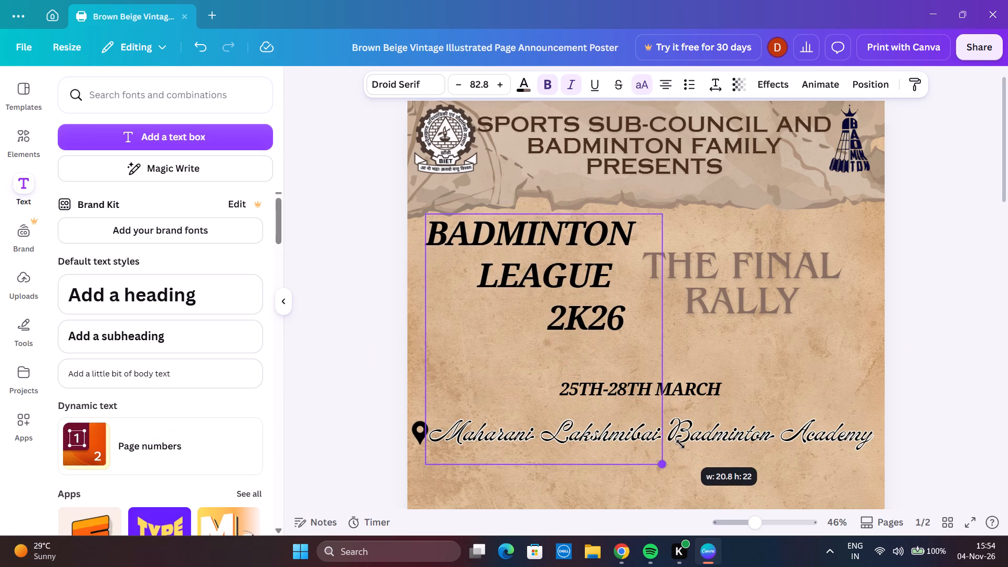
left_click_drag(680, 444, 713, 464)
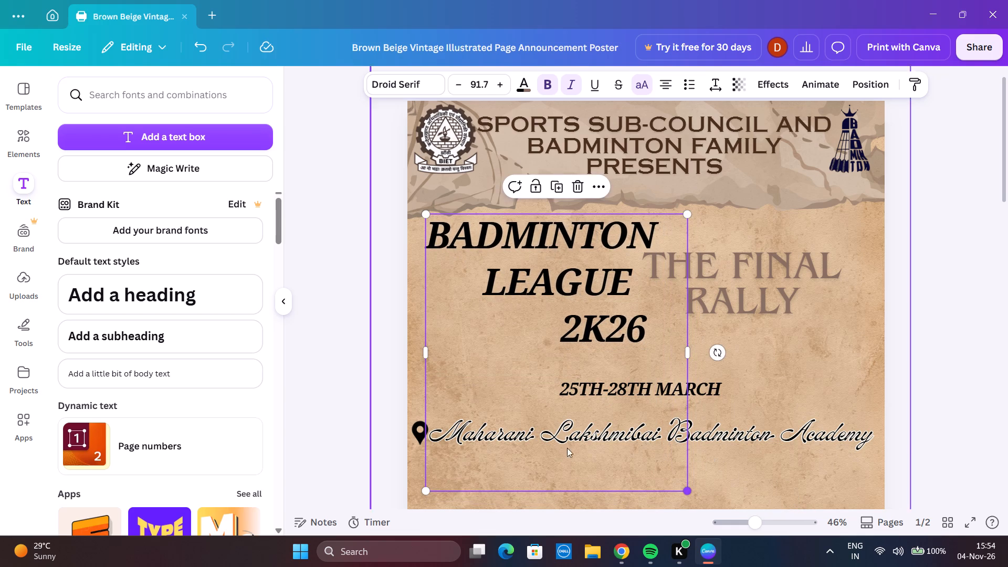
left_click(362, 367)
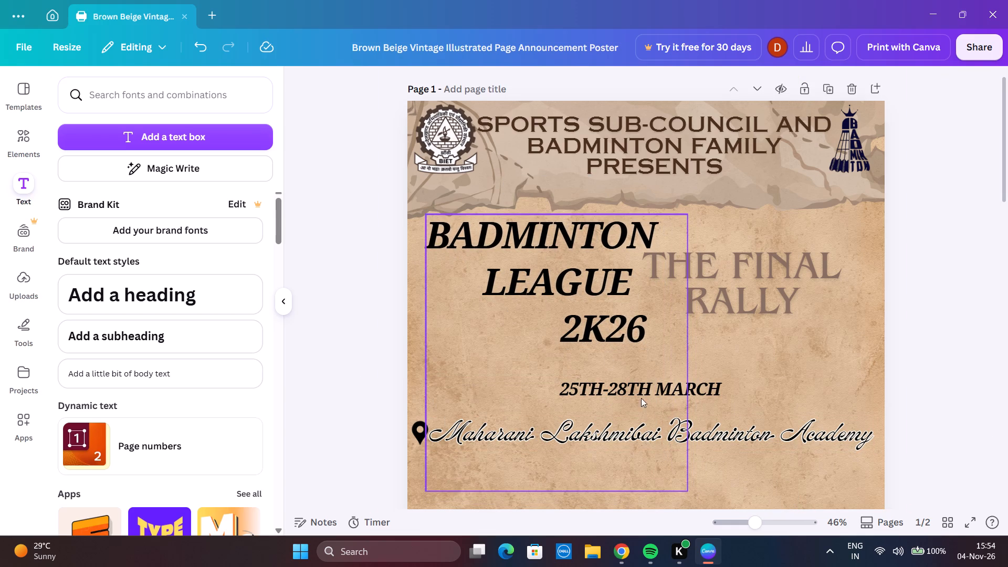
Shrink the "BADMINTON LEAGUE 2K26" title until it sits clear of "THE FINAL RALLY".
left_click(680, 481)
left_click_drag(690, 490, 623, 453)
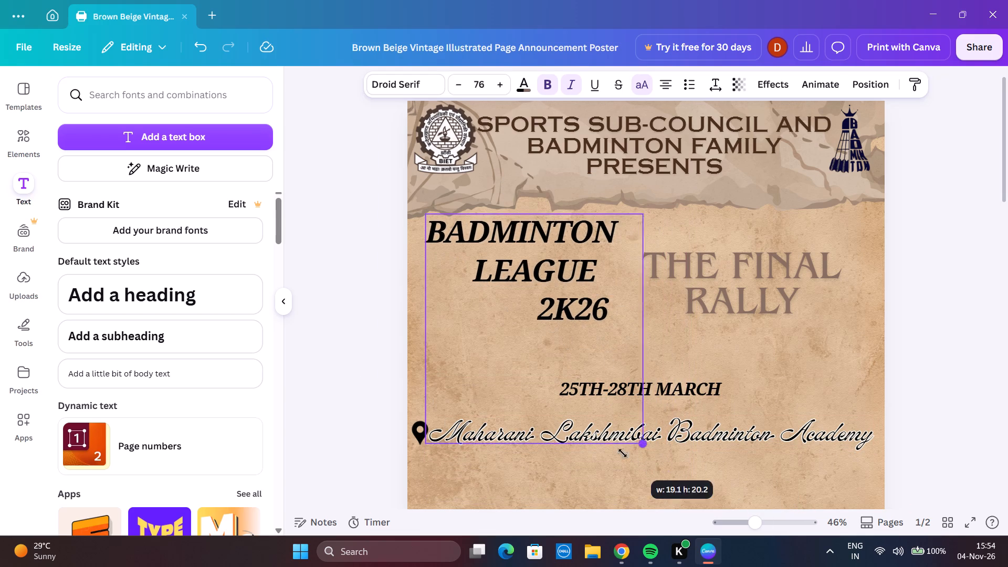
left_click_drag(623, 453, 616, 450)
Reposition "THE FINAL RALLY" slightly lower, beside the "LEAGUE" and "2K26" lines of the title.
left_click_drag(745, 284, 742, 261)
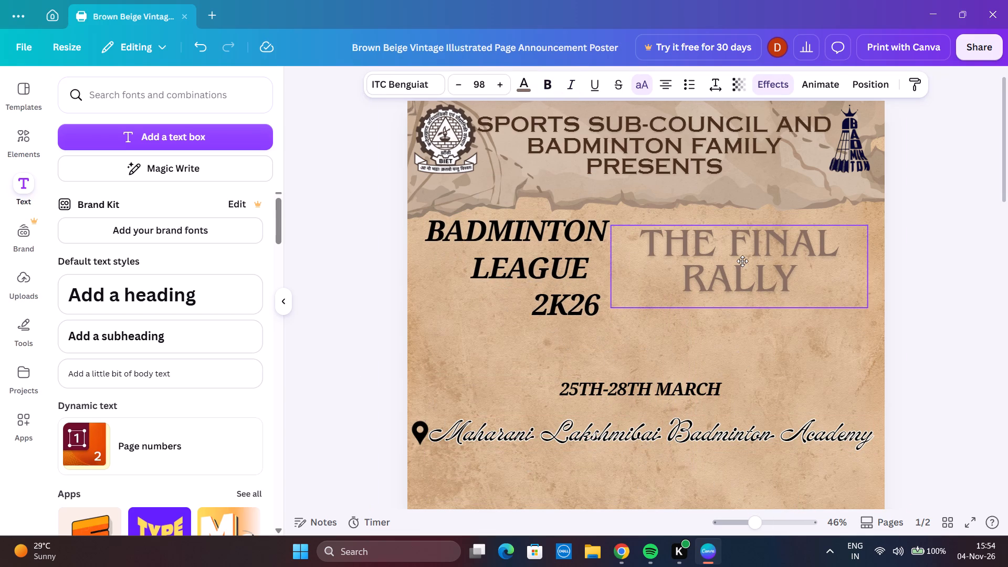
left_click_drag(742, 261, 744, 289)
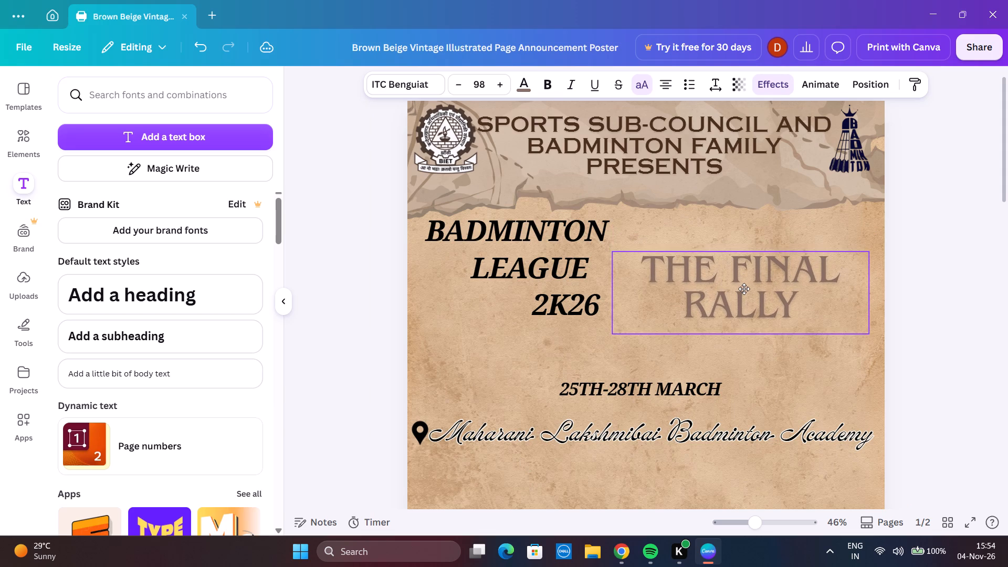
left_click_drag(744, 289, 741, 289)
left_click(329, 295)
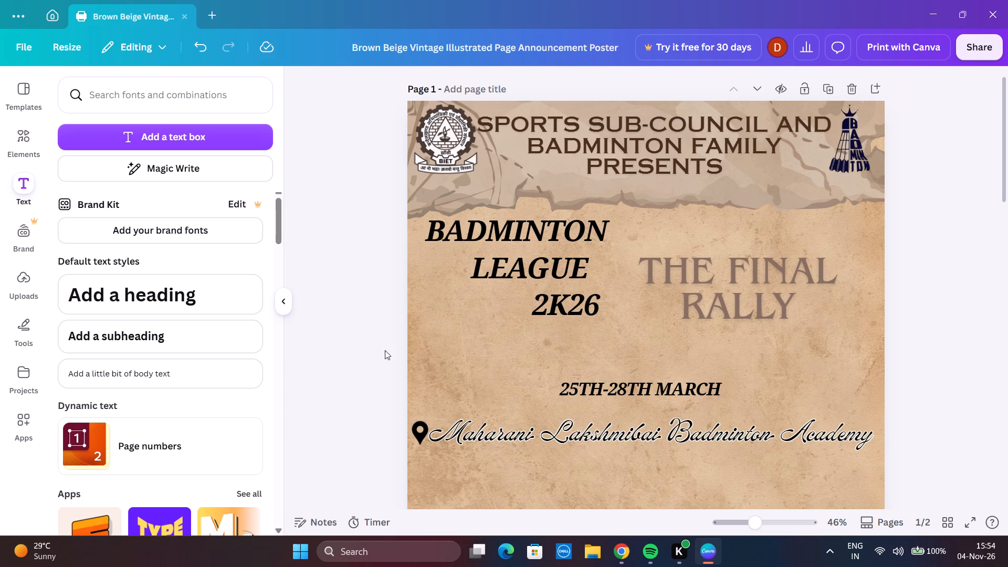
Add a text box between the title and the date line, enlarge it to font size 26.2 and enter "DATE:".
left_click(208, 130)
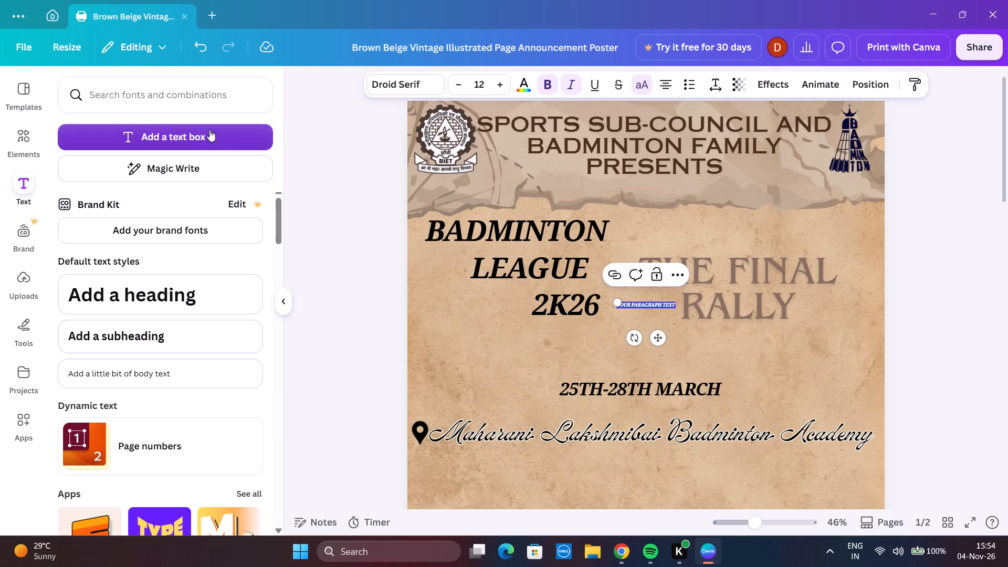
left_click_drag(657, 340, 661, 359)
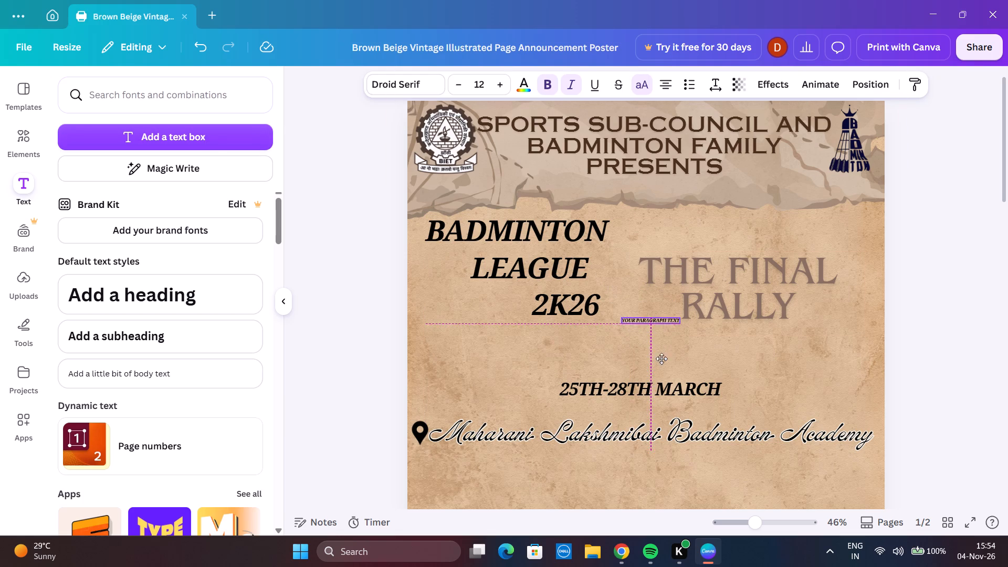
left_click_drag(661, 359, 654, 380)
left_click_drag(611, 343, 552, 304)
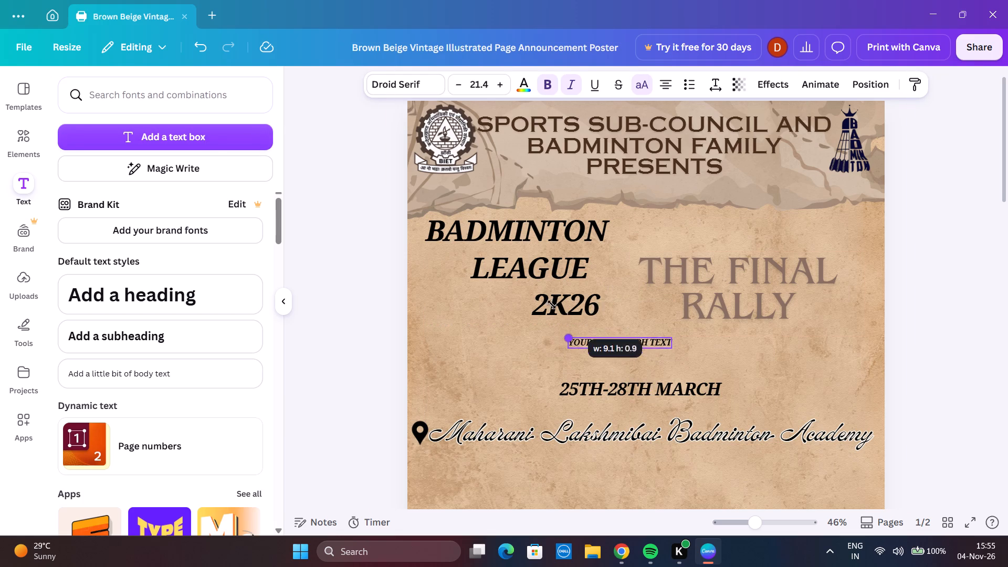
left_click_drag(552, 304, 545, 299)
left_click(651, 341)
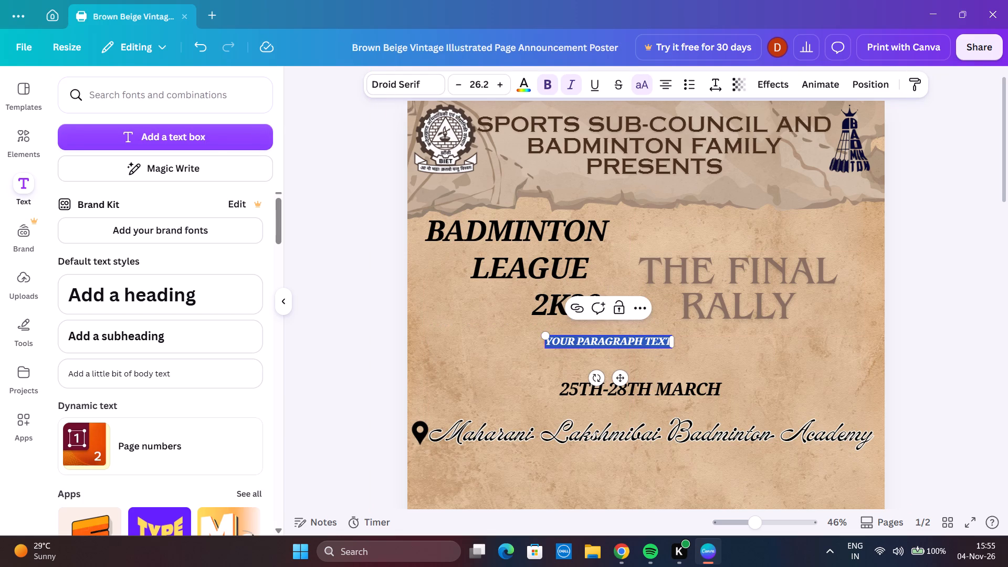
type("date")
key("Return")
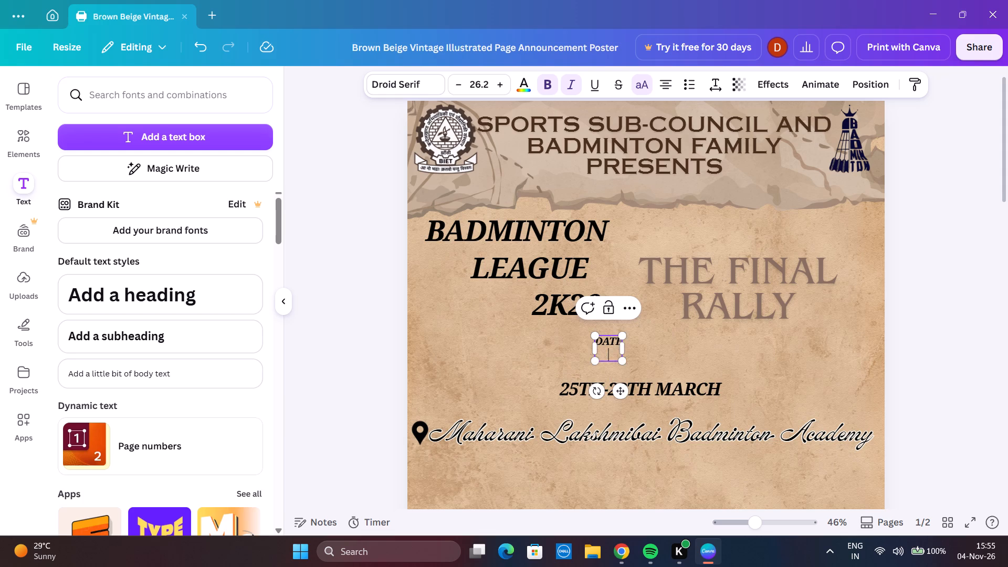
key("BackSpace")
key("shift+colon")
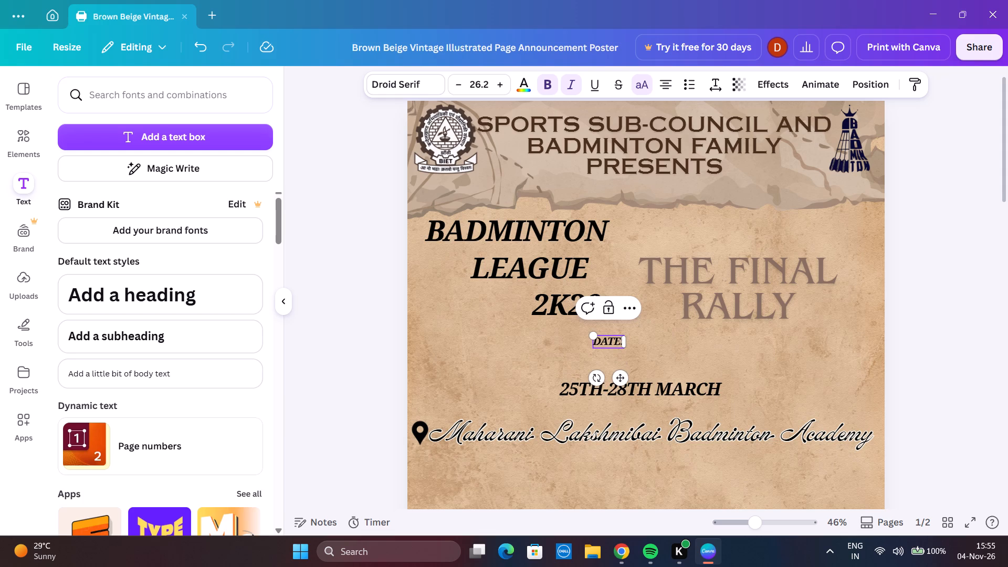
Enlarge the "DATE:" text to font size 37.5.
left_click_drag(592, 339, 562, 310)
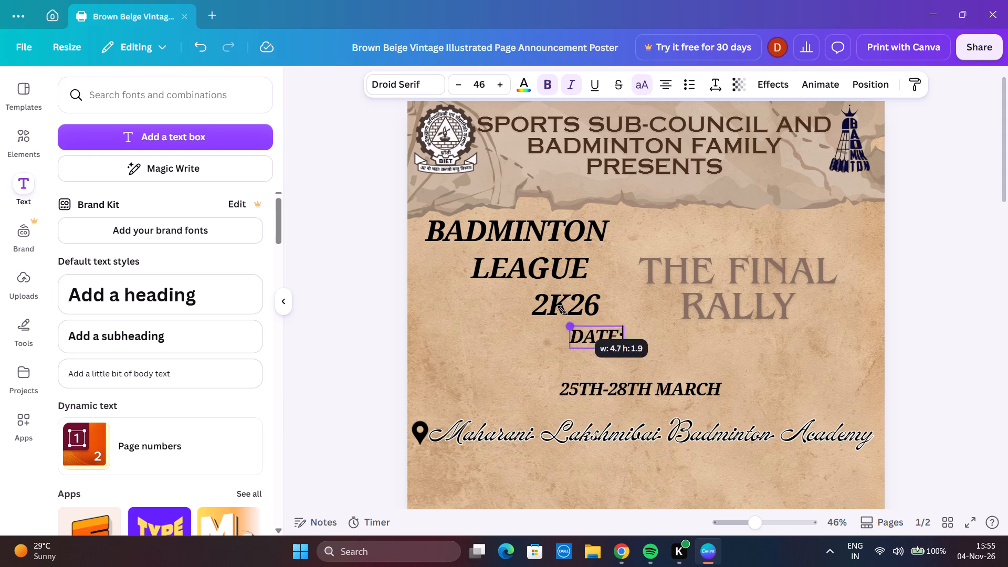
left_click_drag(562, 310, 551, 305)
left_click_drag(547, 319, 573, 349)
Place "DATE:" and "25TH-28TH MARCH" side by side on one line just below the "2K26" line of the title.
left_click_drag(613, 377, 555, 410)
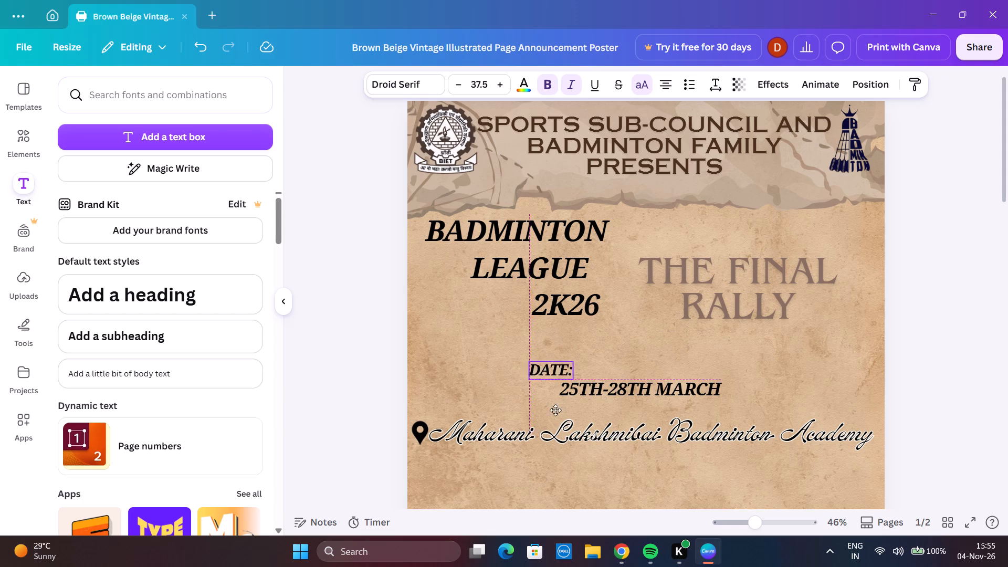
left_click_drag(555, 410, 542, 391)
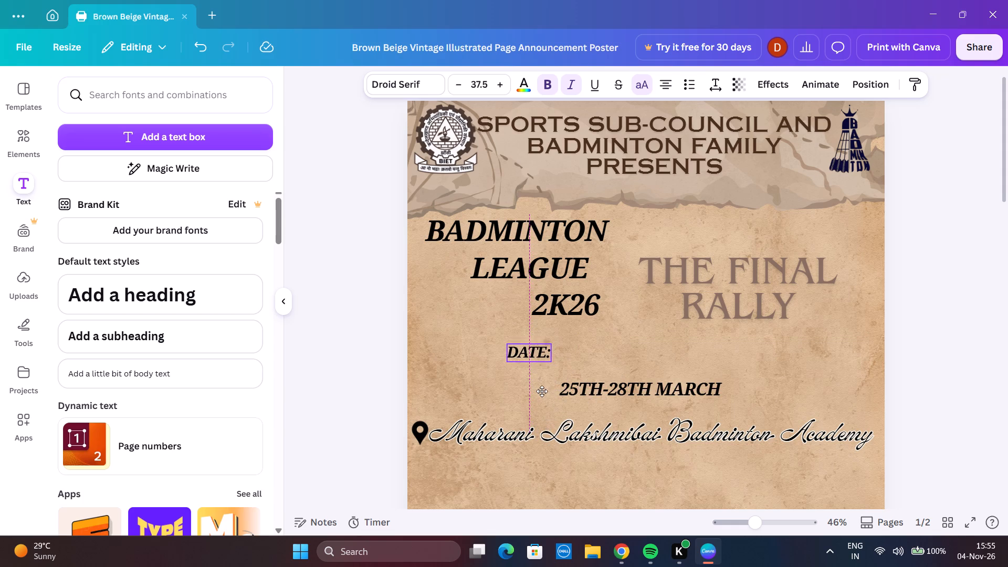
left_click_drag(542, 391, 541, 387)
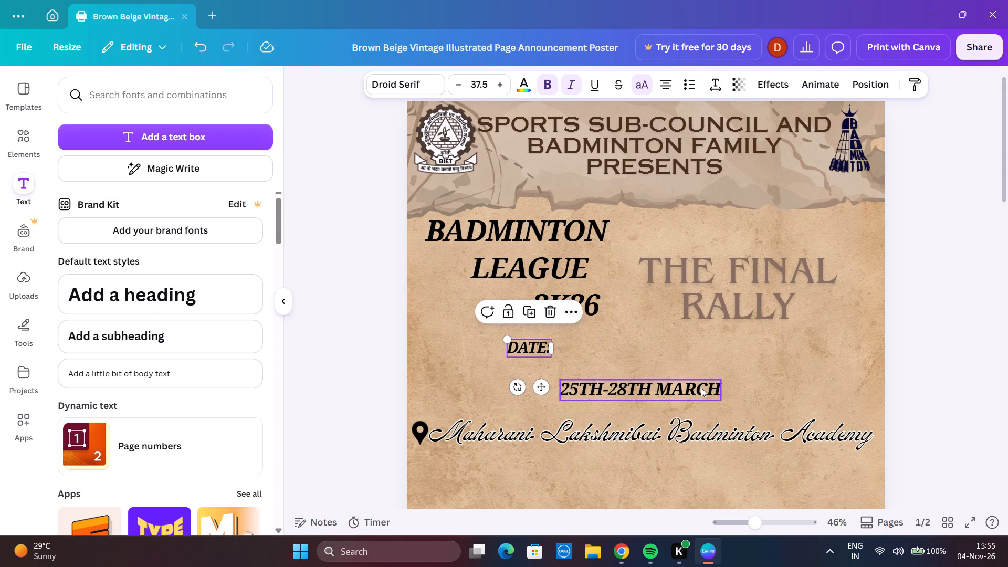
left_click(701, 387)
left_click_drag(653, 430, 648, 391)
left_click(316, 352)
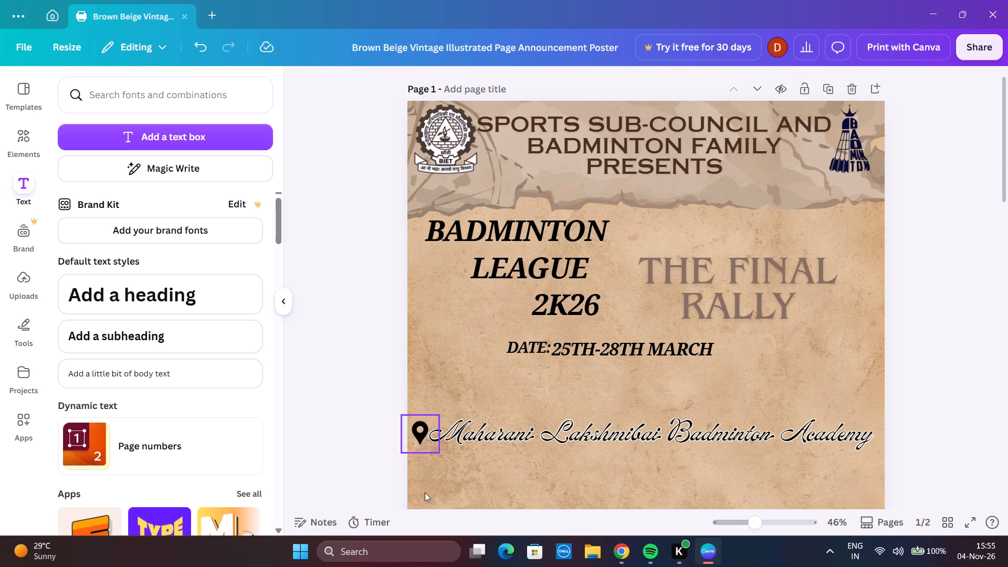
left_click(532, 340)
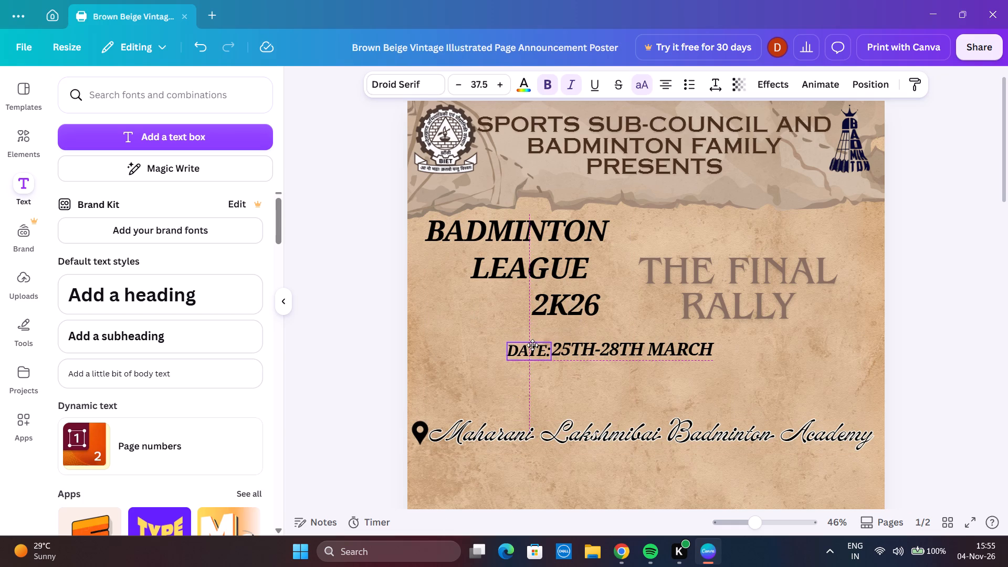
left_click(340, 322)
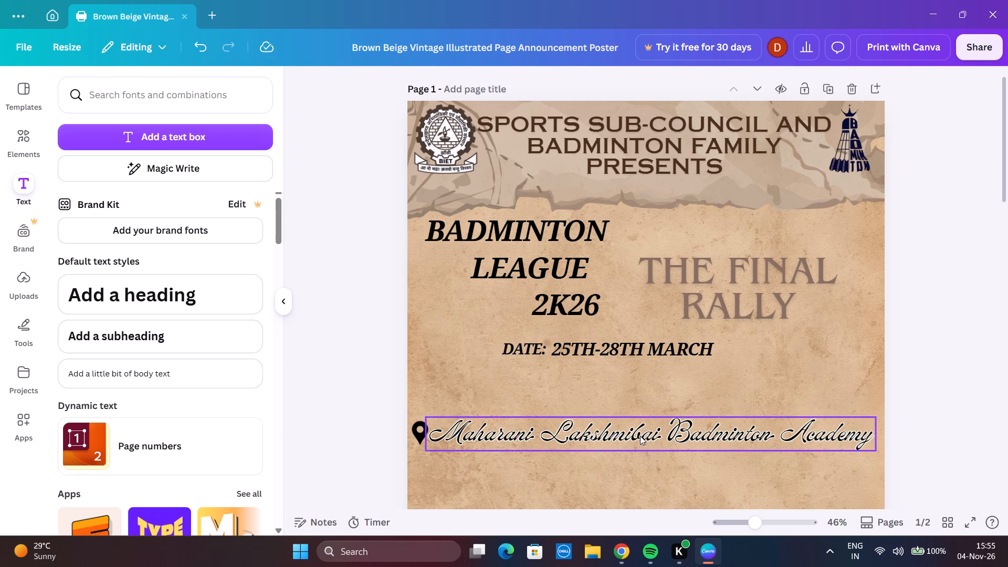
Move the "Maharani Lakshmibai Badminton Academy" venue line and its location pin up together, just below the date line.
left_click_drag(640, 436, 644, 394)
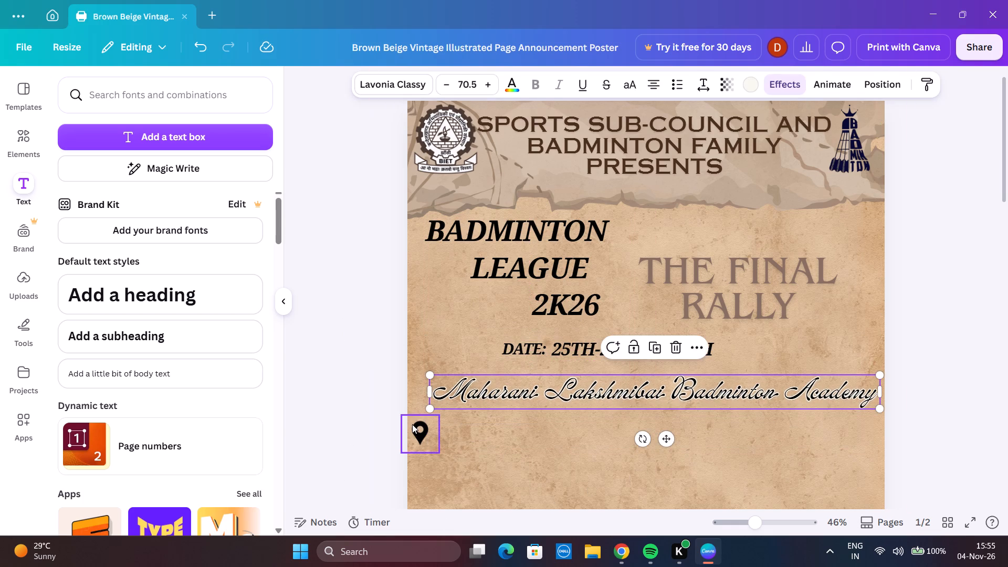
left_click_drag(412, 424, 415, 382)
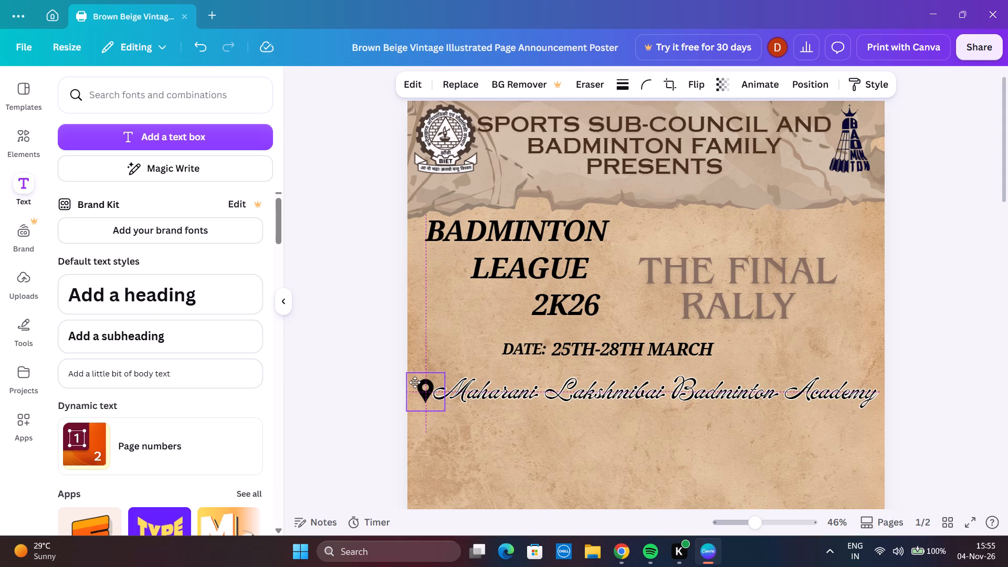
left_click_drag(415, 382, 414, 381)
left_click(354, 355)
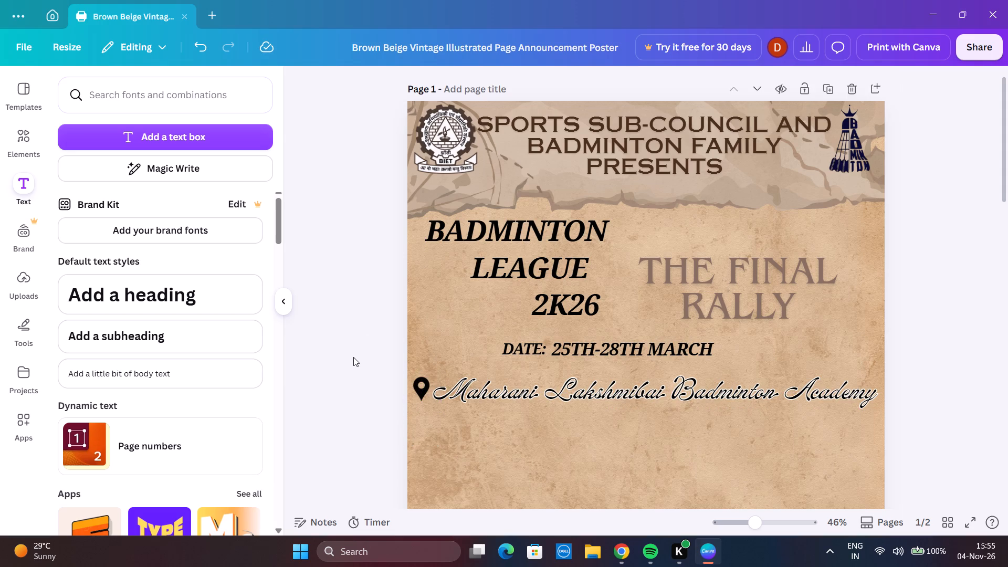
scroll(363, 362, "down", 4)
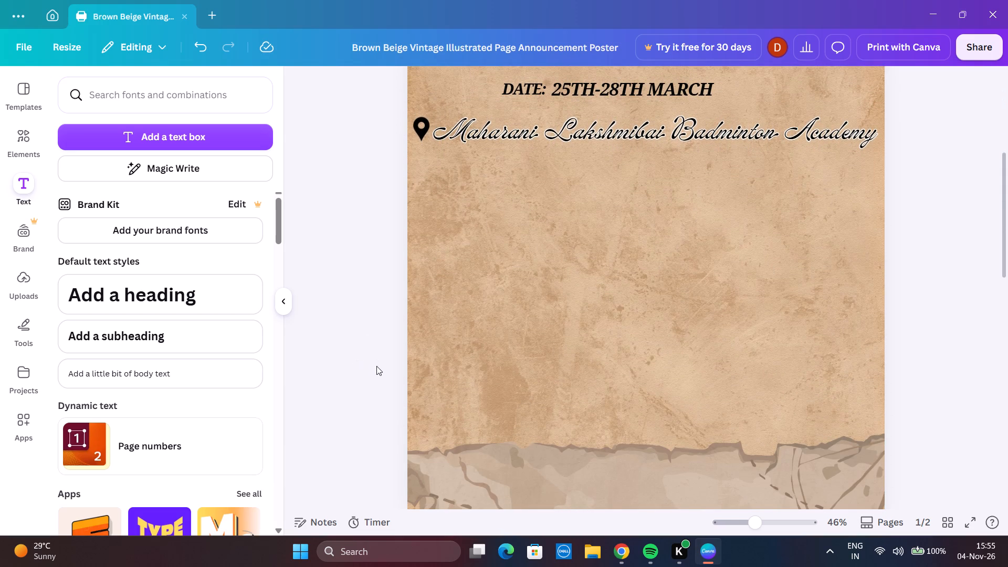
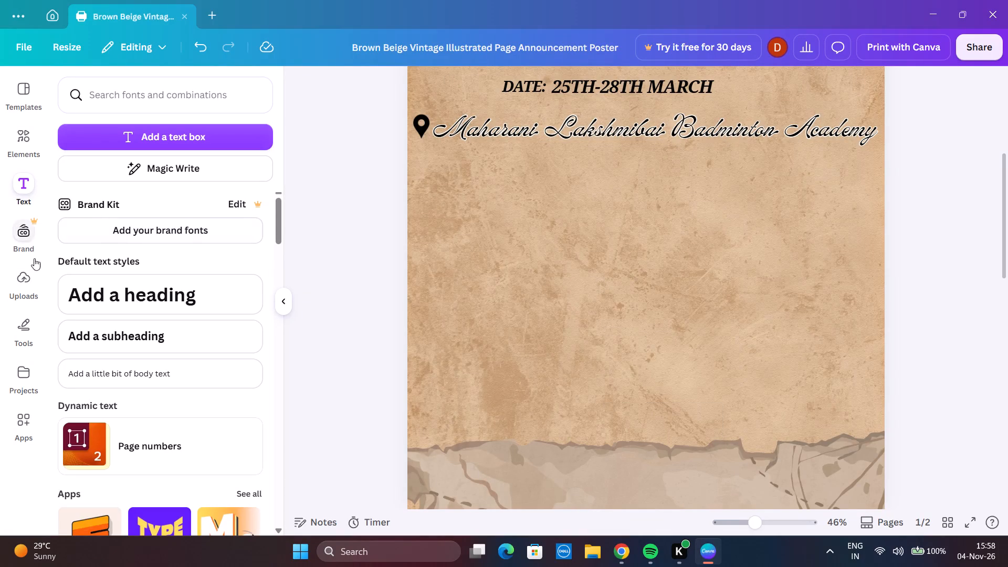
Upload the image file "Dynamic Badminton Champions Duo" from the Downloads folder to the design's uploads.
left_click(30, 277)
left_click_drag(127, 143, 134, 139)
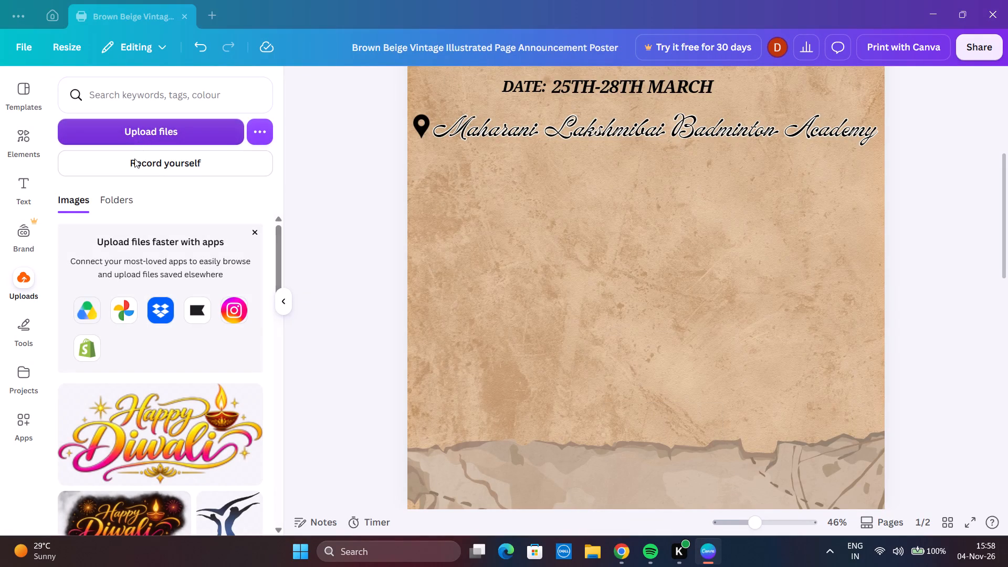
left_click(255, 118)
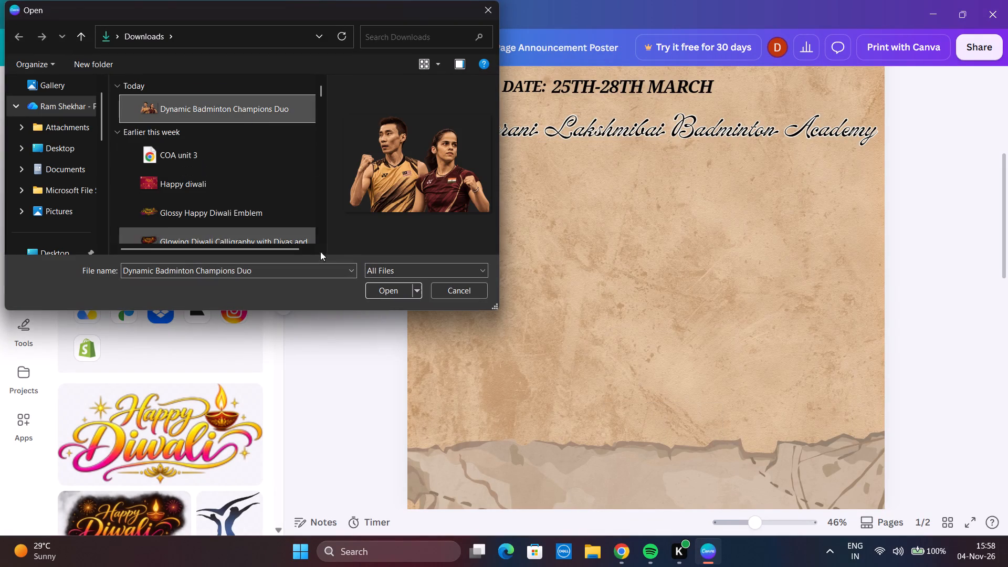
left_click(396, 290)
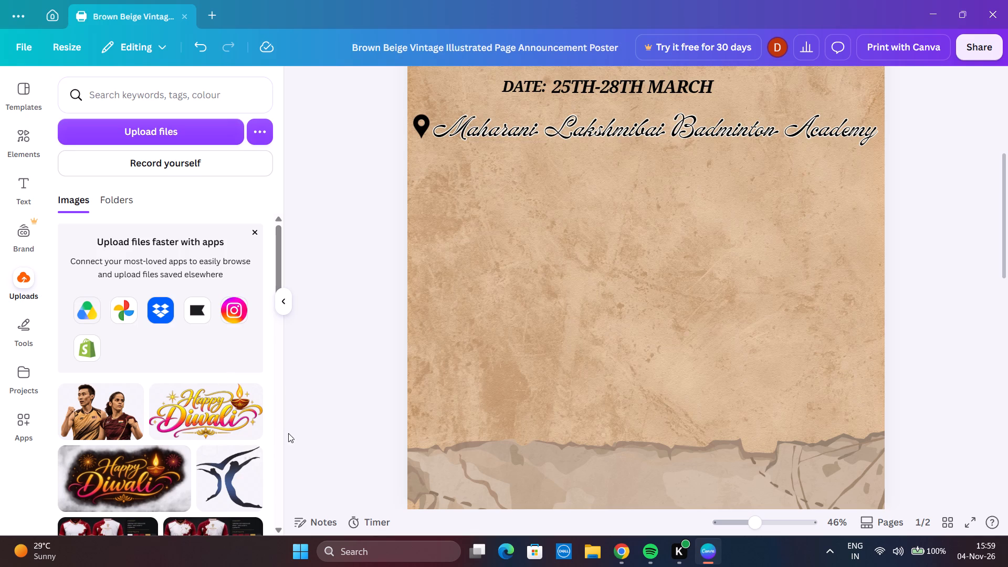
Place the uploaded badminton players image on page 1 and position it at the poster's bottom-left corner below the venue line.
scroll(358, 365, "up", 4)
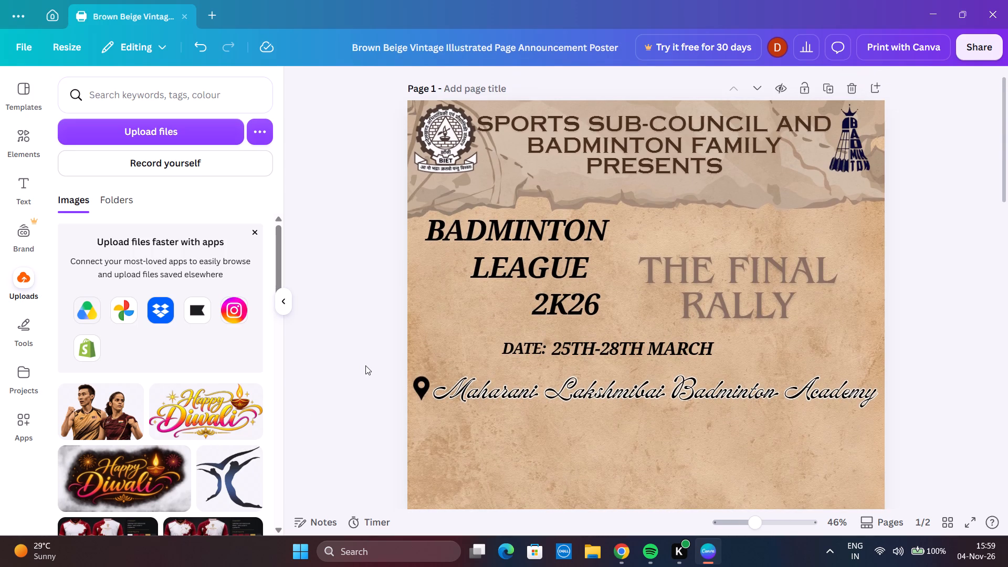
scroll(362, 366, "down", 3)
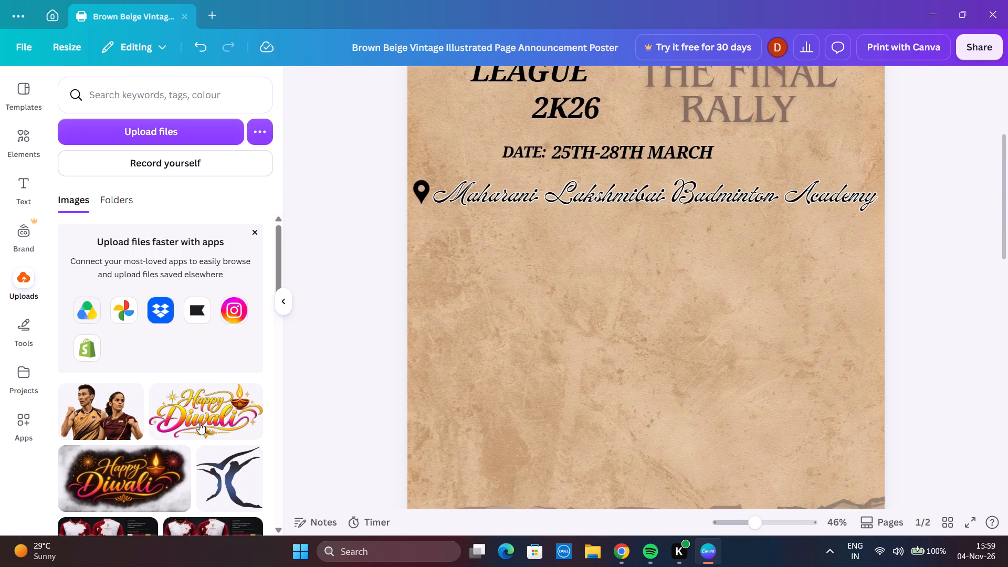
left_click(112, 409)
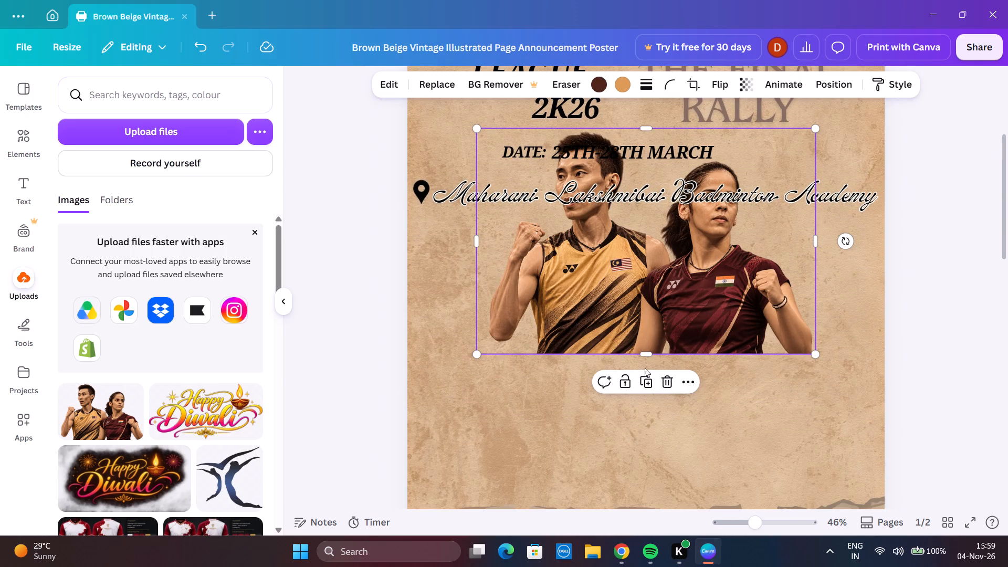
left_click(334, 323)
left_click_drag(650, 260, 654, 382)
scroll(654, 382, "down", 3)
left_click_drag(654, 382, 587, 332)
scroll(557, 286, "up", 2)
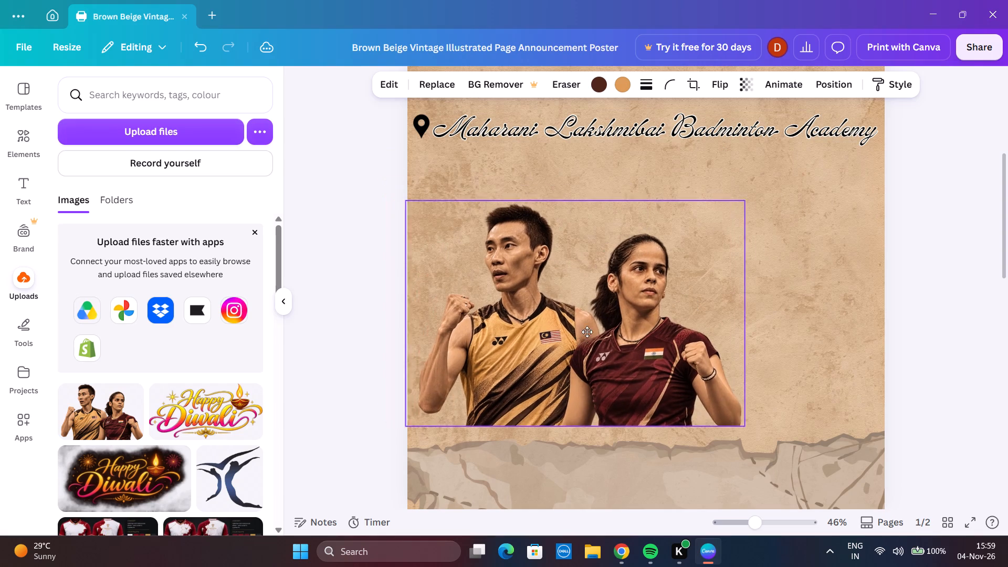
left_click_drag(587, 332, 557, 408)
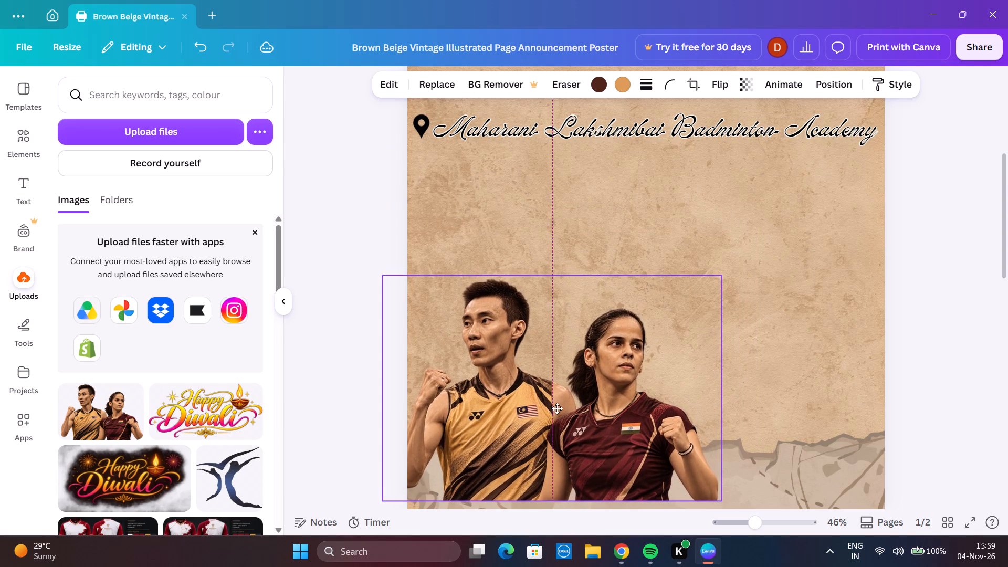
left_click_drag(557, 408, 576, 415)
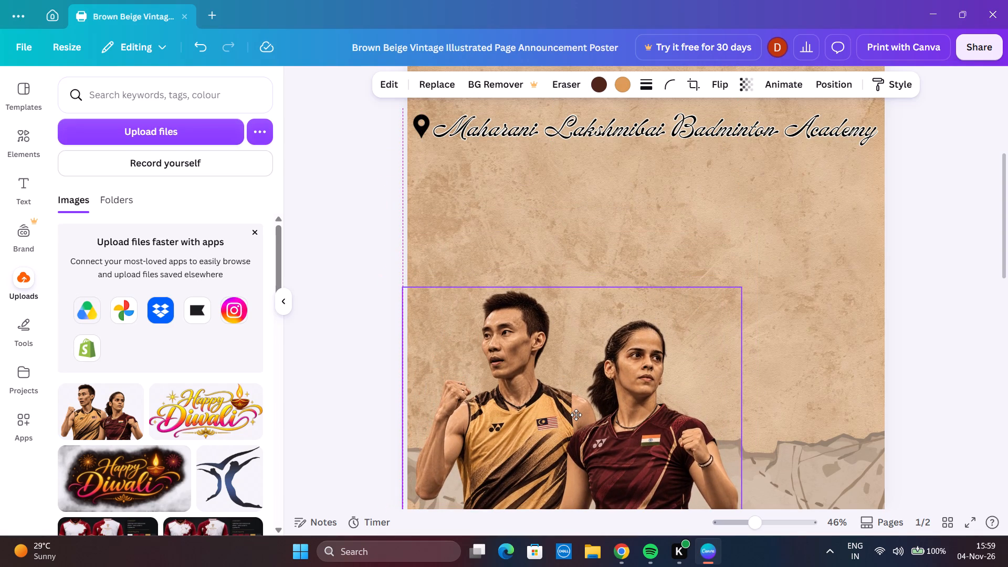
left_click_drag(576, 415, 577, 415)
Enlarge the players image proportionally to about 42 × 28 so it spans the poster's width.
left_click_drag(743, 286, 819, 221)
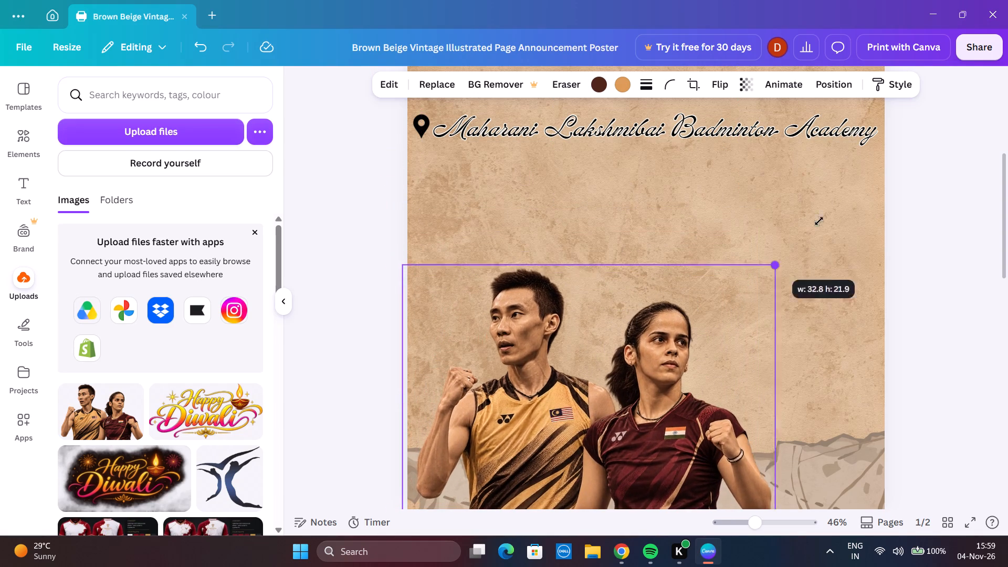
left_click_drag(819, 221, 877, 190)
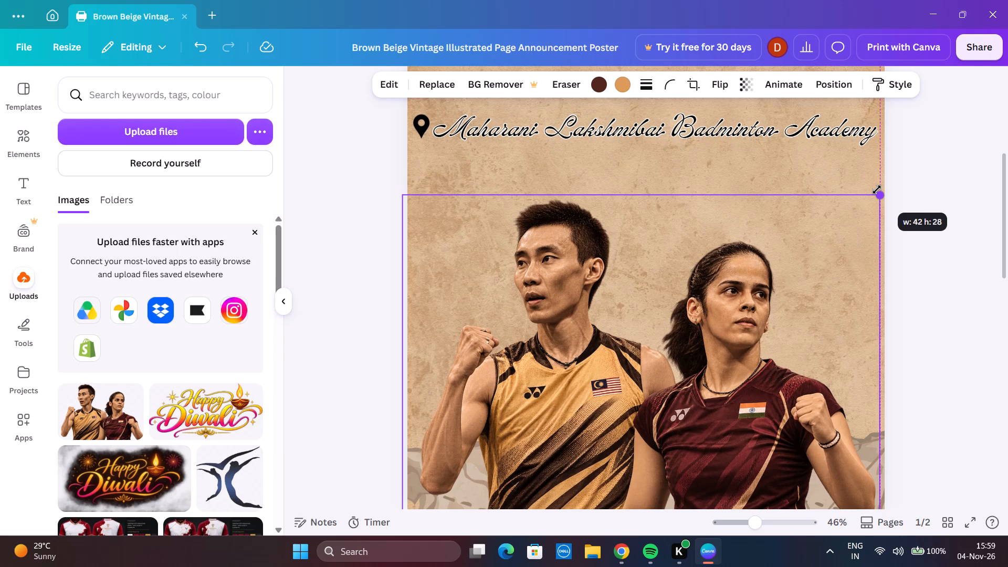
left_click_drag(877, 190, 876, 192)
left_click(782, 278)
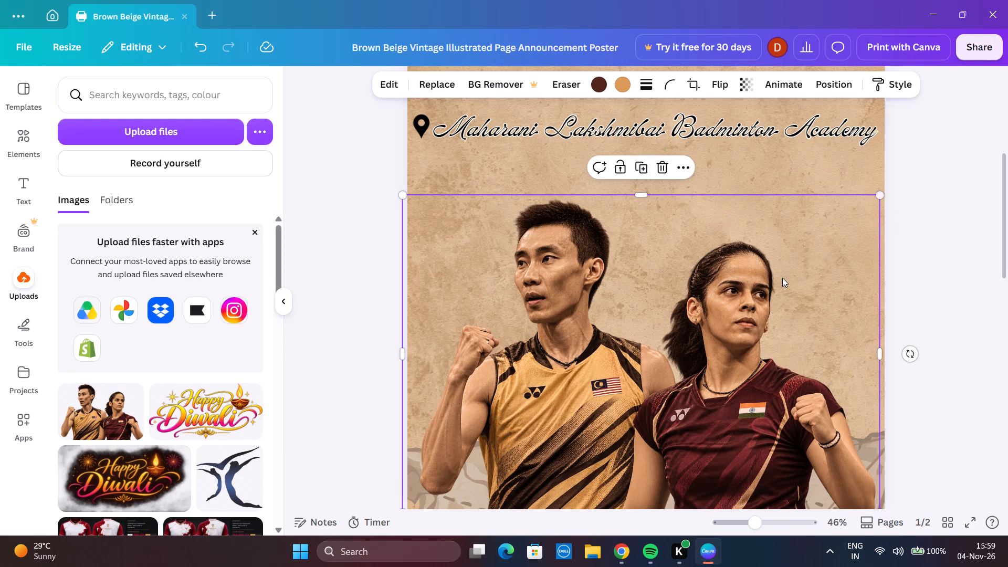
Examine the colour and stroke options available for the players image.
left_click(741, 298)
left_click(601, 82)
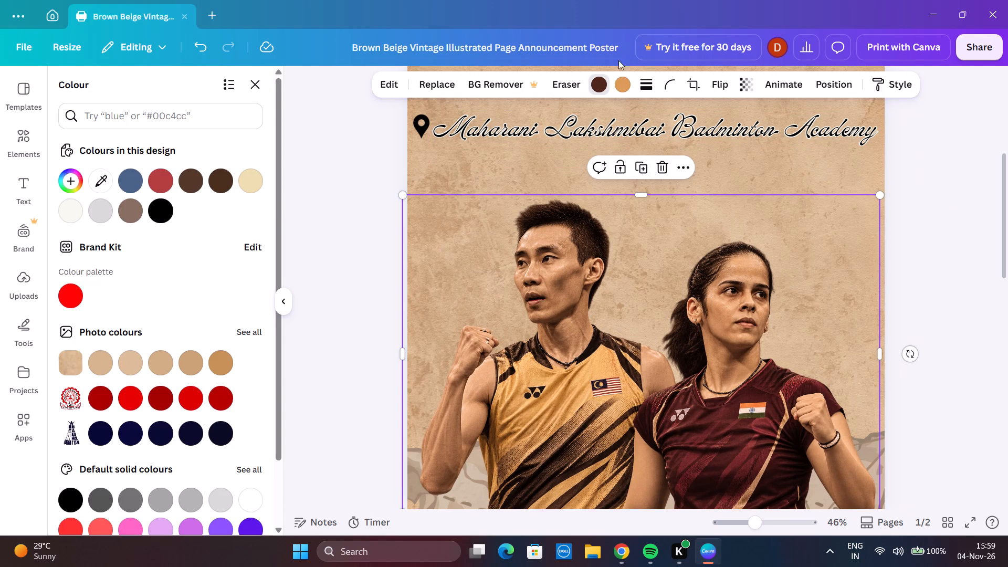
left_click(647, 81)
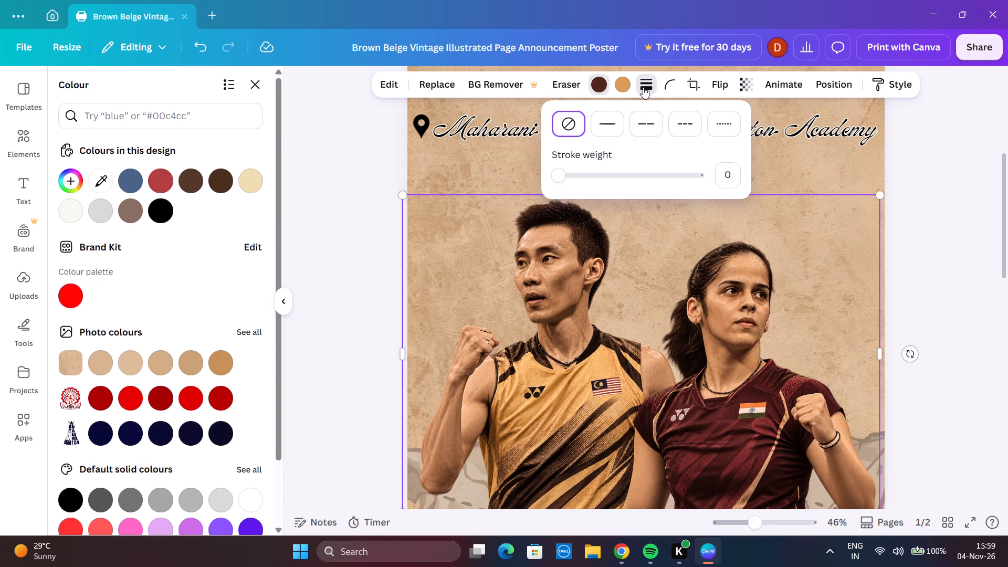
left_click(623, 85)
left_click(602, 85)
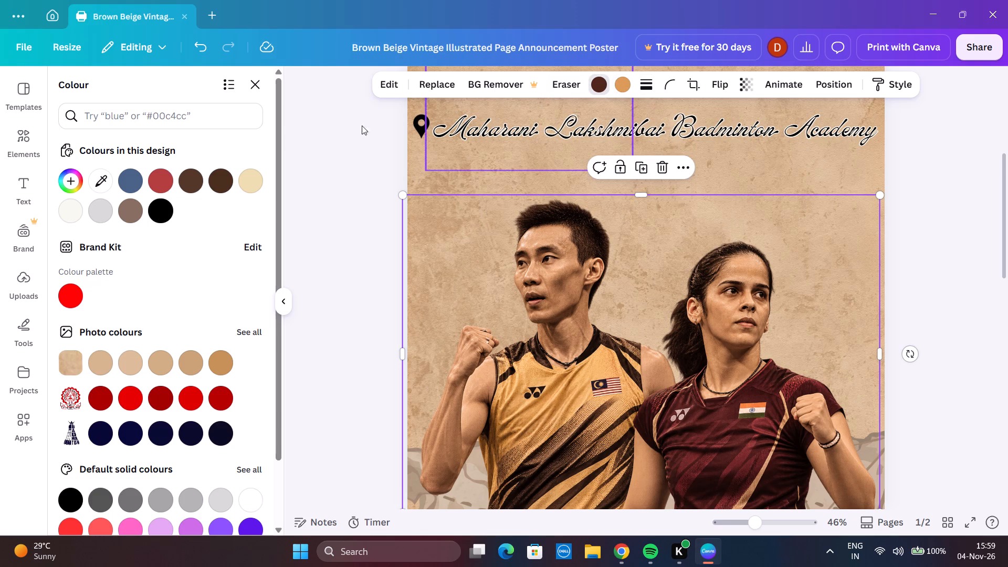
scroll(199, 231, "down", 5)
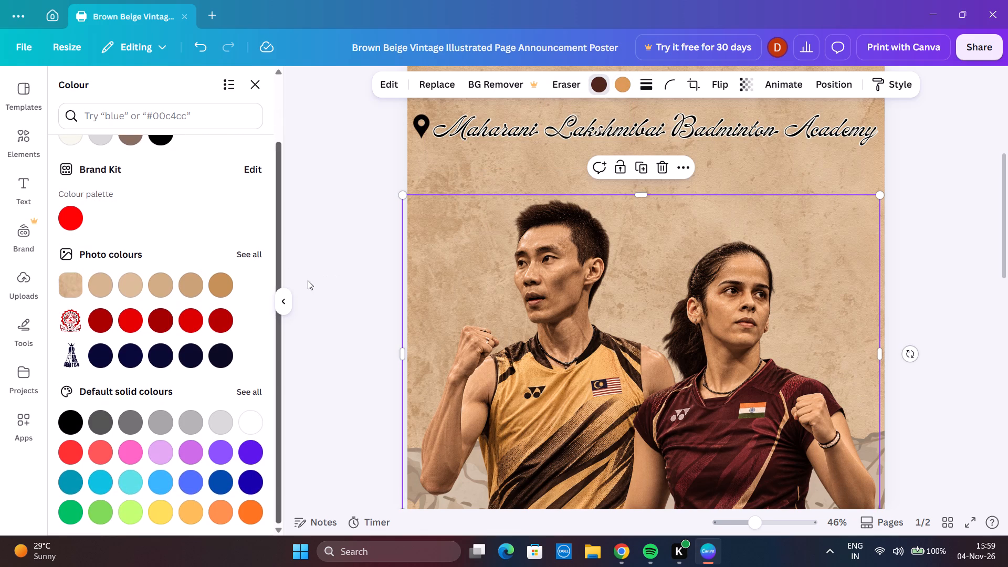
scroll(308, 280, "up", 1)
left_click(312, 279)
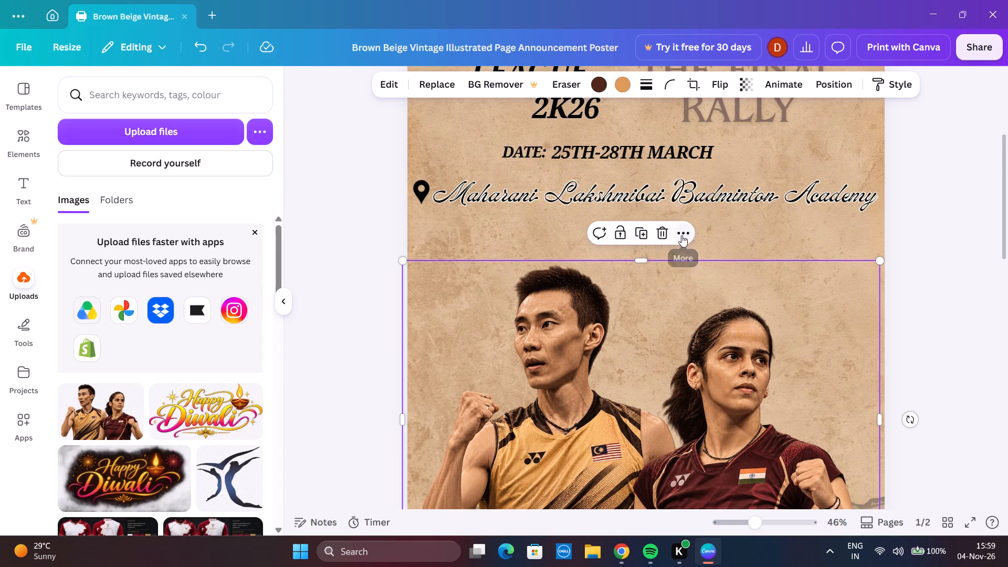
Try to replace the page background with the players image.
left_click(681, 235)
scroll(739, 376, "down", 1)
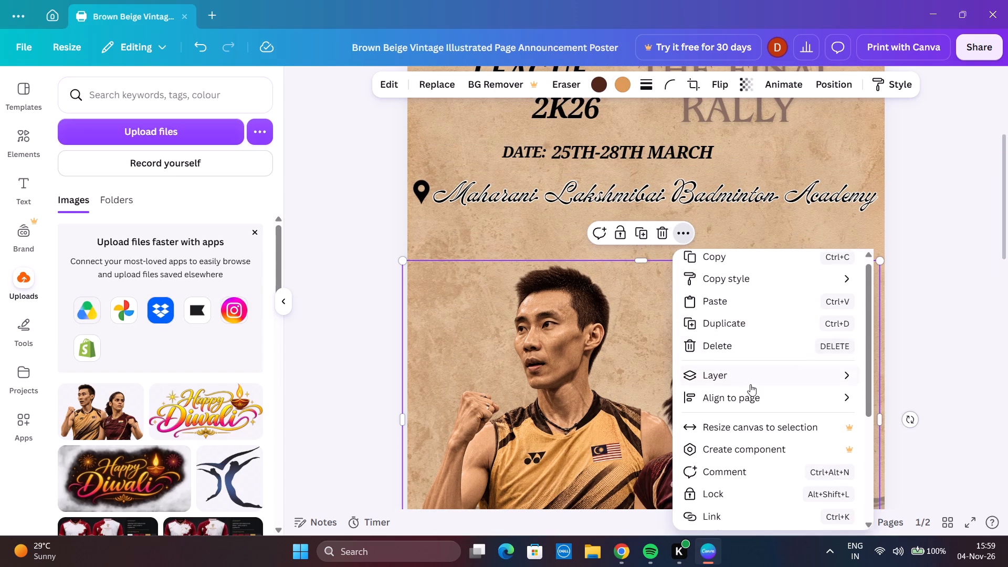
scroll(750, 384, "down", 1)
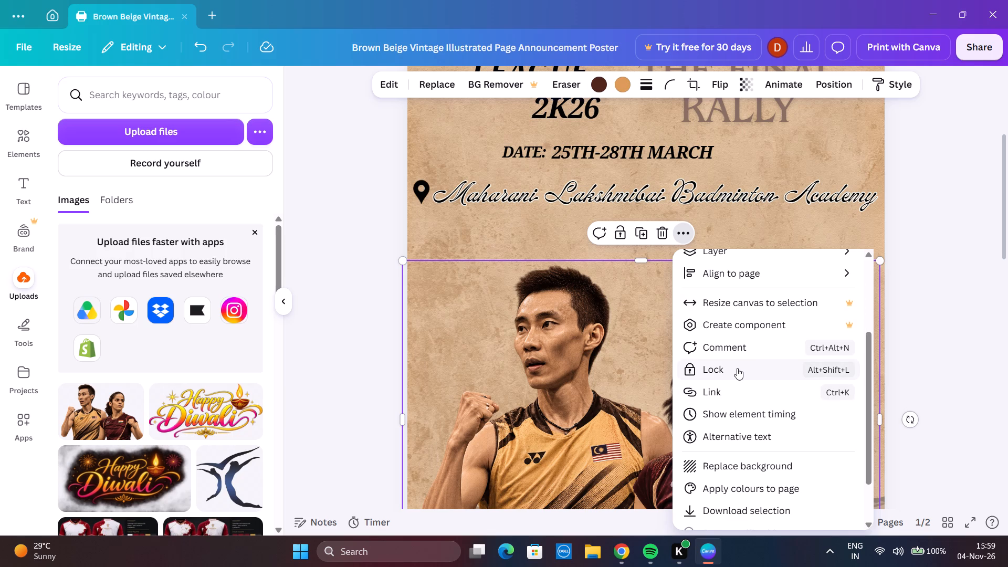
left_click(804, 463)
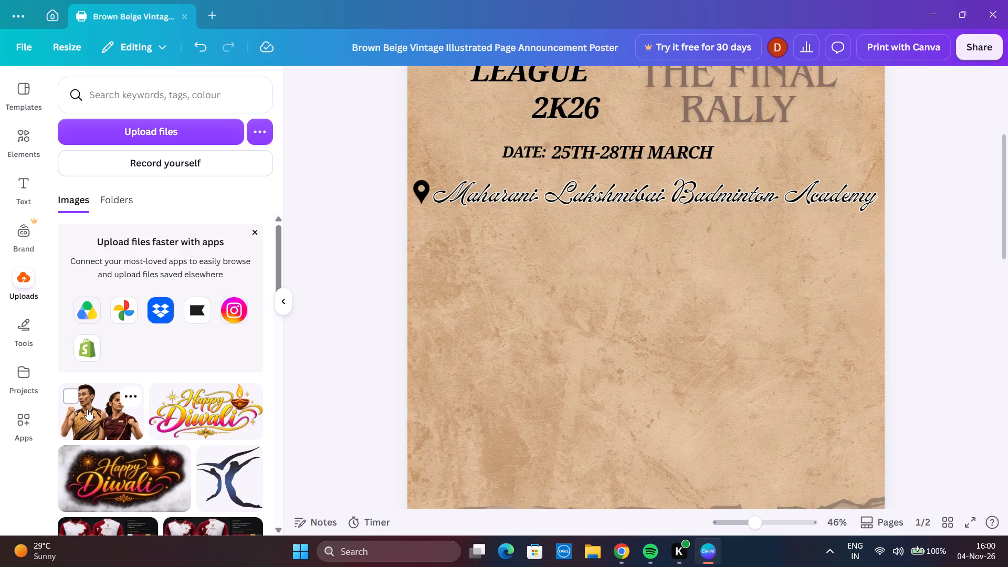
Add the uploaded players image to page 1 again and position it in the poster's bottom-left corner.
scroll(534, 417, "down", 4)
scroll(671, 355, "up", 4)
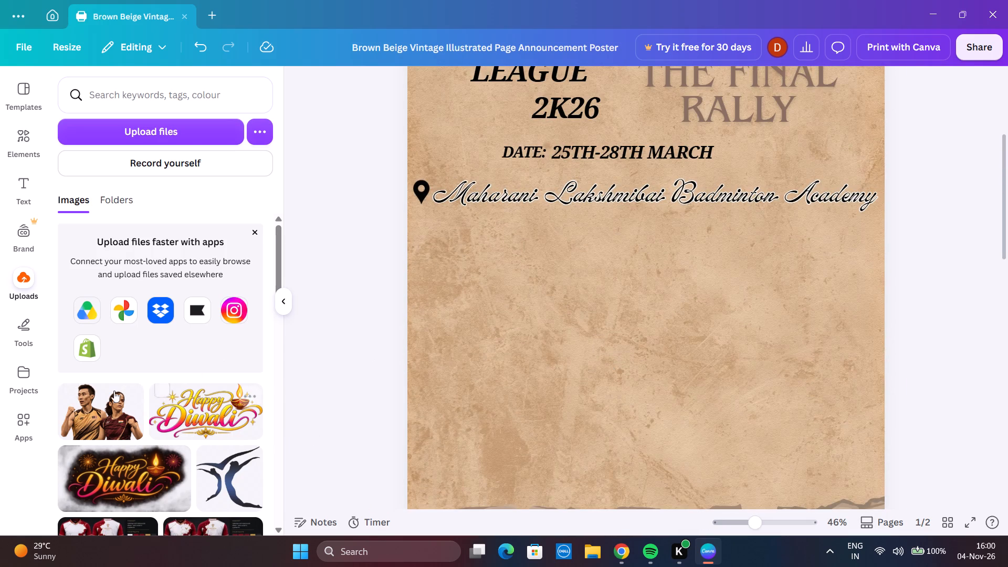
left_click(97, 404)
left_click_drag(682, 285, 677, 381)
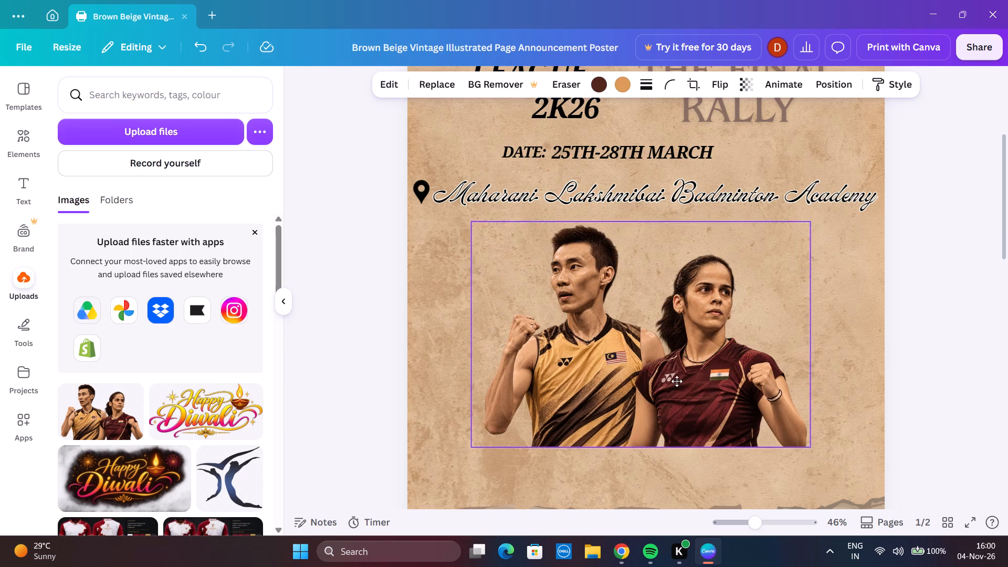
left_click_drag(677, 381, 633, 355)
scroll(657, 427, "down", 3)
scroll(633, 364, "up", 1)
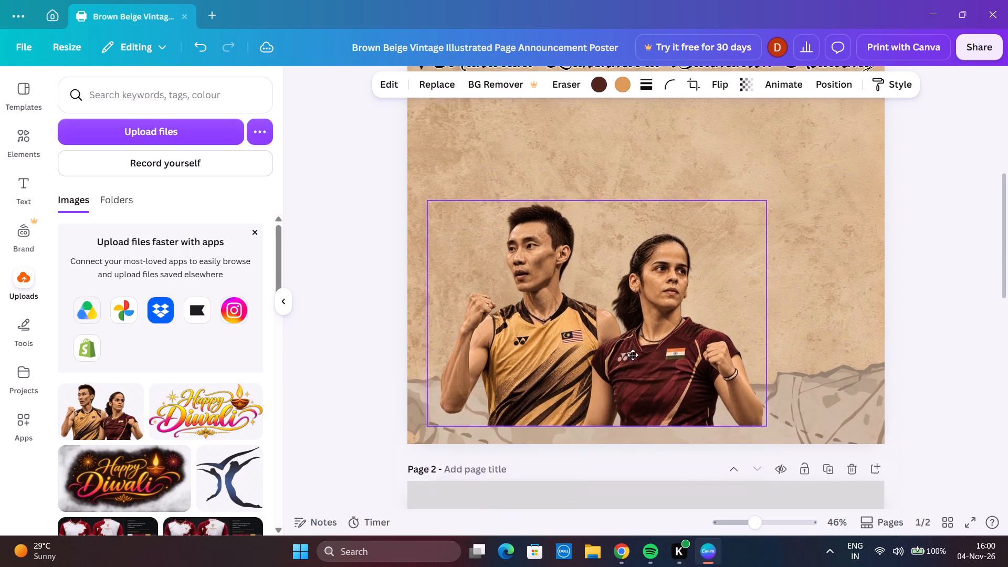
left_click_drag(633, 355, 617, 376)
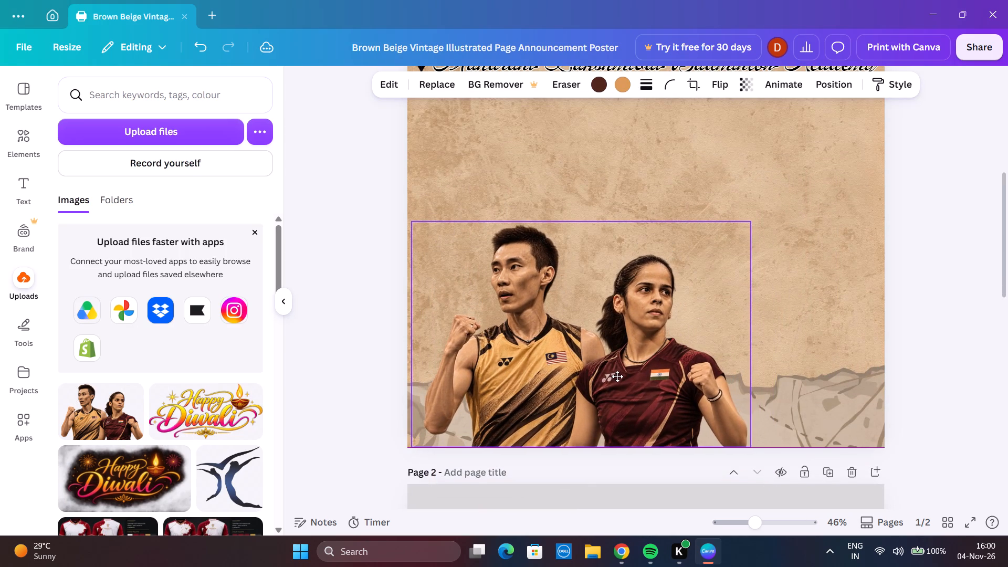
left_click_drag(617, 376, 617, 373)
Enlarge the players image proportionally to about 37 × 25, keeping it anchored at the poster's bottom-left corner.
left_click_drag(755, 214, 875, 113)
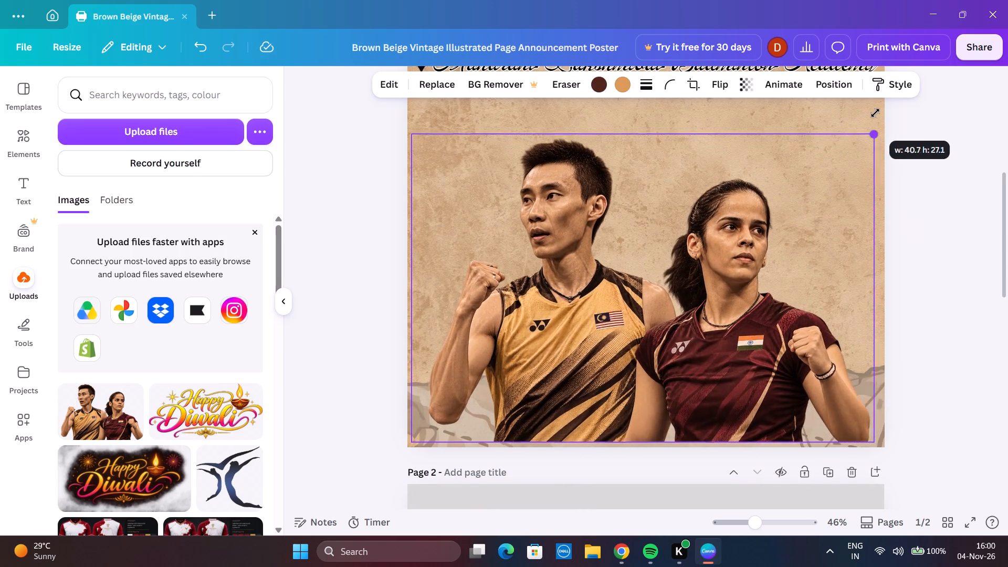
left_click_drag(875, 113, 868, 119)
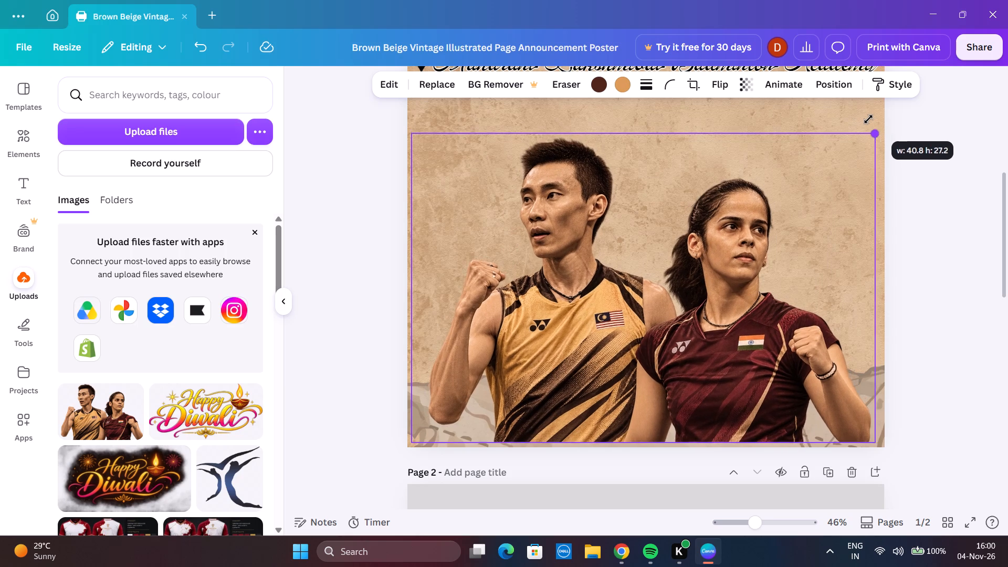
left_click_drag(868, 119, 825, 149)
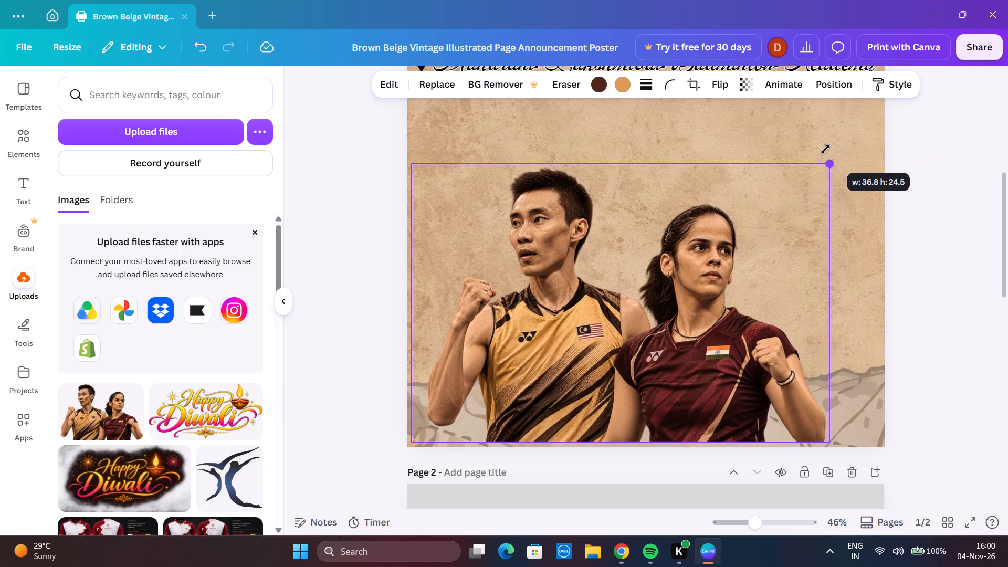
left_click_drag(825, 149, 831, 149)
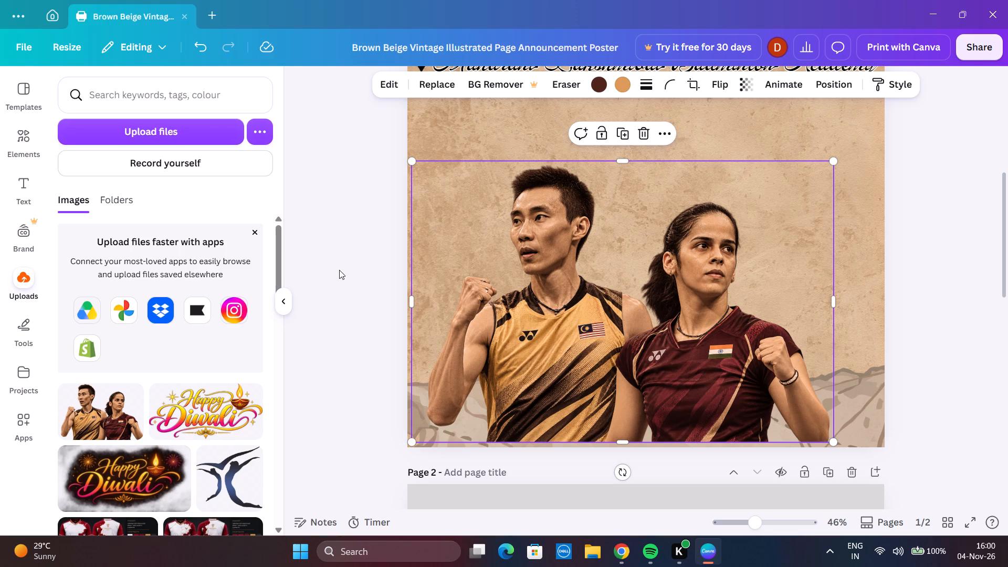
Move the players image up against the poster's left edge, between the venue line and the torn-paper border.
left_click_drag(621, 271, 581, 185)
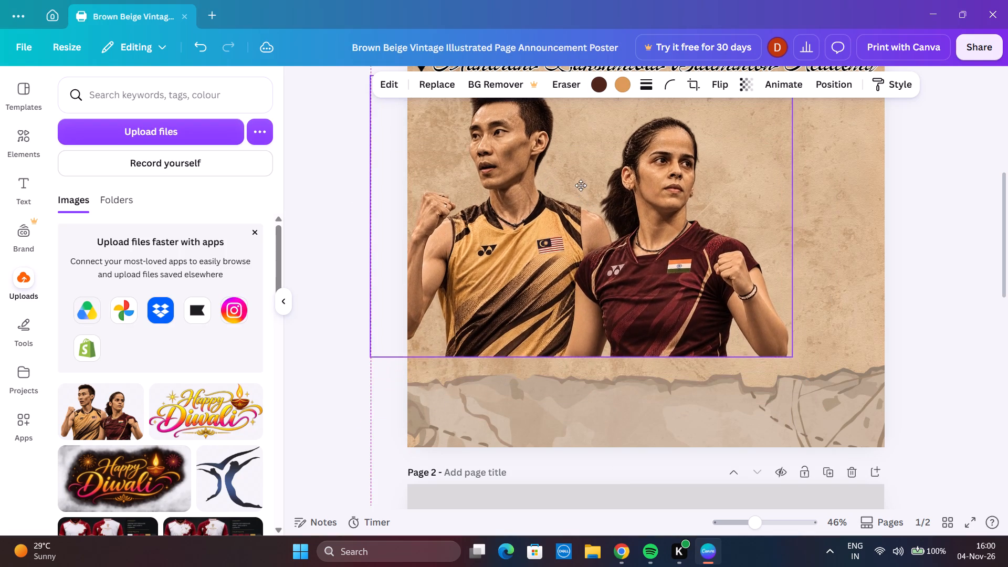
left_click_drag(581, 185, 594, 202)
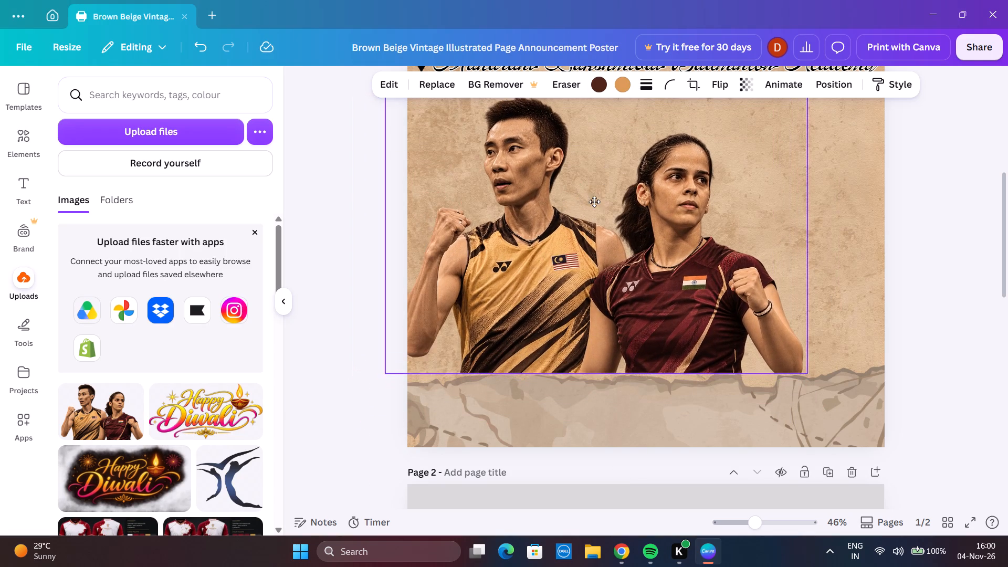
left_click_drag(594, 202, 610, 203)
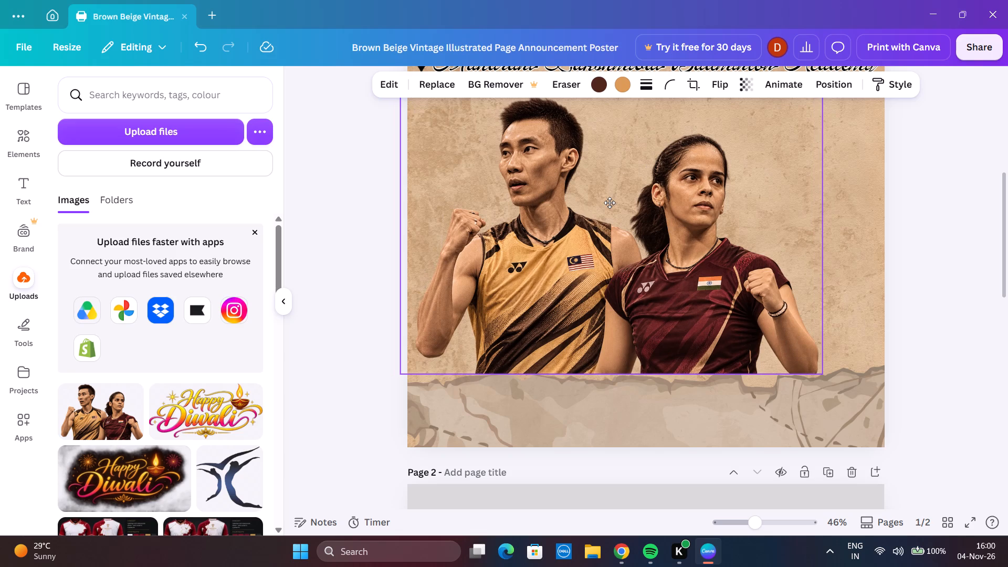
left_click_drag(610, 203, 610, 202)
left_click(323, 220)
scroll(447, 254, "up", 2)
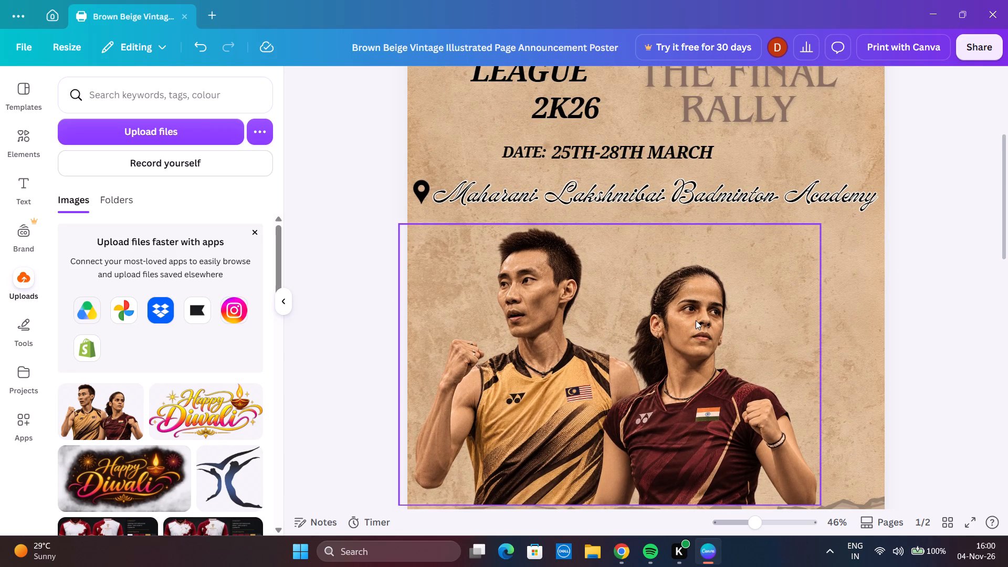
Shrink the players image proportionally to about two-thirds of the poster's width and place it at the left edge just below the venue line.
left_click_drag(696, 320, 665, 301)
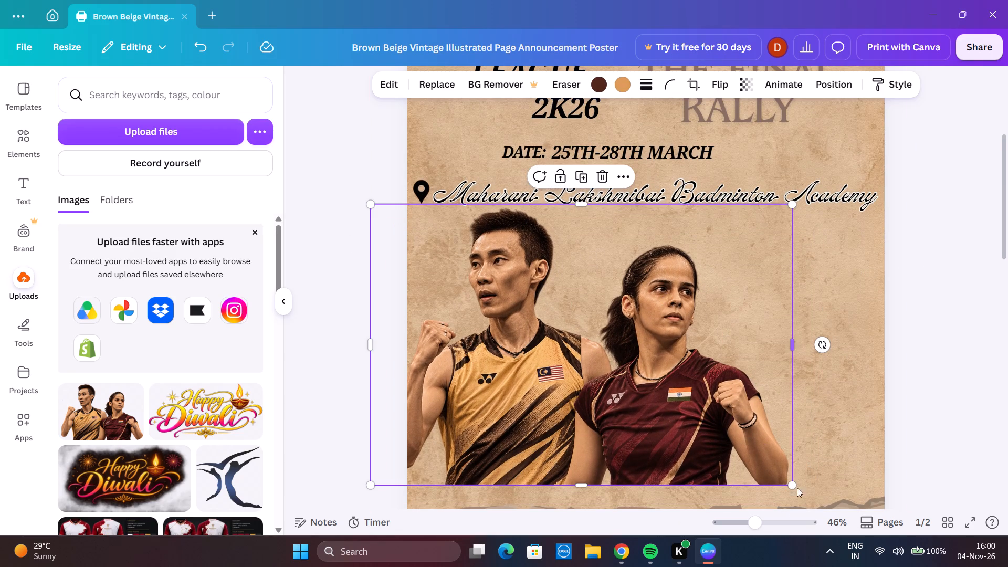
left_click_drag(792, 484, 692, 398)
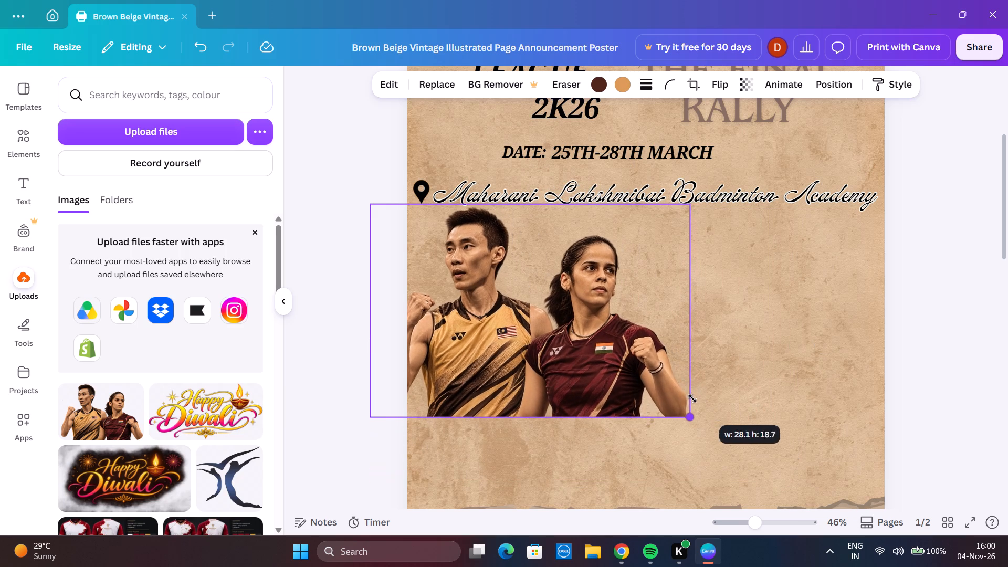
left_click_drag(692, 398, 687, 394)
left_click_drag(586, 298, 618, 288)
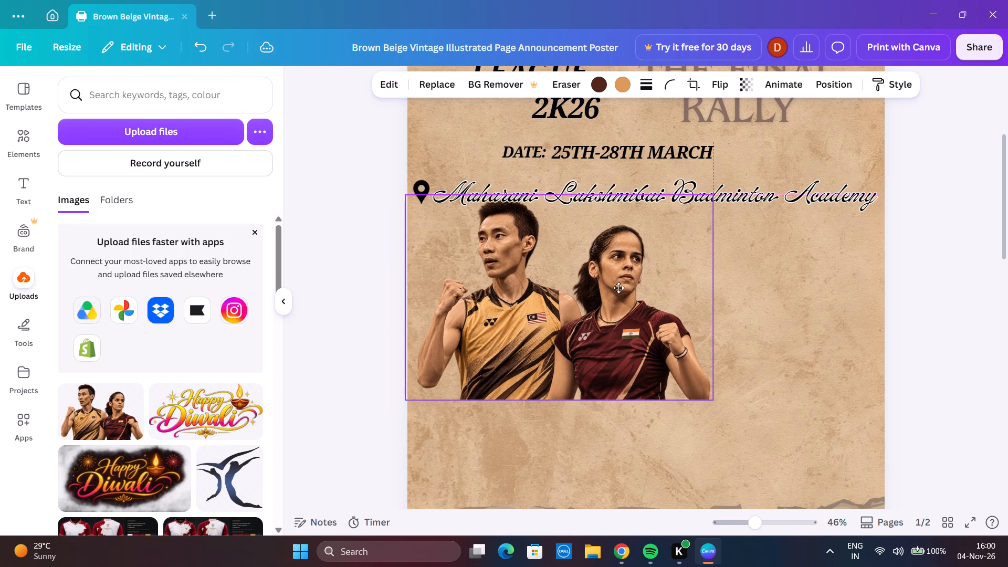
left_click_drag(618, 288, 617, 302)
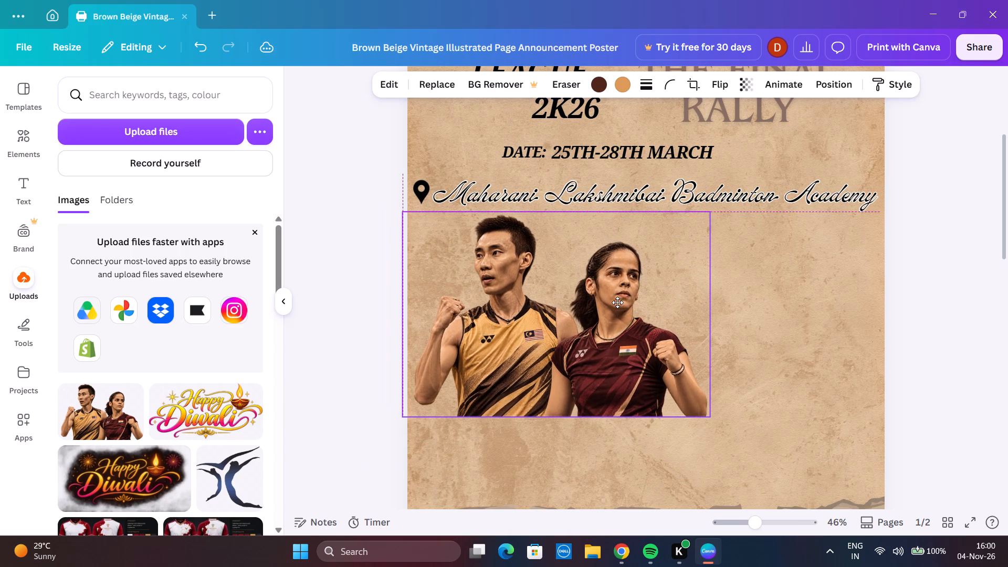
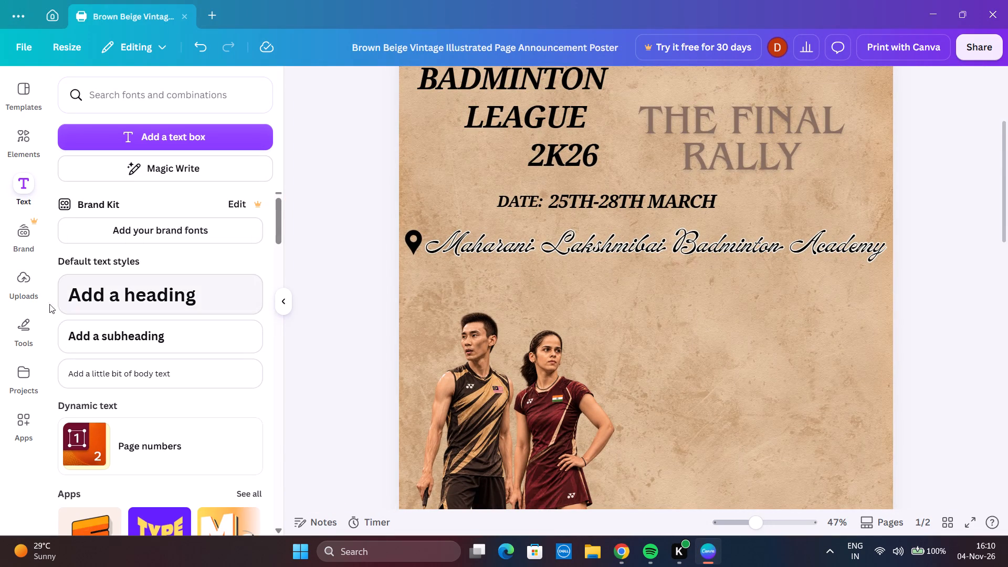
left_click(21, 280)
left_click(180, 127)
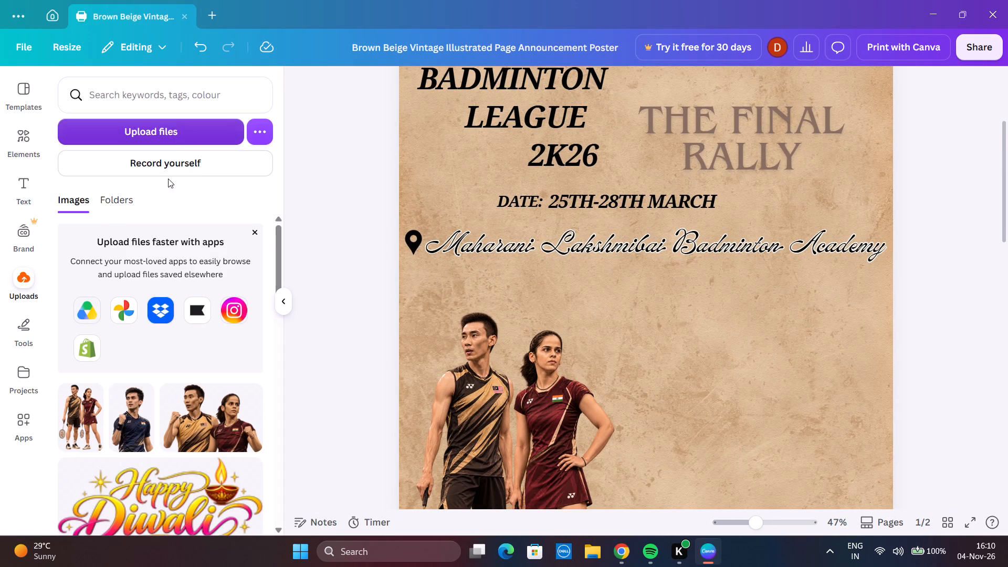
left_click(246, 99)
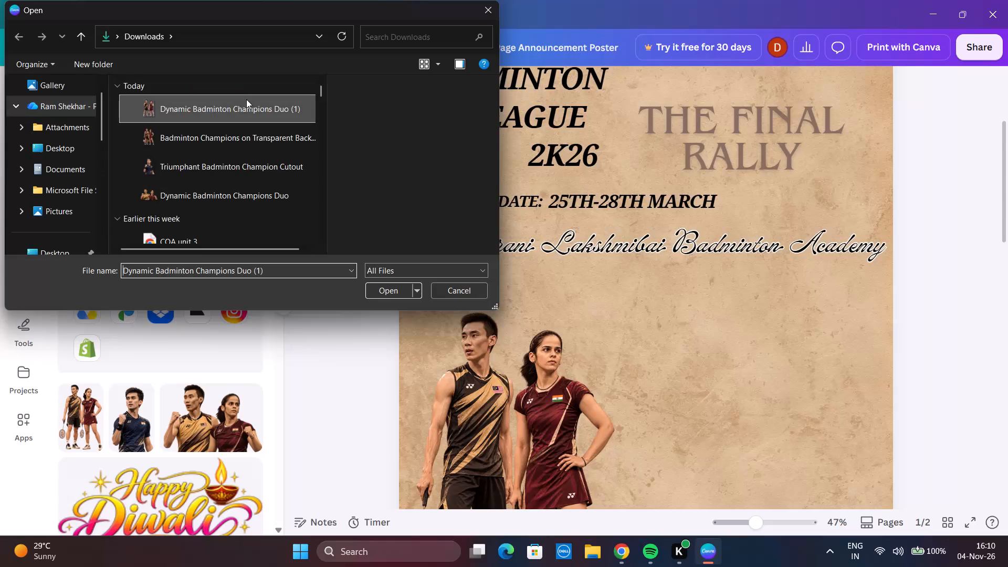
left_click(394, 295)
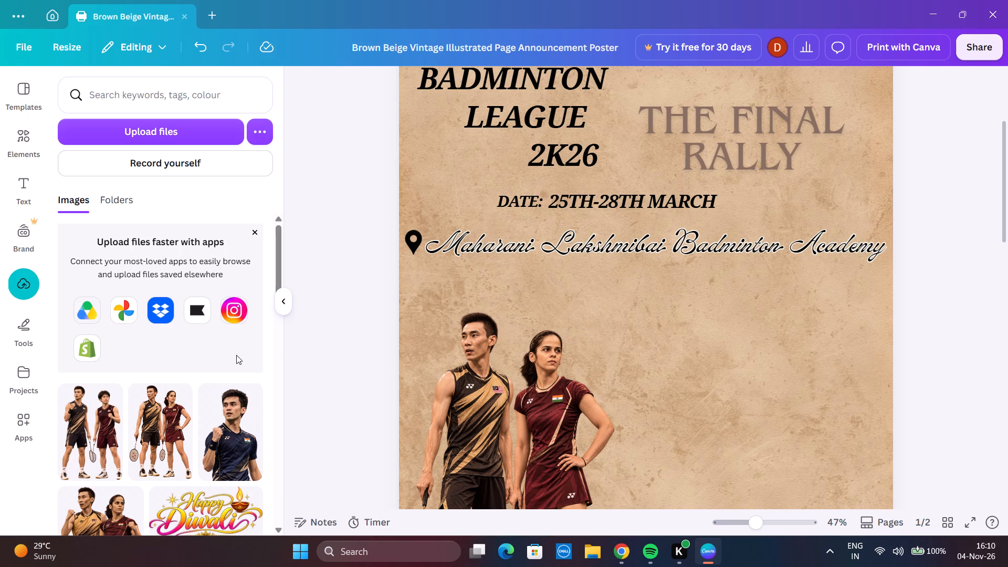
Add the newly uploaded two-player cutout to the poster and shrink it to about half its size.
left_click(96, 418)
scroll(634, 398, "down", 1)
scroll(634, 398, "up", 2)
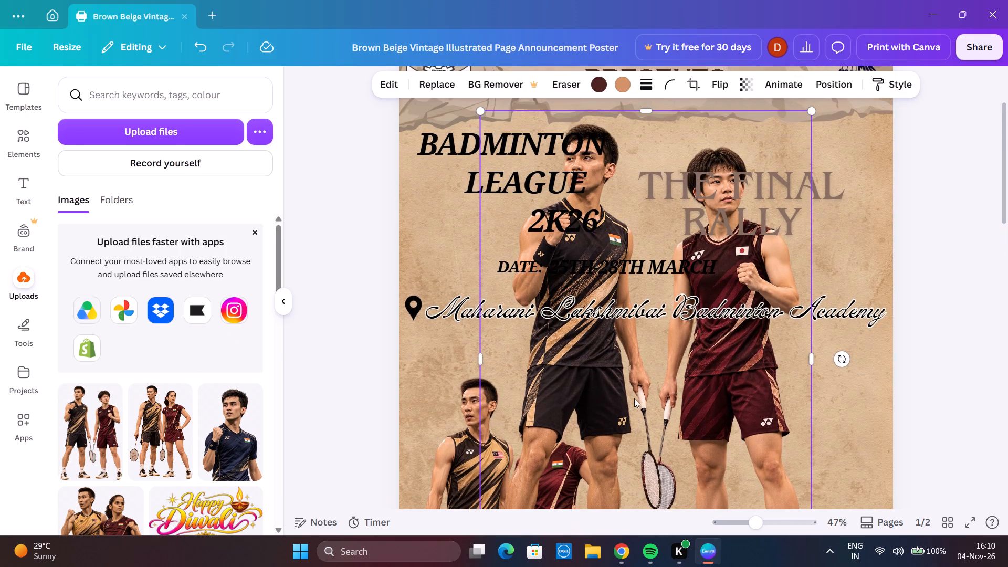
scroll(633, 400, "down", 3)
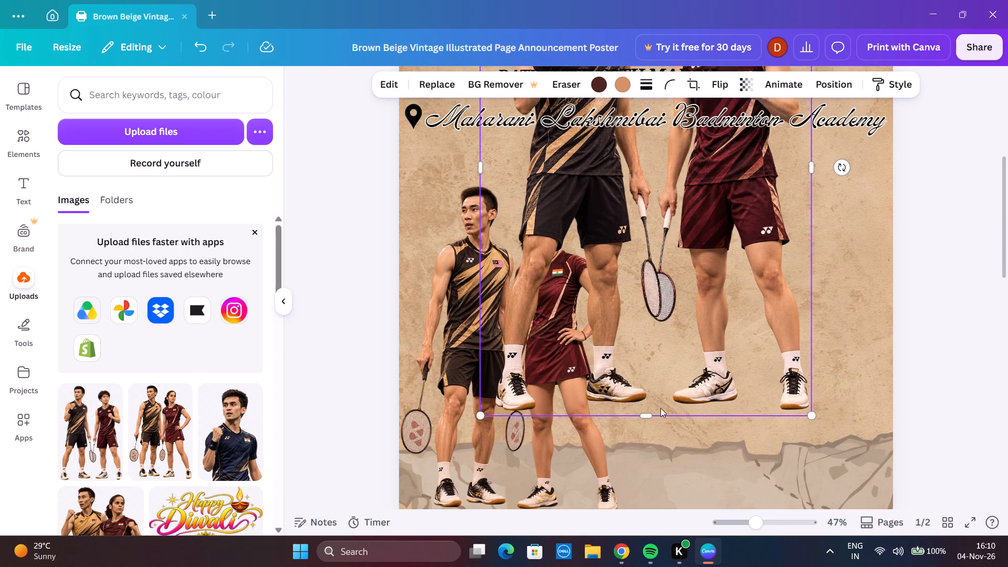
left_click_drag(812, 411, 608, 190)
Move the new player cutout to the poster's lower-right corner, with its feet at the page's bottom edge.
scroll(597, 199, "up", 2)
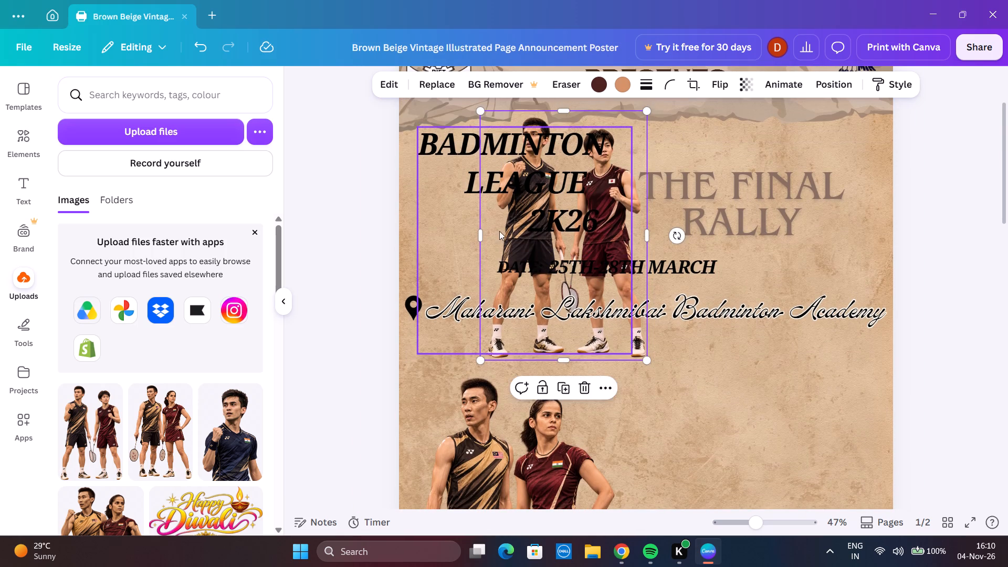
left_click_drag(496, 234, 657, 358)
scroll(709, 422, "down", 3)
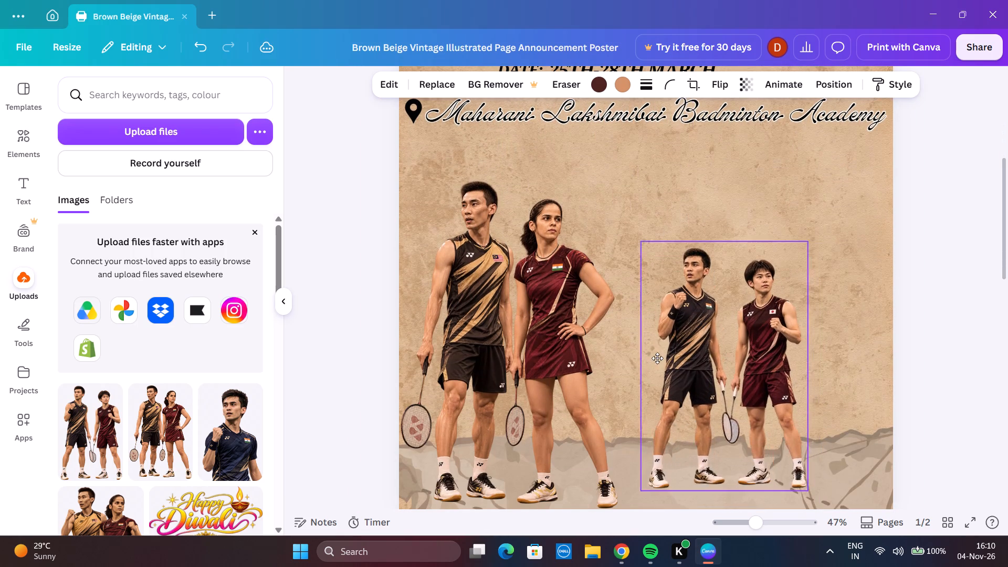
left_click_drag(657, 358, 734, 386)
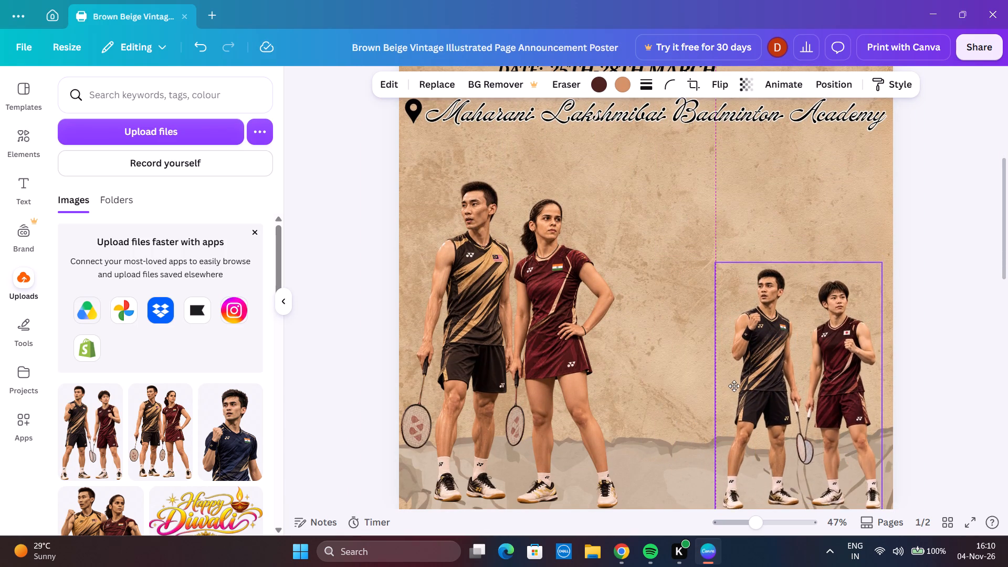
left_click_drag(734, 386, 730, 359)
scroll(730, 364, "down", 1)
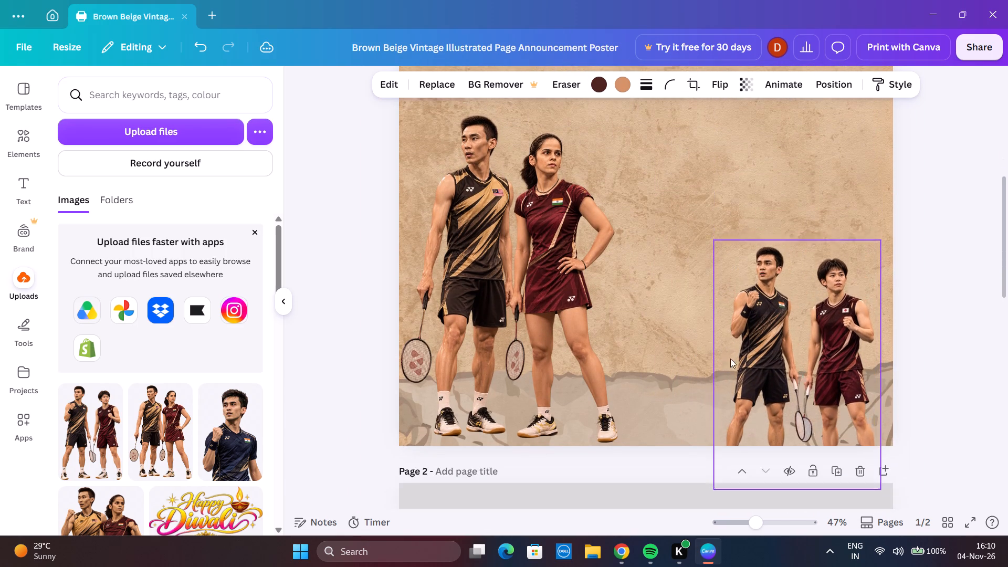
left_click_drag(730, 359, 729, 319)
scroll(730, 341, "up", 1)
scroll(729, 349, "down", 1)
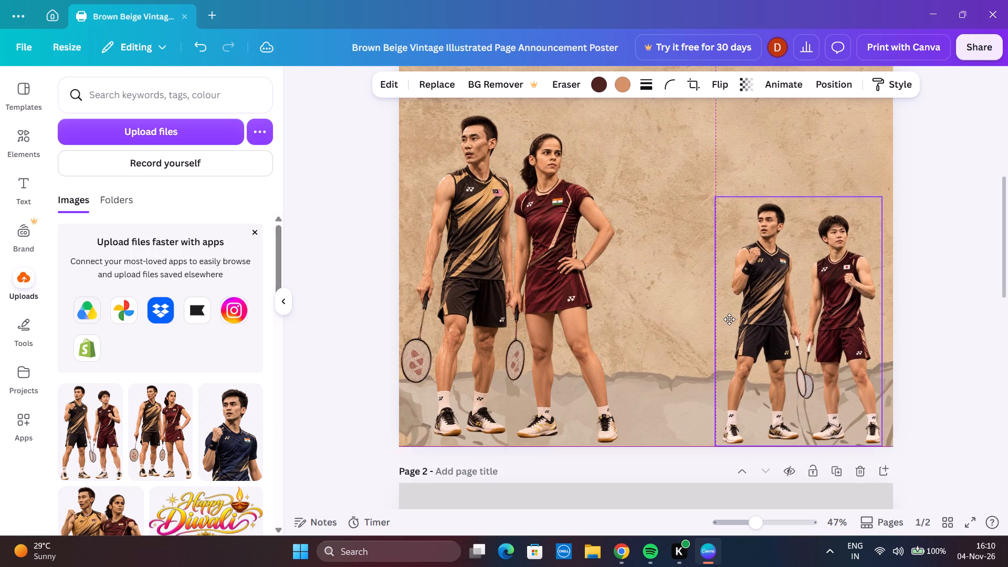
left_click_drag(729, 319, 729, 319)
Slightly enlarge the first pair of players, at the poster's lower left, extending it upward towards the academy name.
left_click(507, 241)
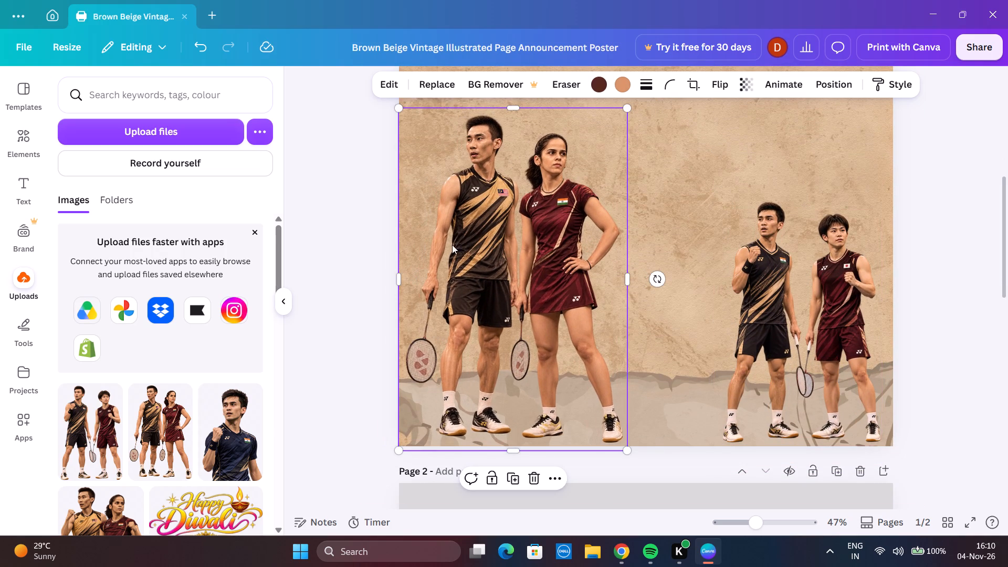
scroll(371, 241, "up", 1)
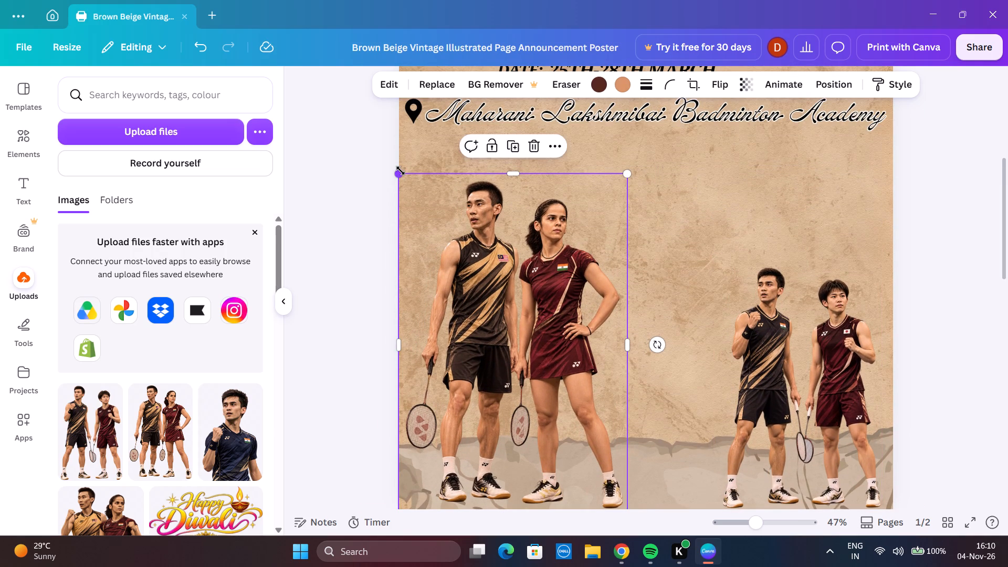
left_click_drag(401, 171, 397, 162)
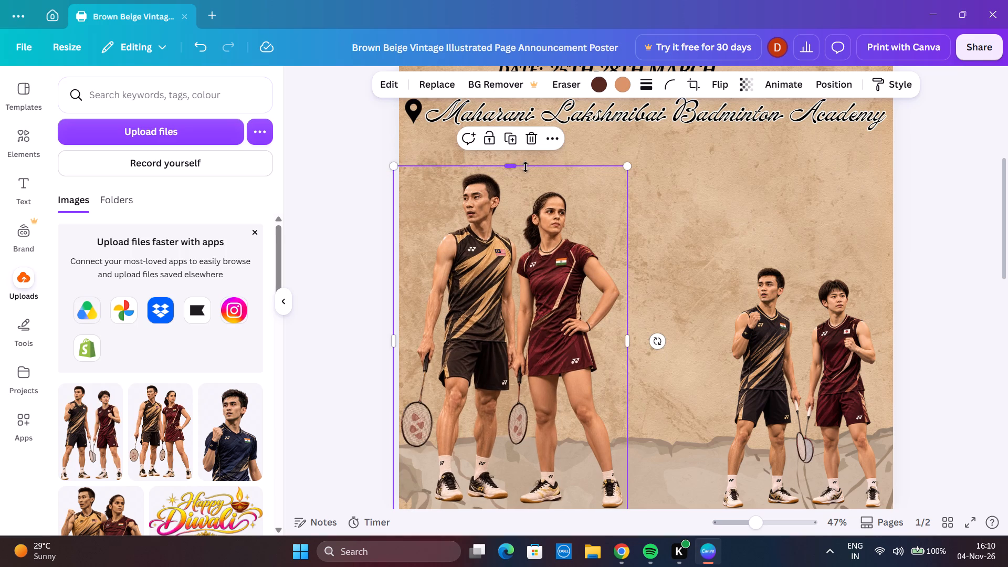
left_click_drag(511, 166, 517, 128)
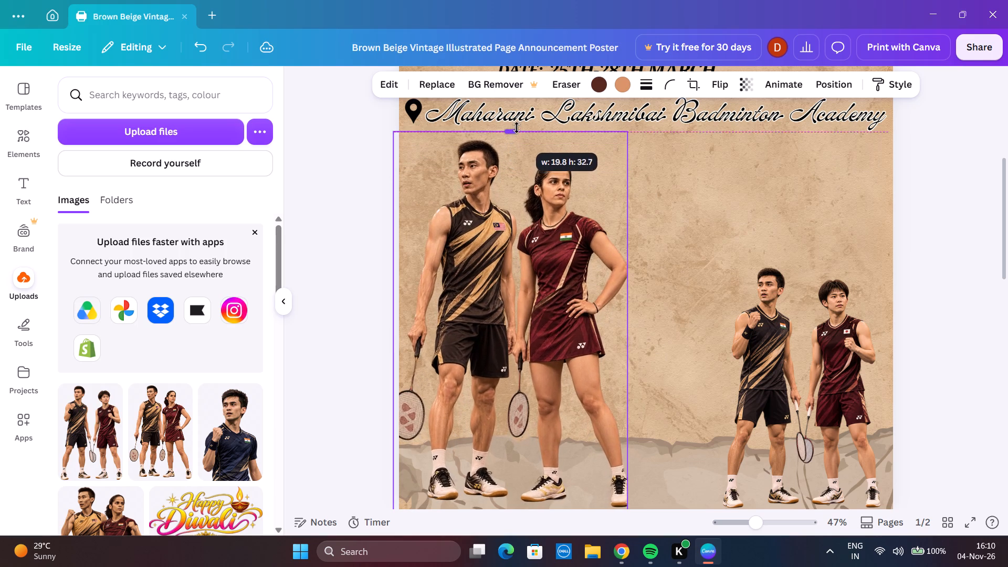
left_click_drag(517, 128, 519, 161)
left_click(297, 231)
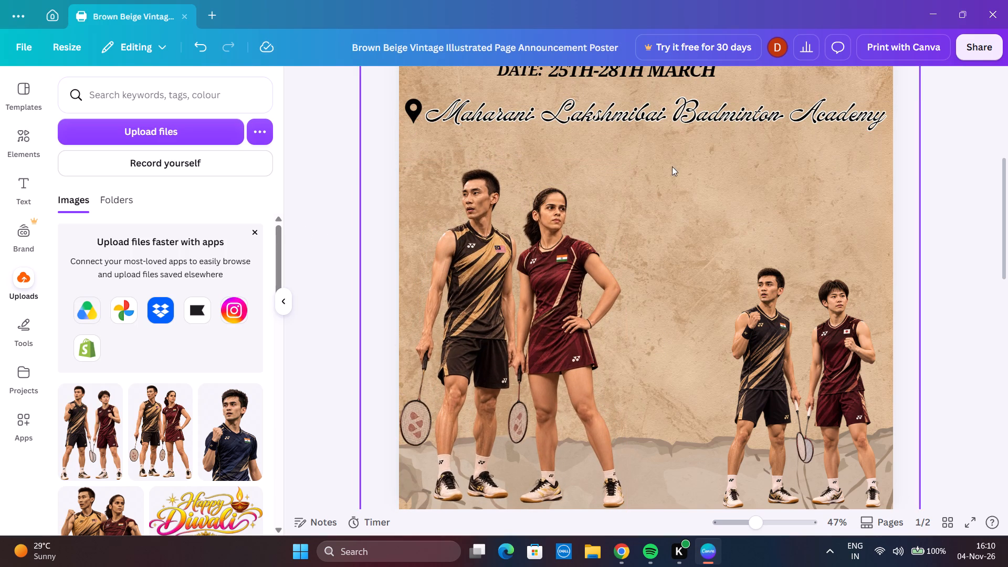
Move the stopwatch graphic from page 2 onto the poster, beneath the academy name.
scroll(377, 232, "down", 4)
left_click_drag(533, 387, 616, 267)
scroll(548, 318, "up", 4)
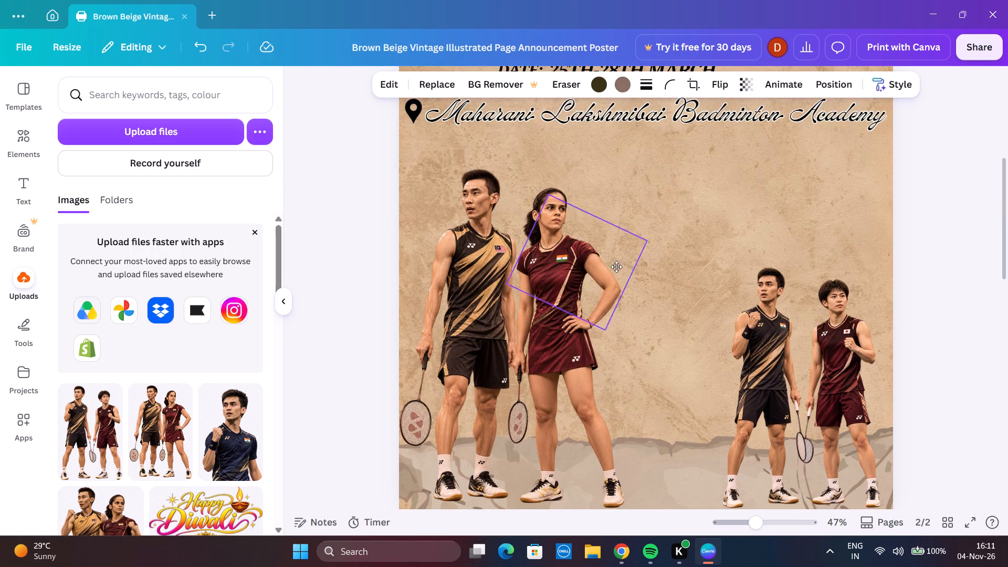
left_click_drag(616, 267, 663, 212)
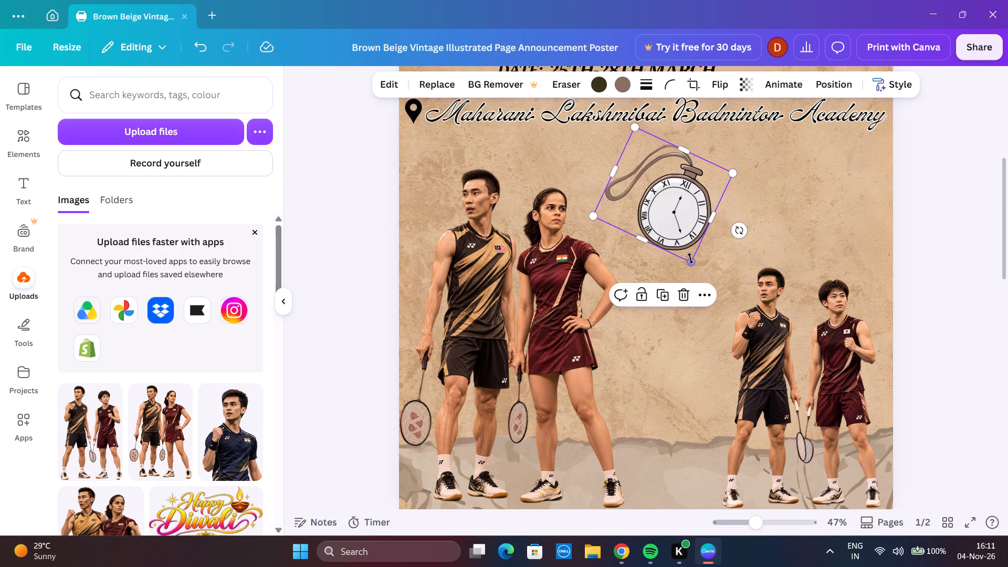
Shrink the stopwatch to a small icon, rotate it upright and place it just below the middle of the academy name.
left_click_drag(690, 258, 661, 186)
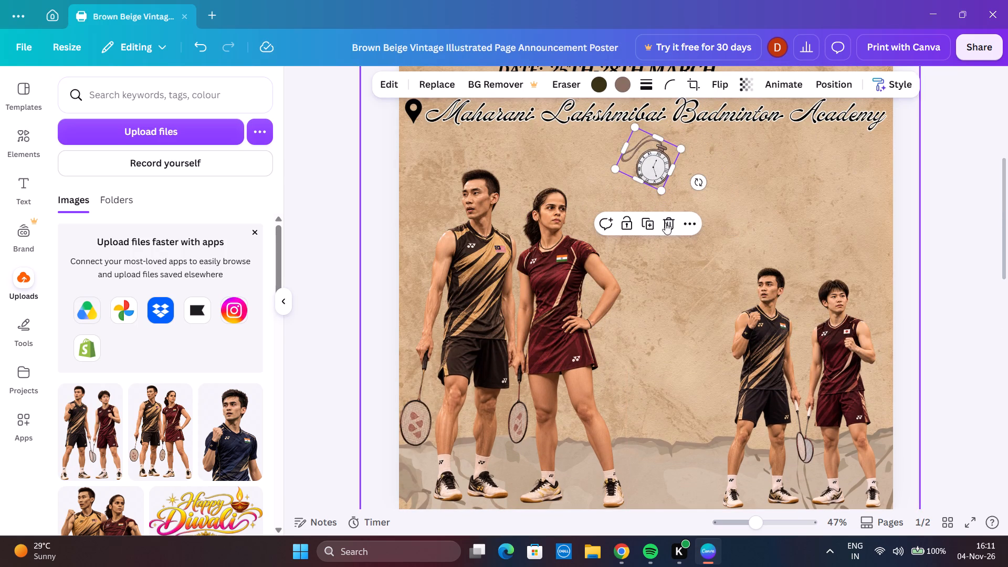
left_click_drag(695, 180, 702, 159)
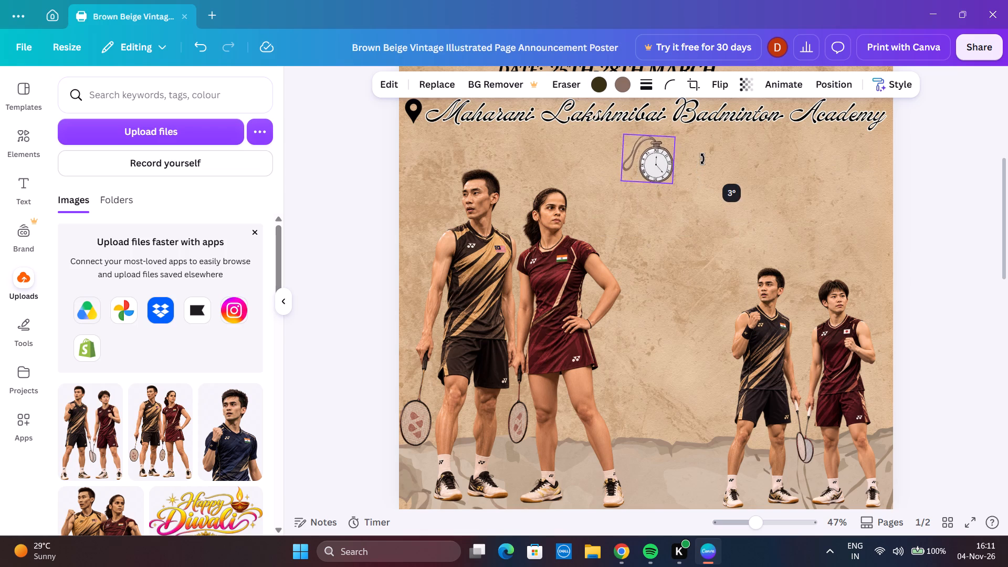
left_click_drag(702, 159, 703, 159)
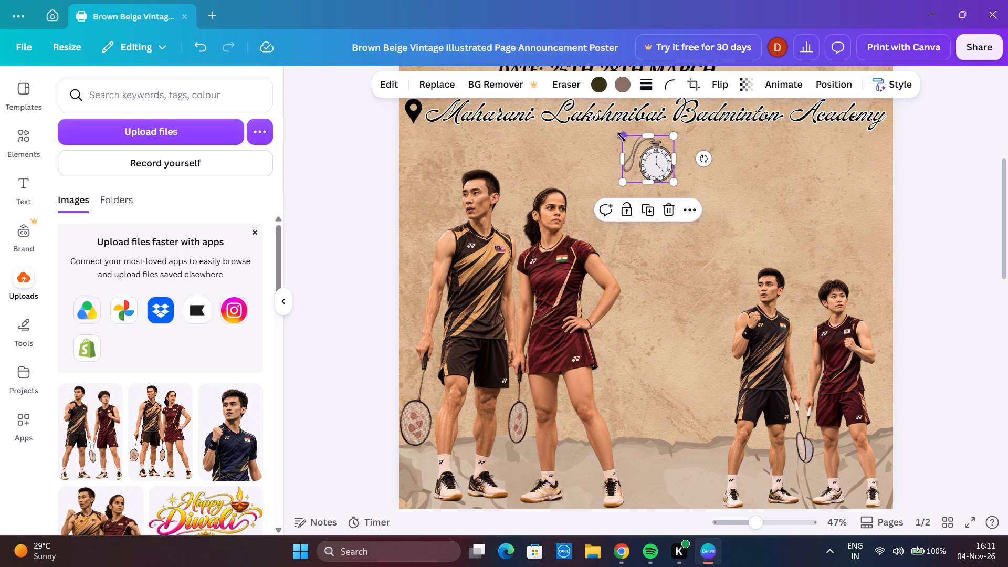
left_click_drag(622, 137, 635, 144)
left_click_drag(636, 149, 634, 143)
left_click_drag(706, 172, 681, 164)
left_click(350, 196)
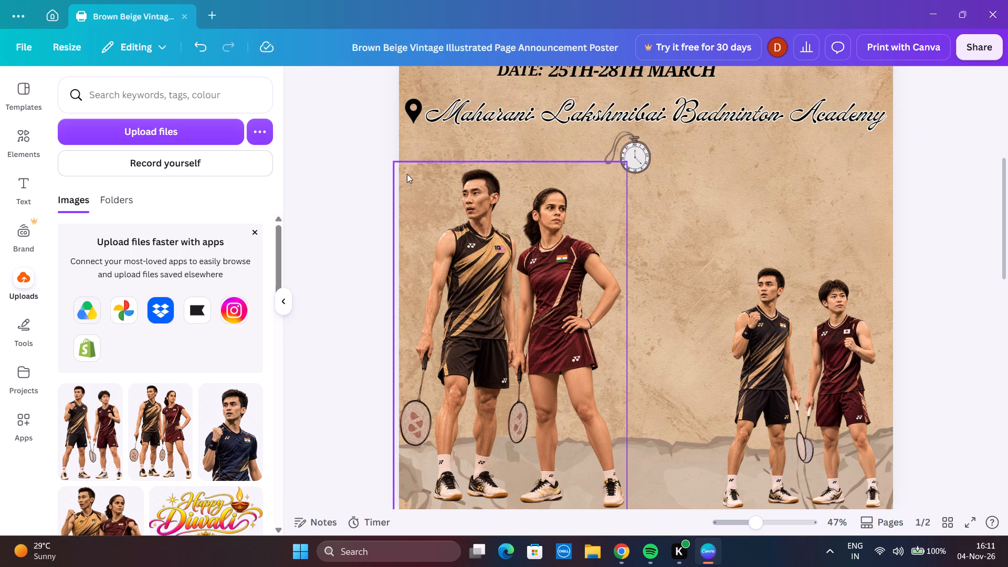
Add a text box reading "5:00PM IST" and enlarge it to about size 36.4.
left_click(26, 185)
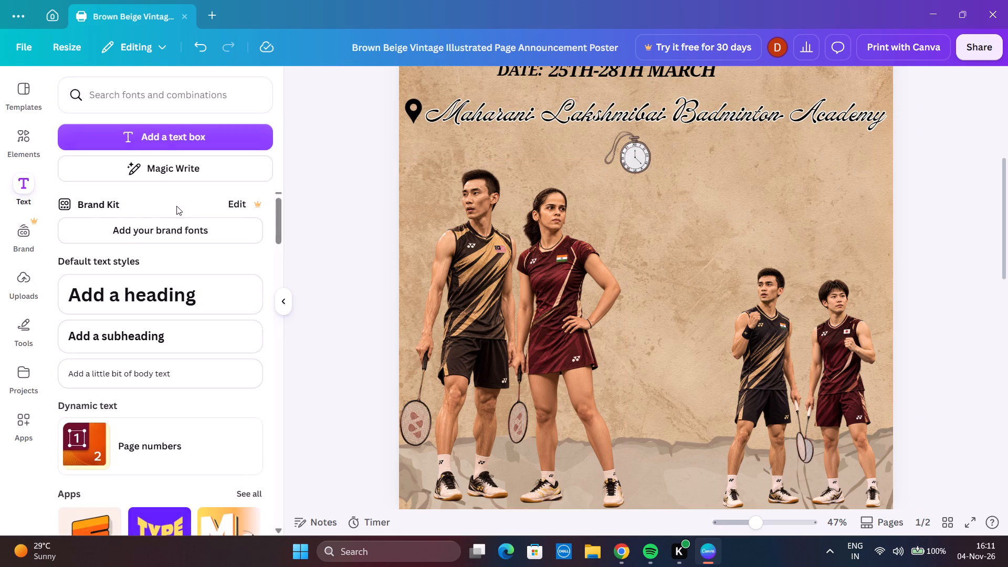
left_click(206, 138)
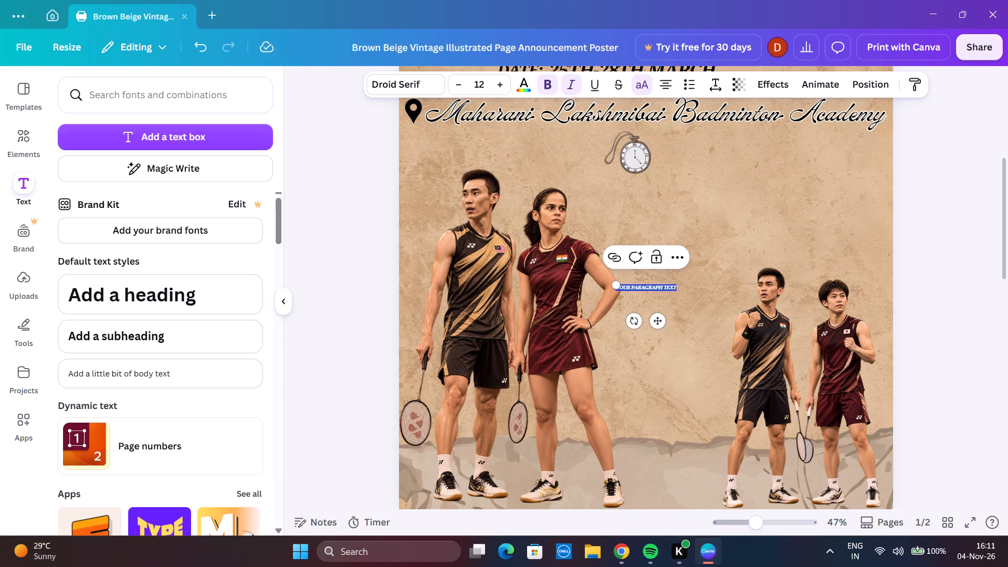
type("5:")
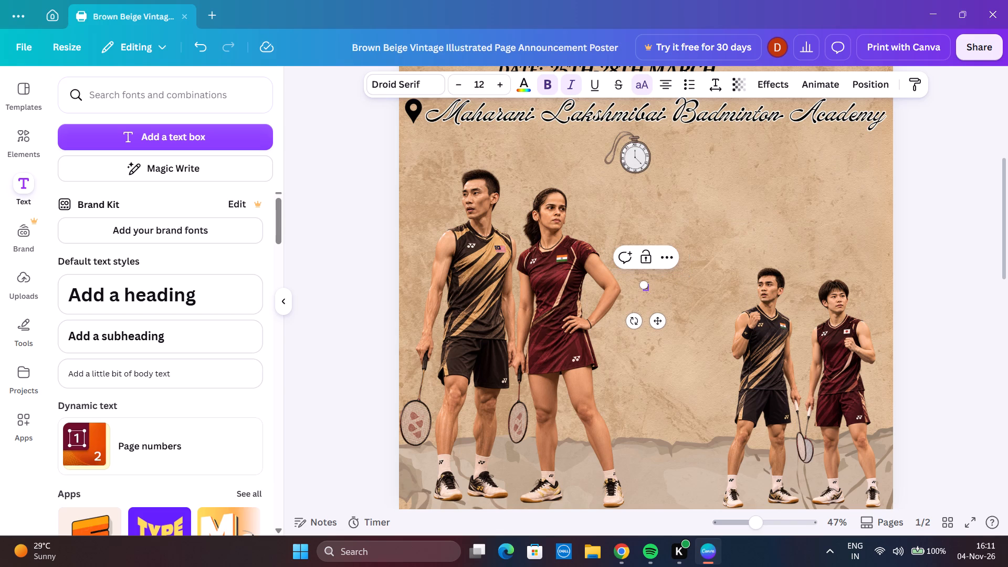
type("00")
type("PM IST")
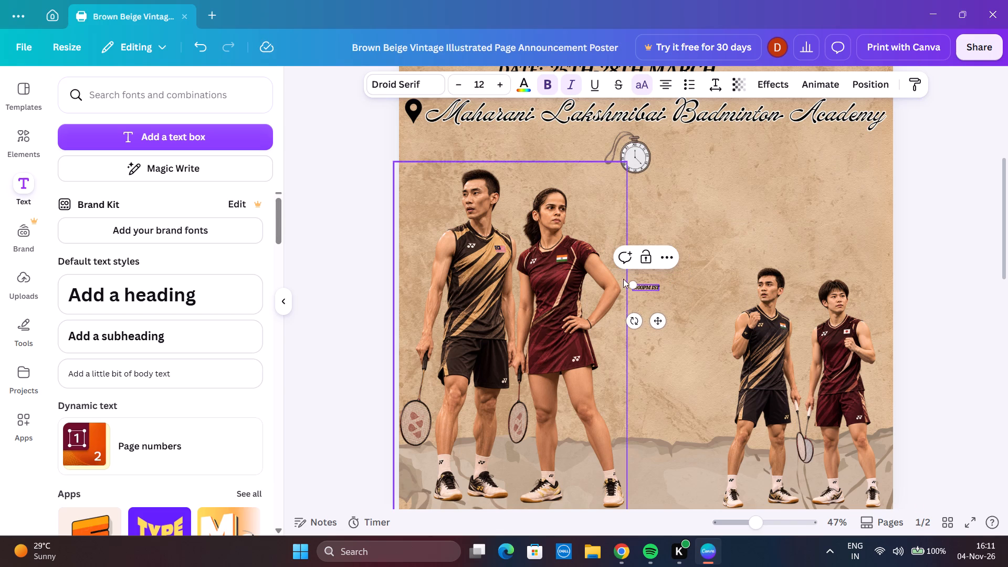
left_click_drag(630, 281, 590, 213)
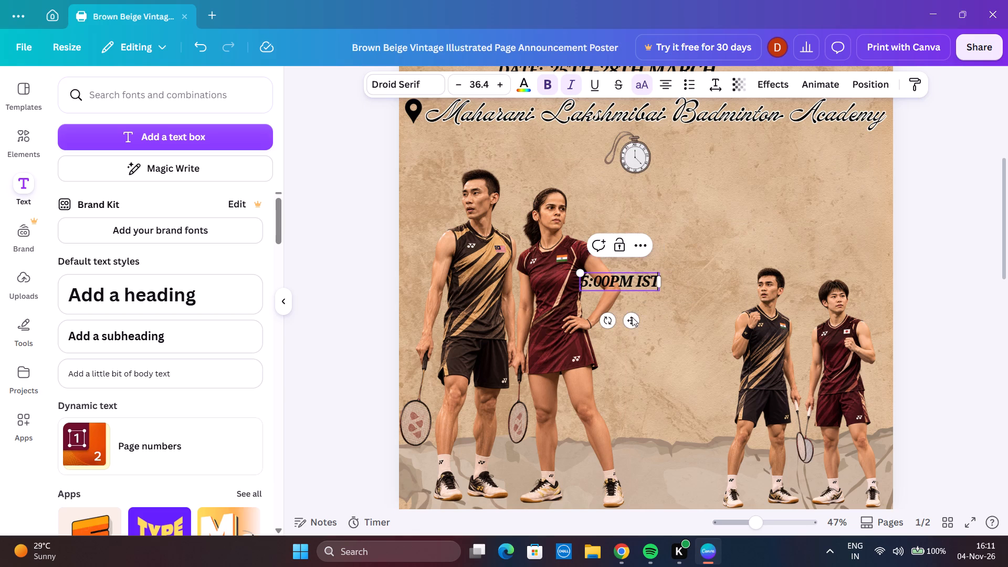
Position the "5:00PM IST" text just to the right of the stopwatch, level with its dial.
left_click_drag(631, 320, 709, 196)
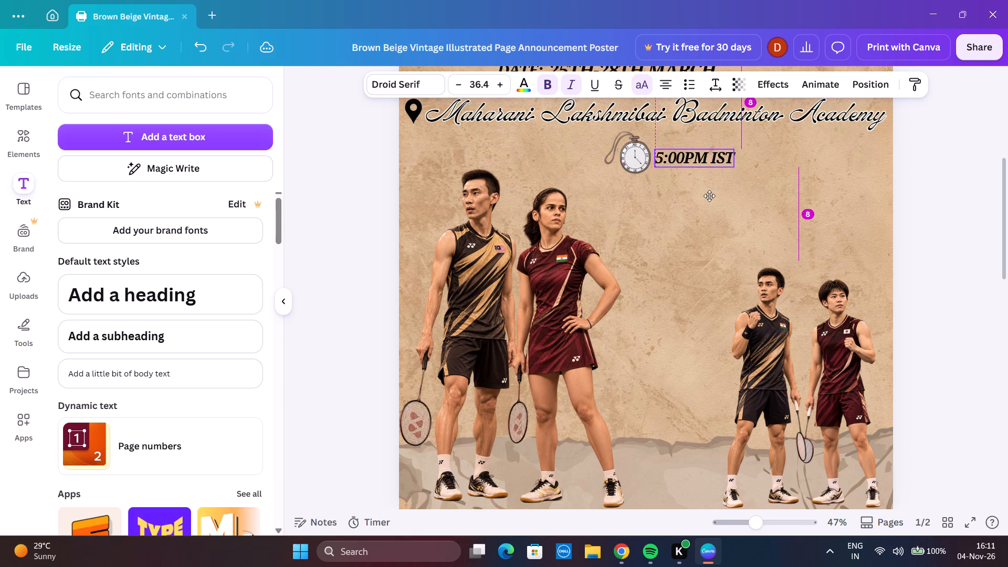
left_click_drag(709, 196, 715, 196)
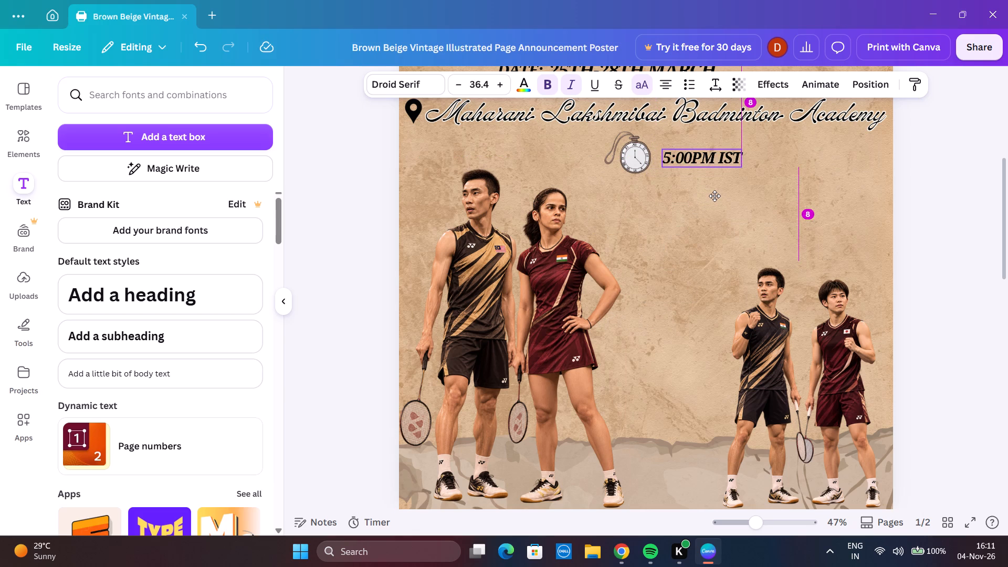
left_click_drag(715, 196, 723, 195)
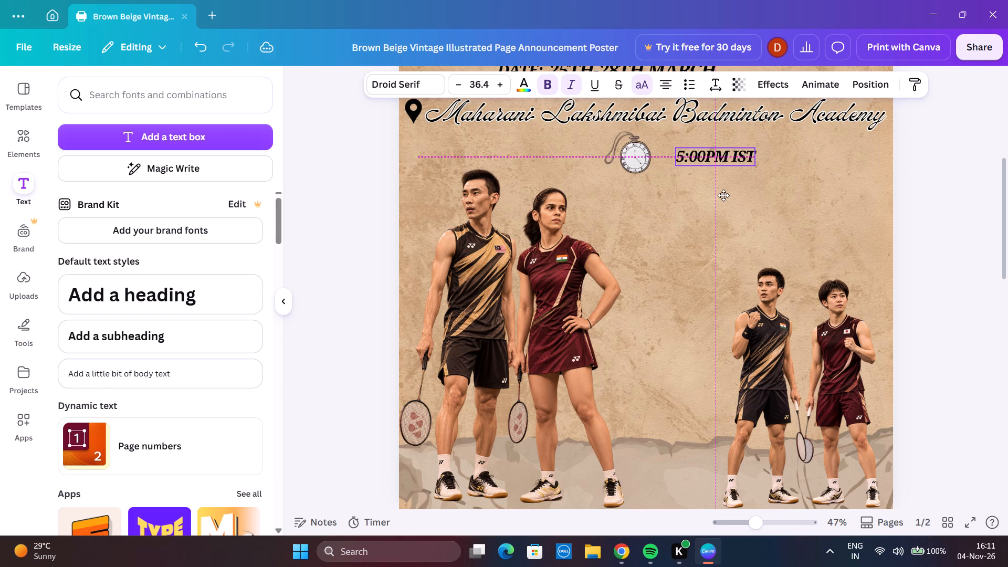
left_click_drag(723, 195, 716, 193)
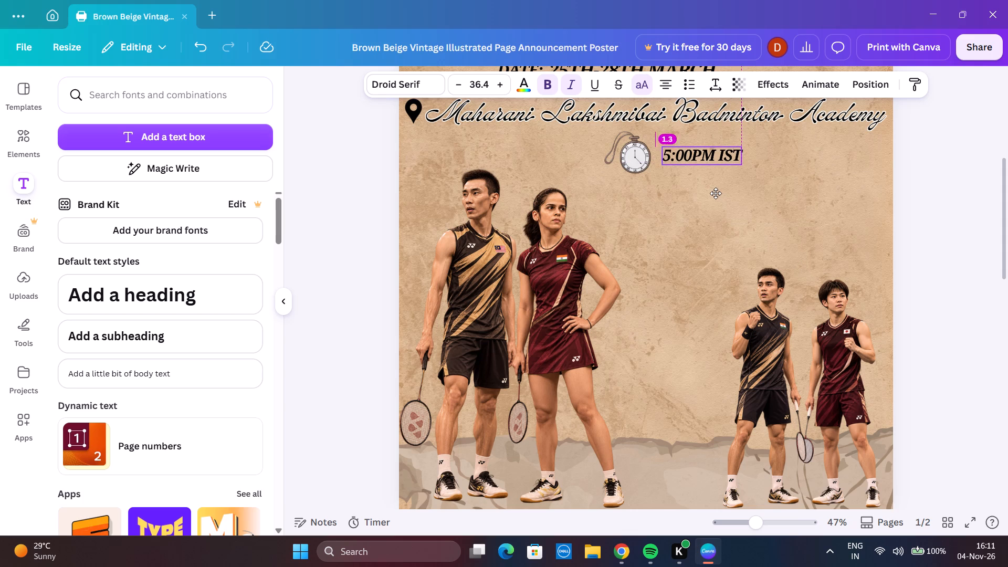
left_click_drag(716, 193, 715, 195)
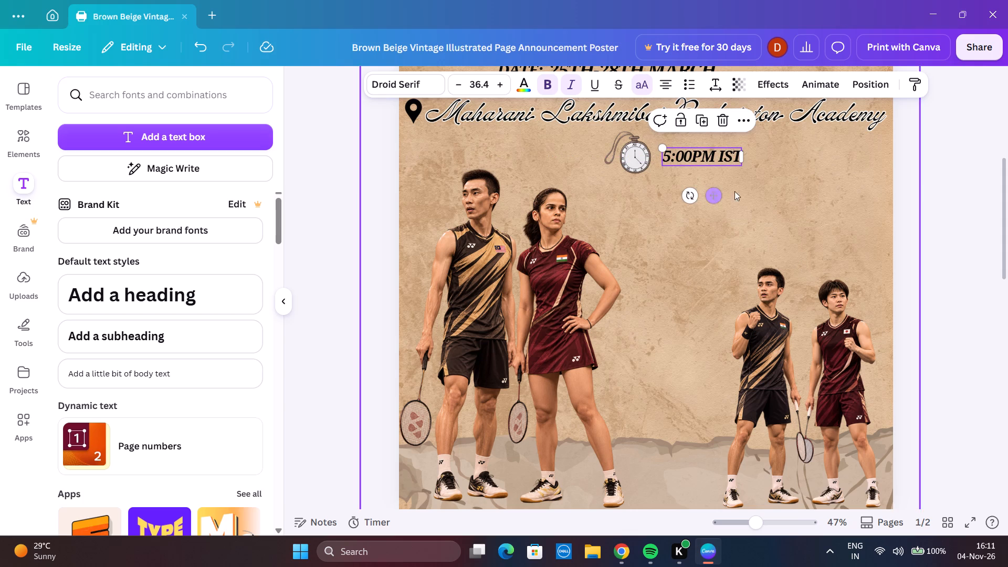
Replace the "5:00PM IST" text beside the stopwatch with "INAUGURATION TIME: 5:00PM IST".
left_click(738, 156)
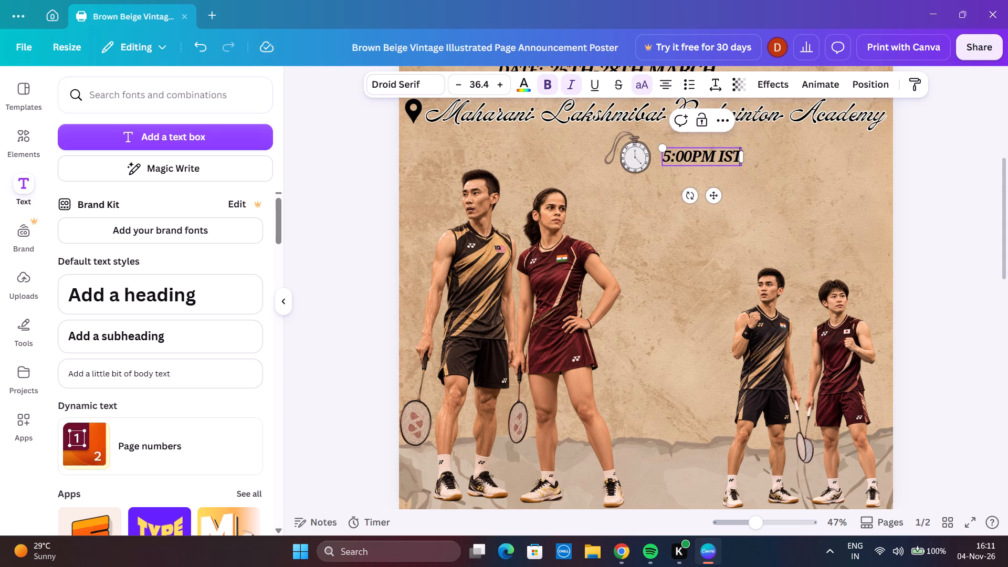
double_click(736, 156)
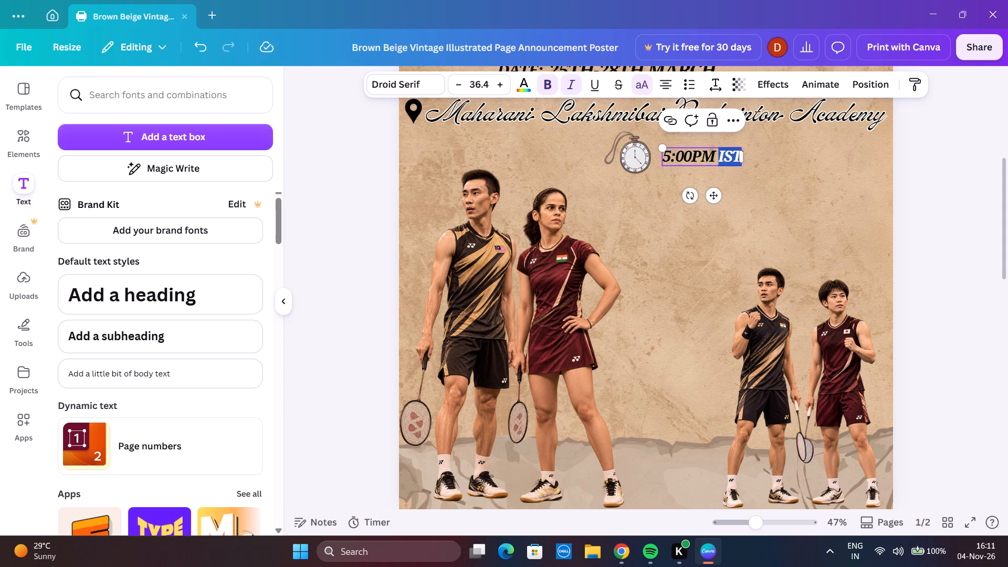
key("BackSpace")
key("BackSpace")
key("BackSpace")
key("BackSpace")
key("BackSpace")
key("BackSpace")
key("BackSpace")
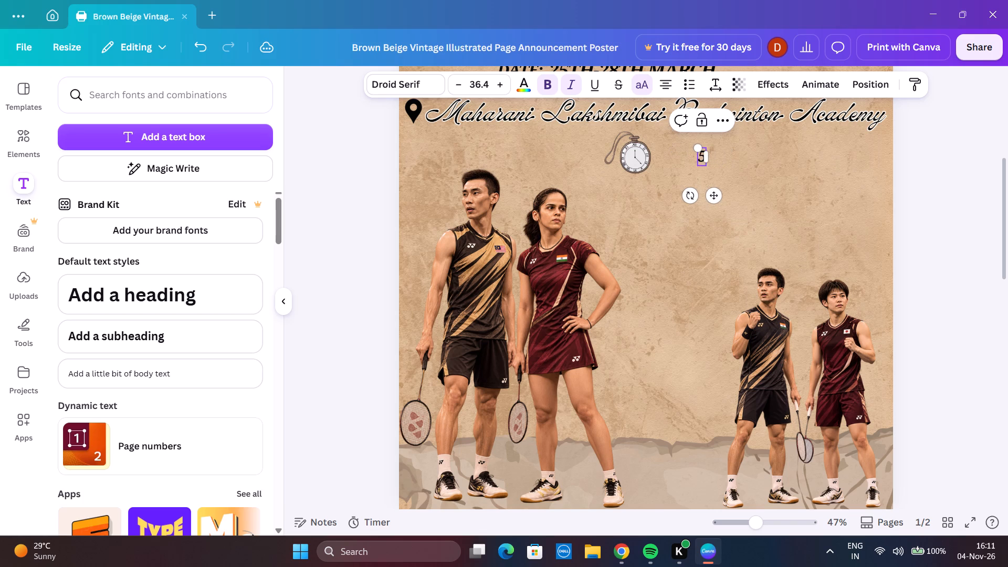
key("BackSpace")
type("INA")
type("UGURATION TIME")
key("shift+colon")
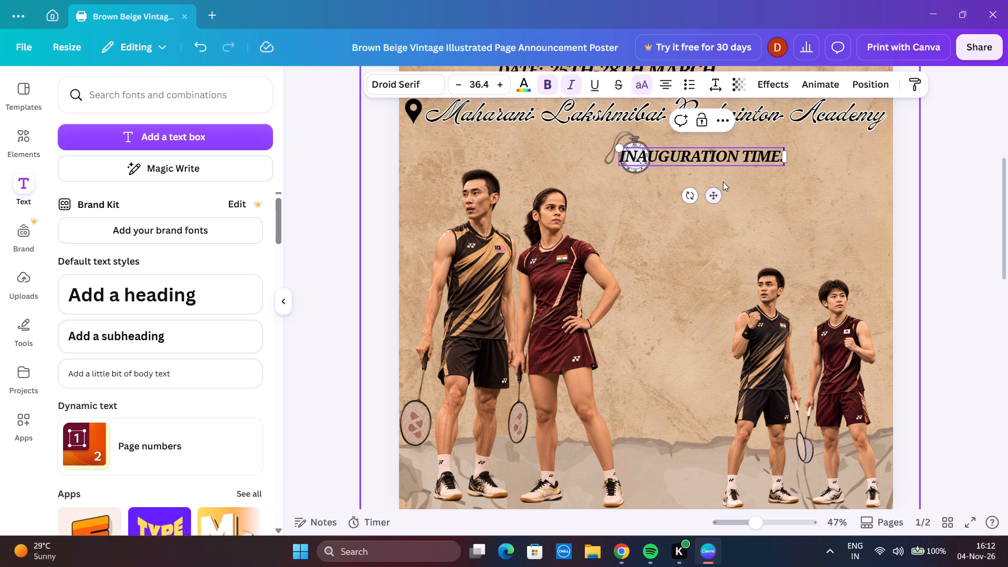
key("space")
type("5:")
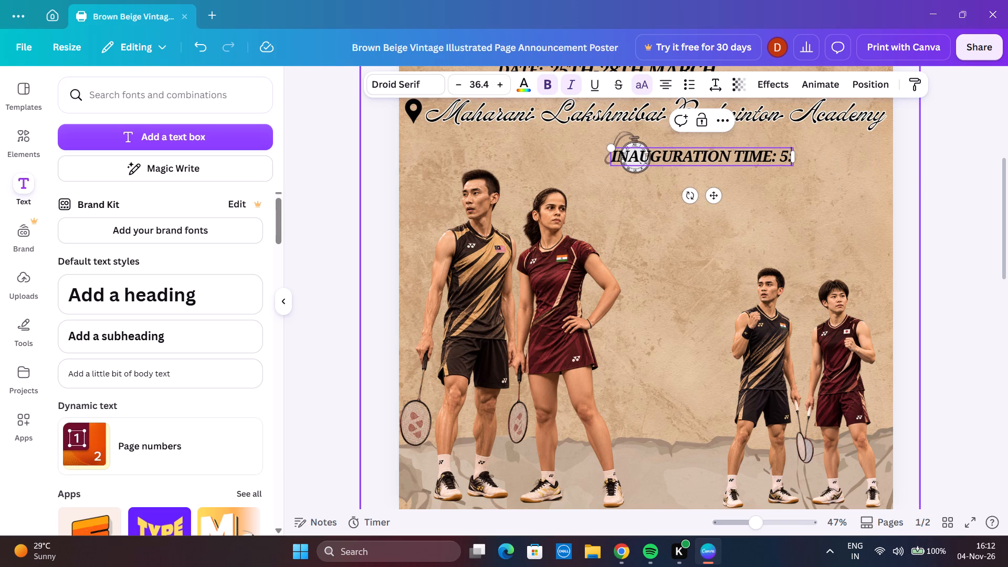
type("00")
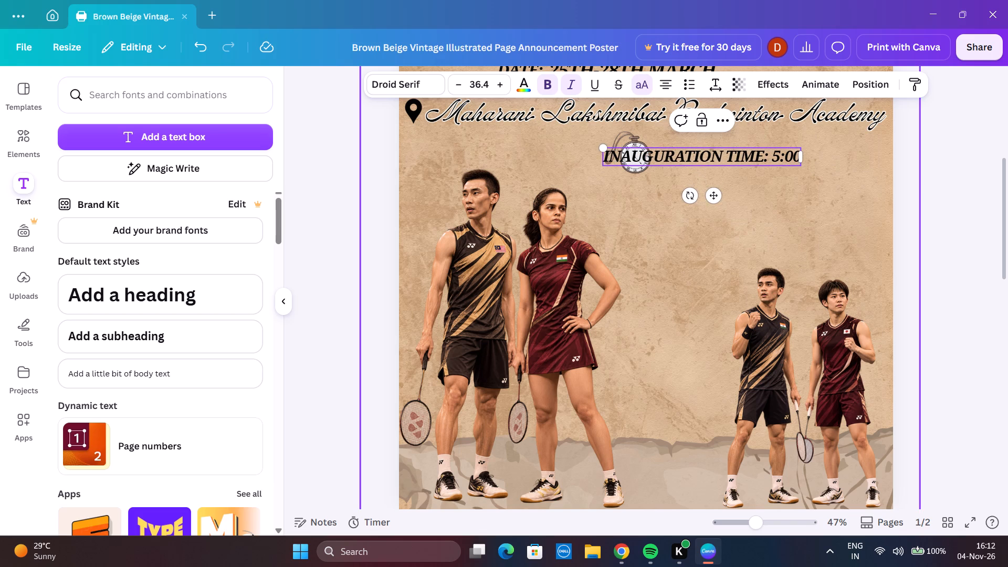
type("PM OS")
key("BackSpace")
key("BackSpace")
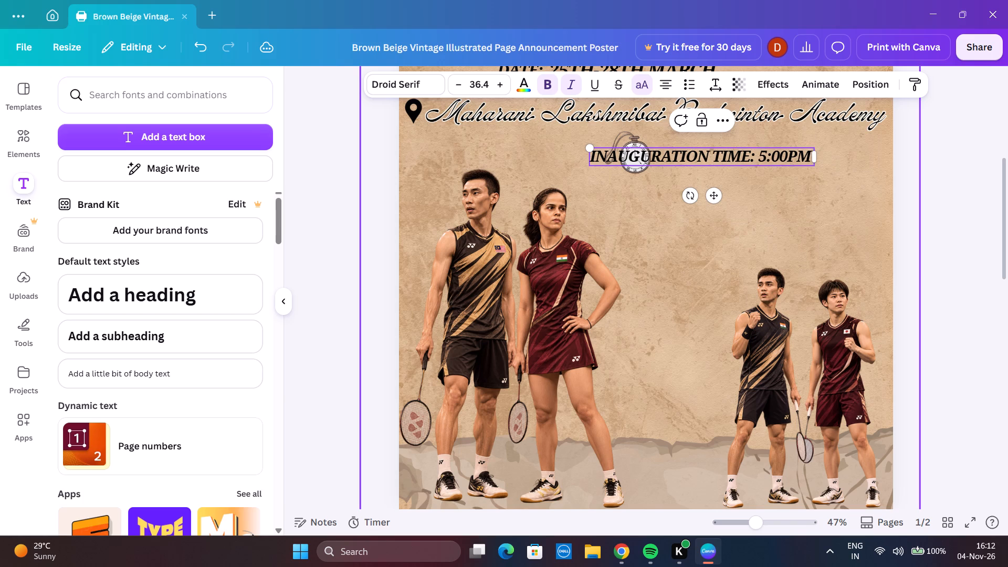
type("IST")
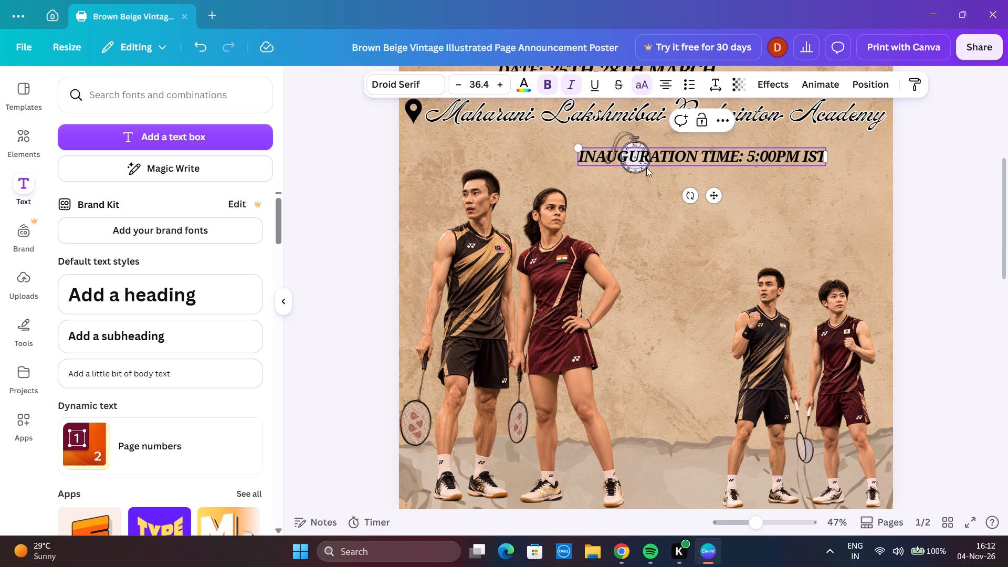
Shrink the inauguration time text to about size 25.2 and place it just beside the stopwatch, level with its dial.
left_click_drag(579, 144, 660, 171)
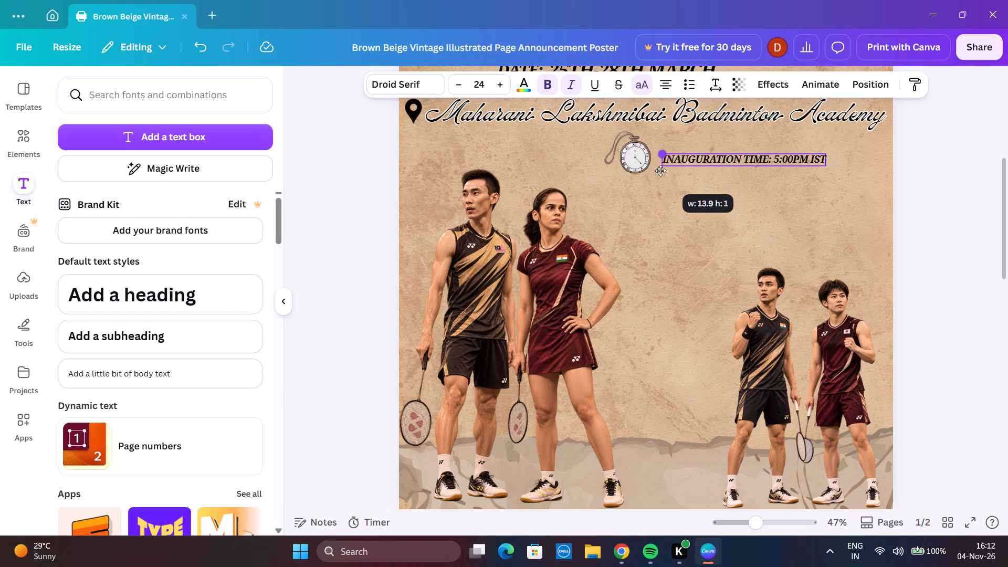
left_click_drag(660, 171, 654, 164)
left_click(324, 192)
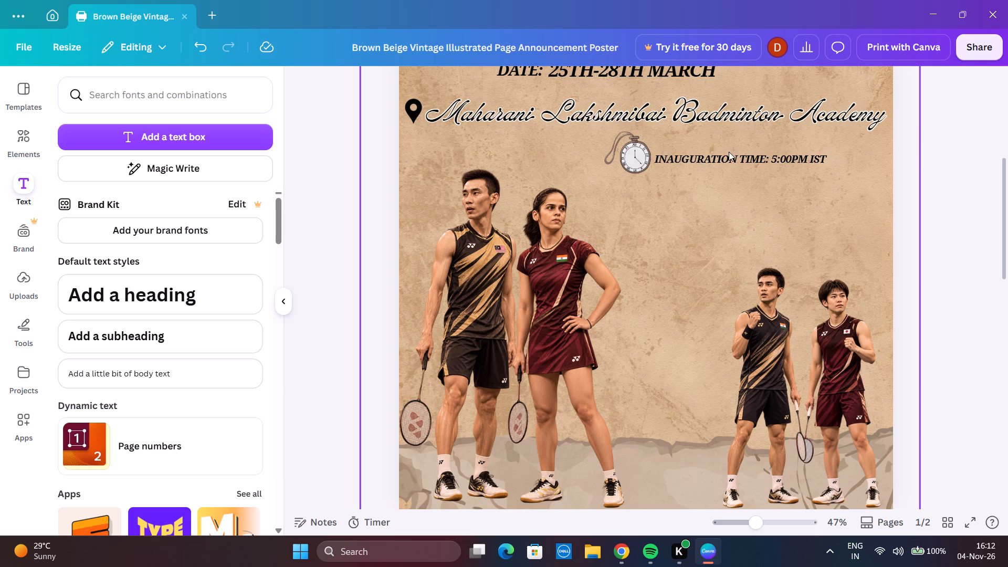
left_click_drag(729, 161, 729, 156)
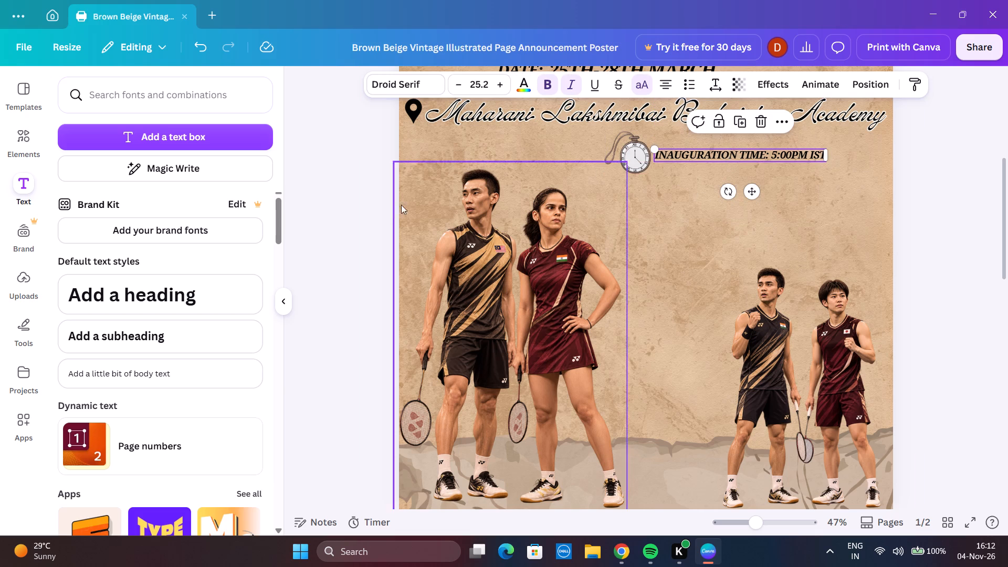
left_click(384, 208)
Add the cream and coral "Thank you!" font combination to the poster.
scroll(386, 271, "up", 4)
scroll(386, 271, "down", 4)
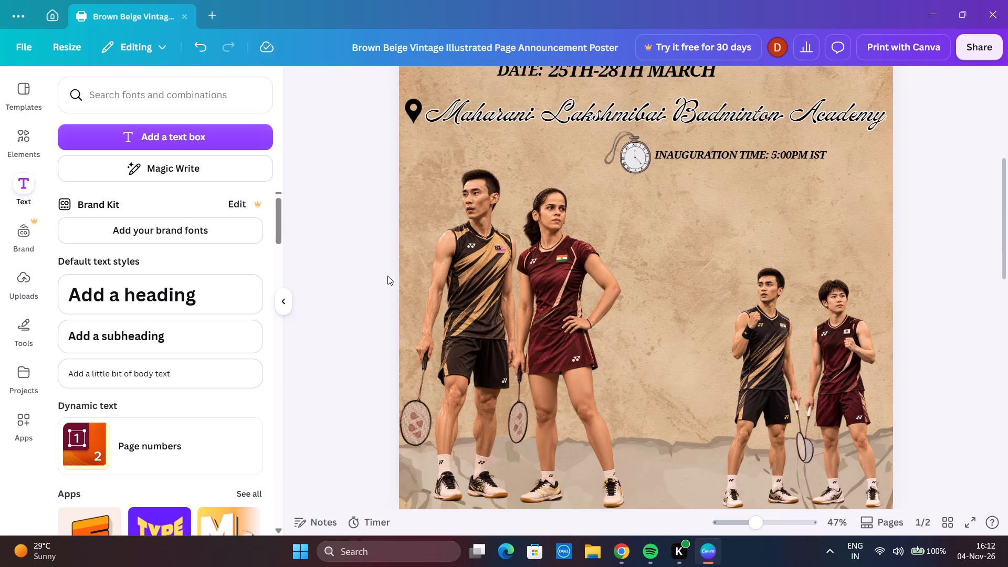
scroll(220, 278, "down", 4)
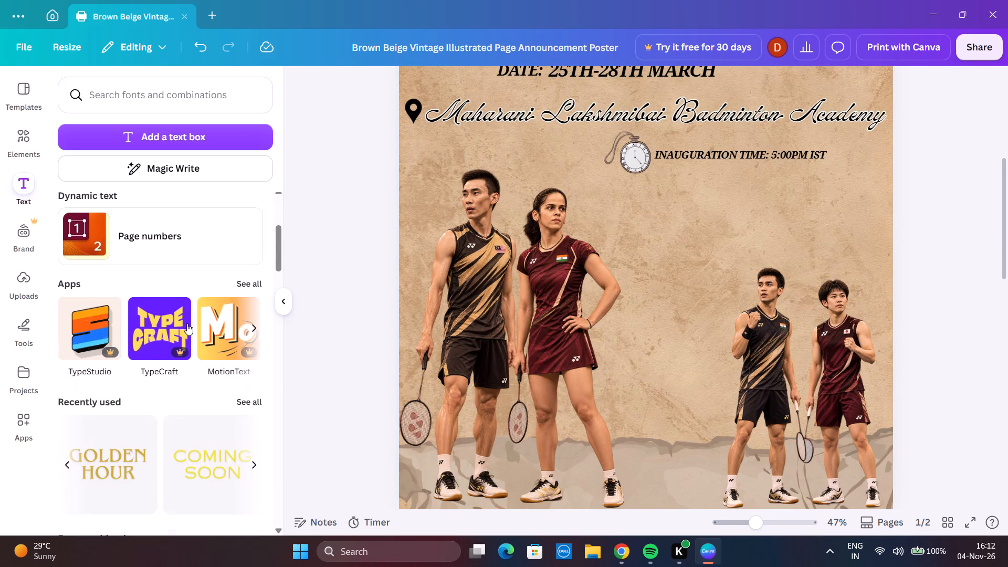
scroll(175, 322, "down", 3)
scroll(166, 335, "up", 4)
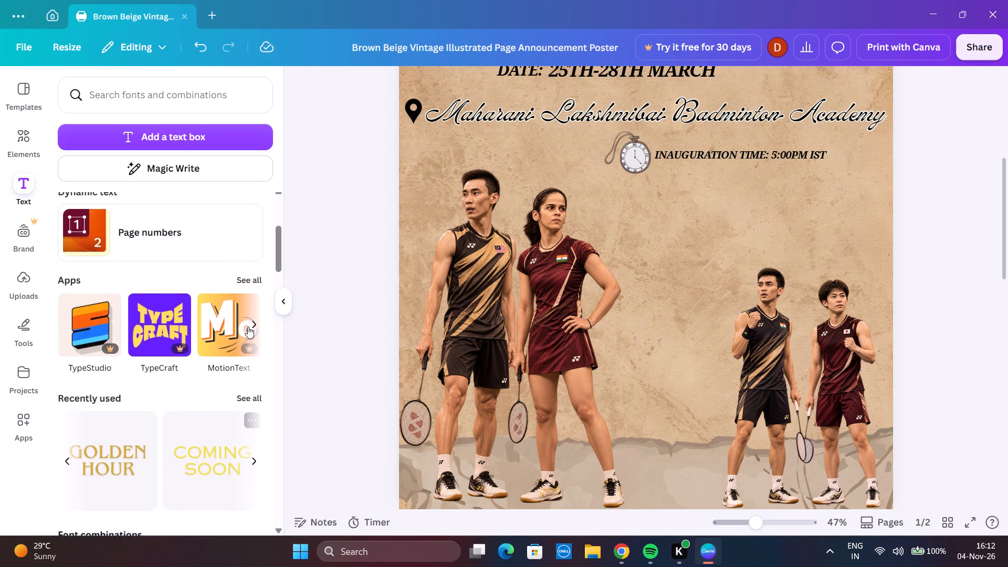
scroll(504, 280, "up", 4)
scroll(500, 273, "down", 3)
scroll(482, 278, "up", 1)
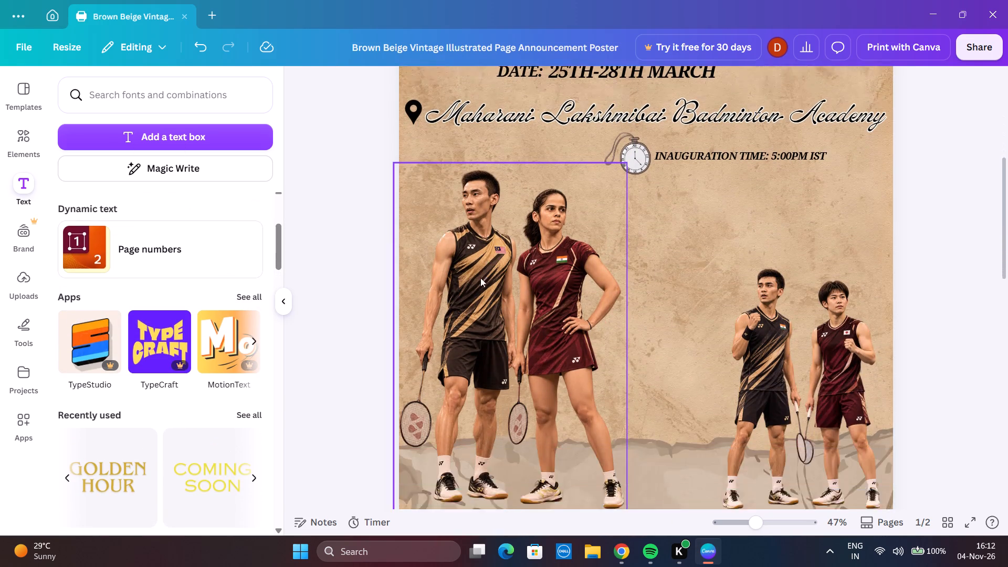
scroll(480, 278, "up", 1)
scroll(442, 280, "down", 1)
scroll(185, 282, "down", 9)
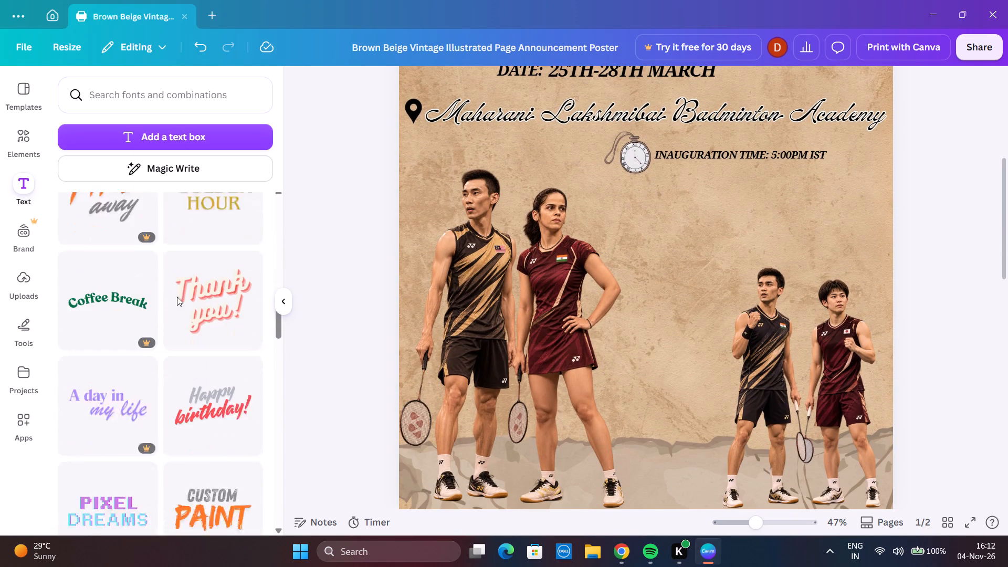
left_click(197, 245)
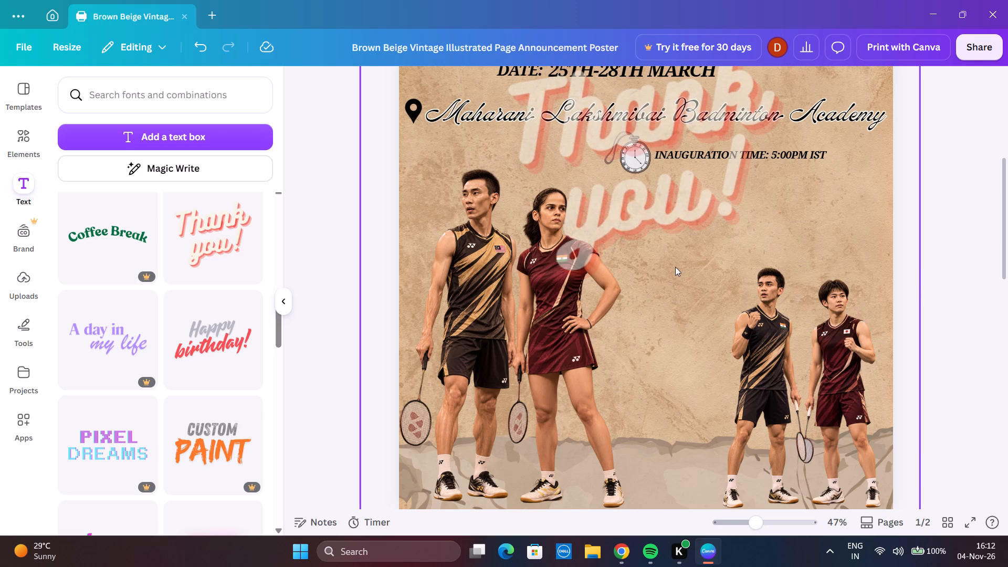
scroll(671, 275, "up", 2)
left_click(726, 331)
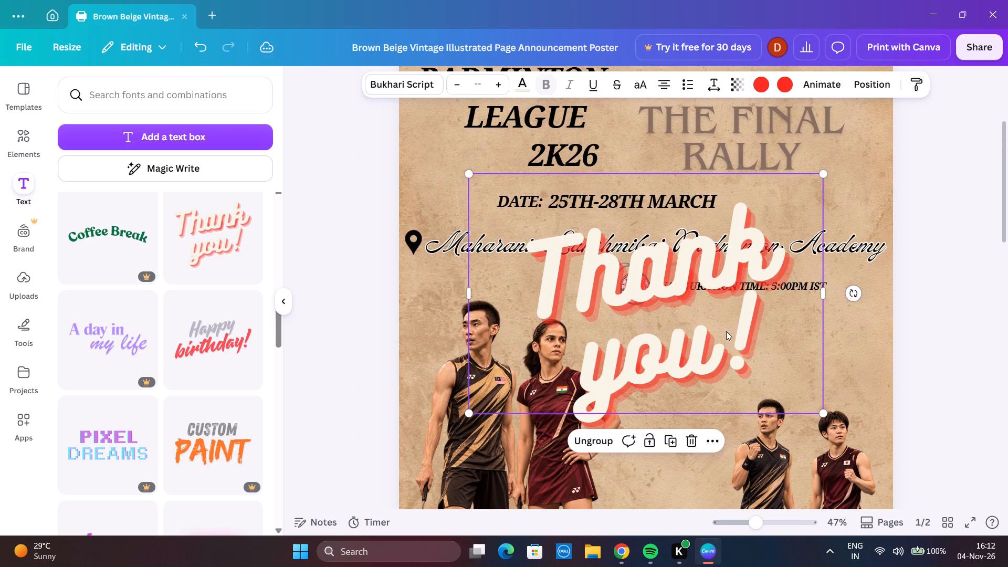
Ungroup the "Thank you!" lettering and delete its "you!" part.
left_click(627, 256)
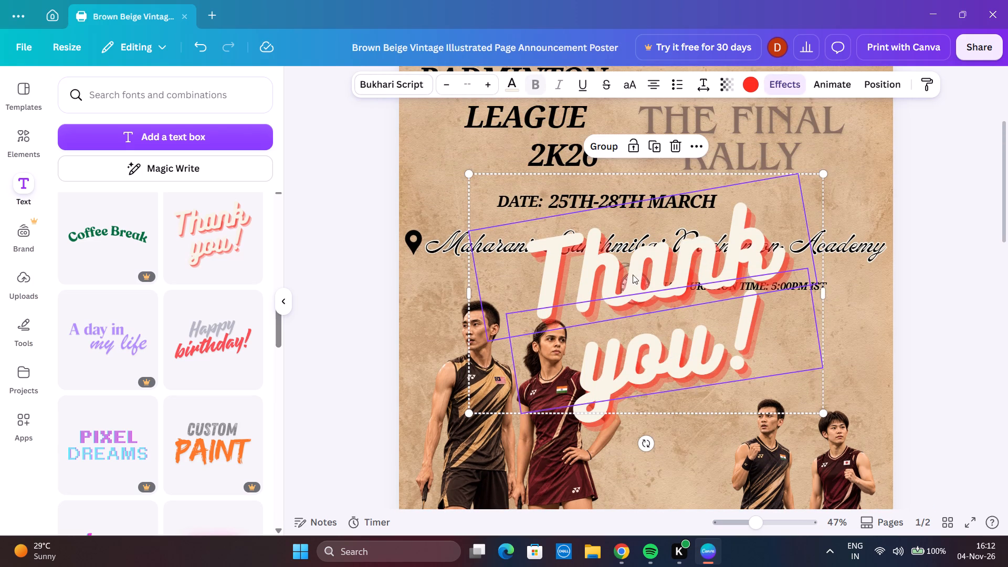
left_click_drag(699, 352, 682, 344)
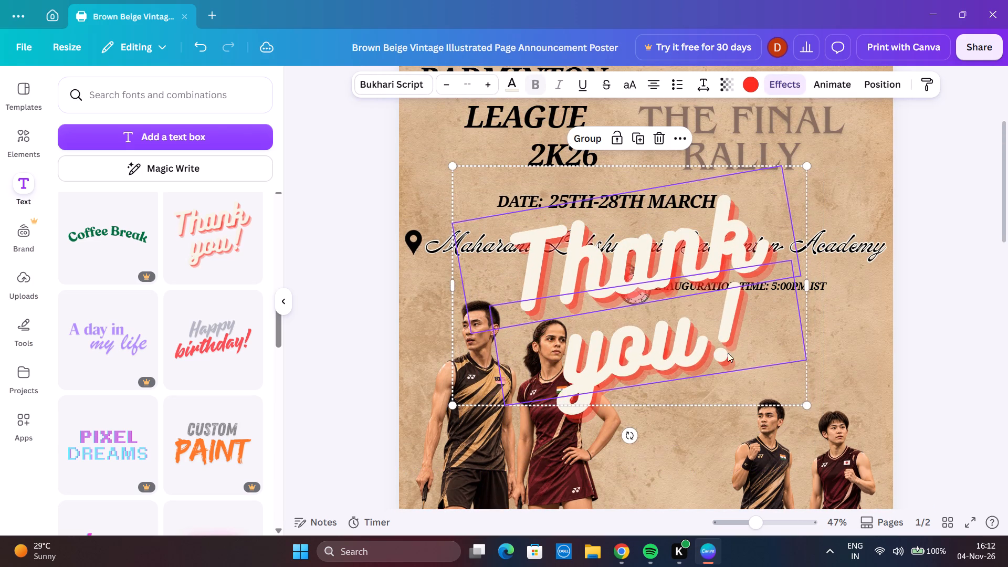
left_click(730, 346)
left_click(335, 327)
left_click_drag(704, 336, 704, 344)
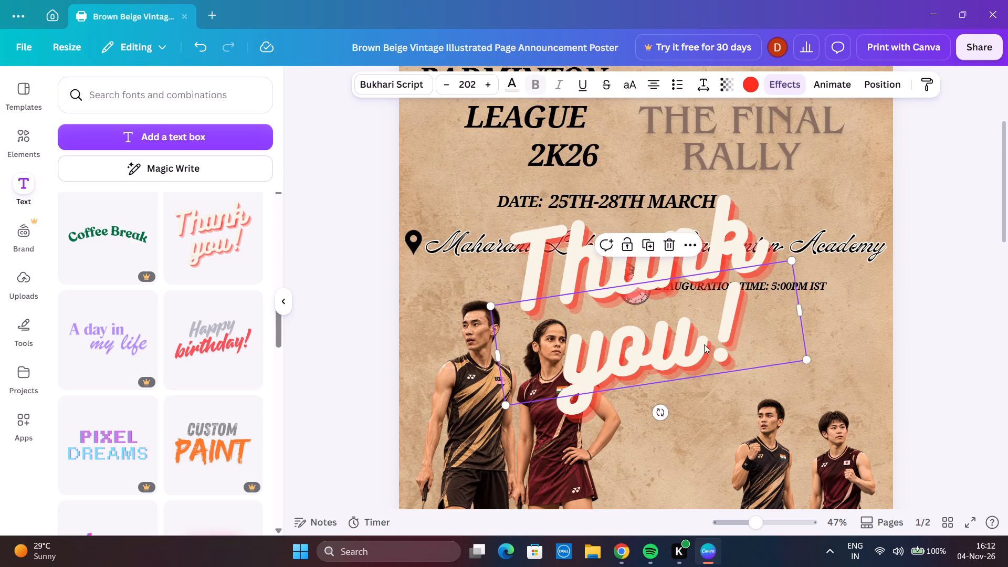
left_click_drag(704, 344, 698, 376)
left_click(656, 285)
Replace the "Thank" lettering with "The Banton has been passed now".
left_click(673, 255)
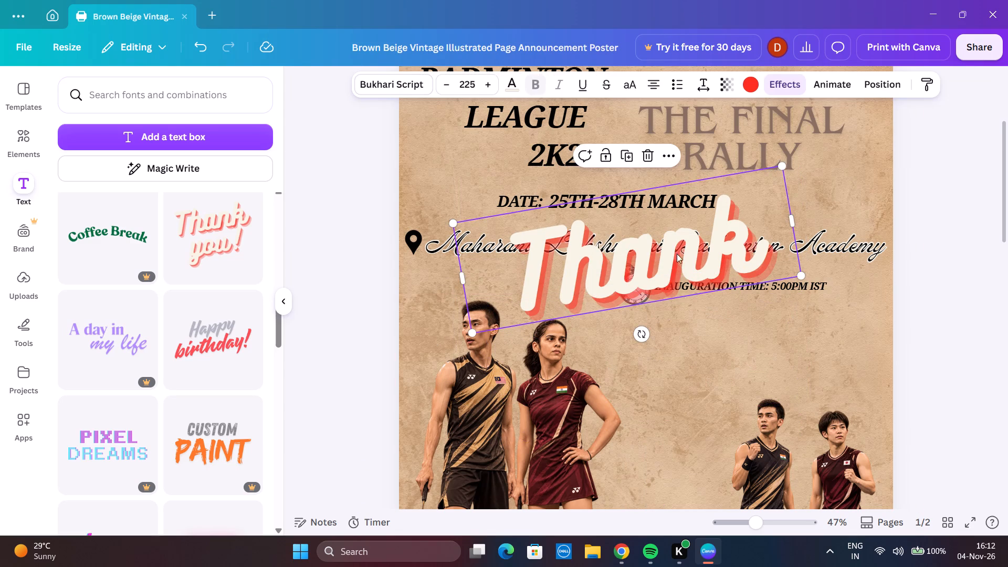
left_click(772, 232)
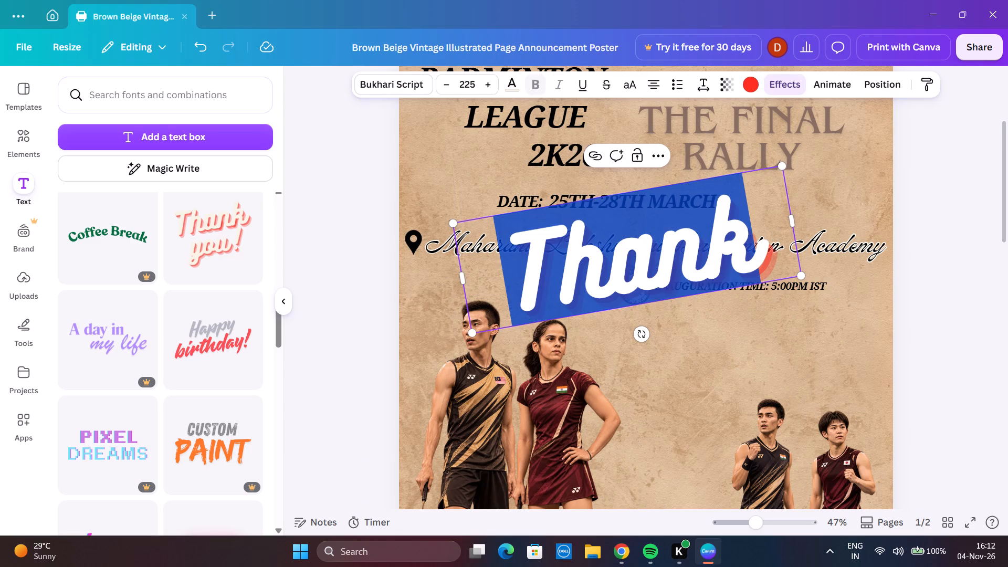
type("THE")
key("space")
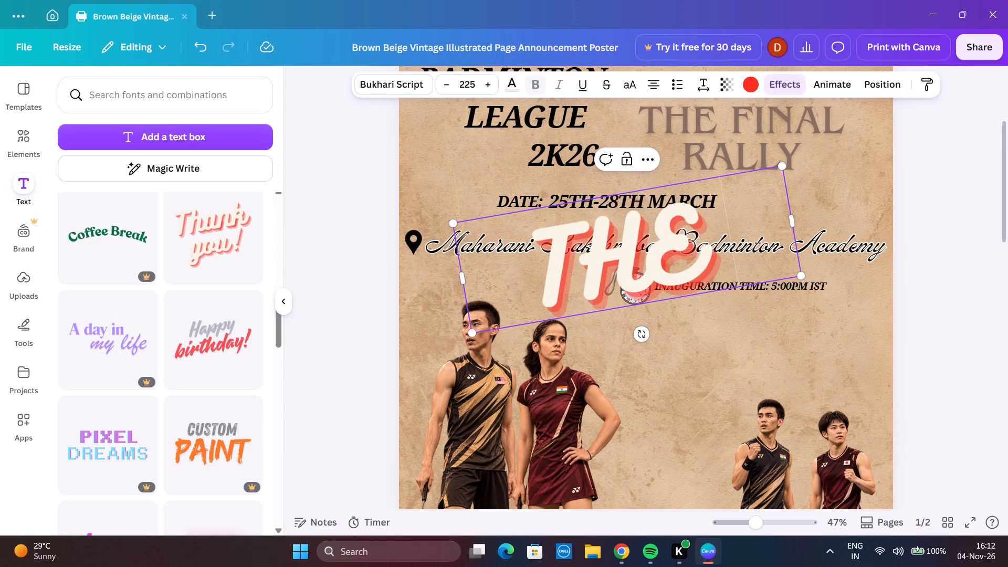
key("BackSpace")
key("BackSpace")
key("BackSpace")
key("BackSpace")
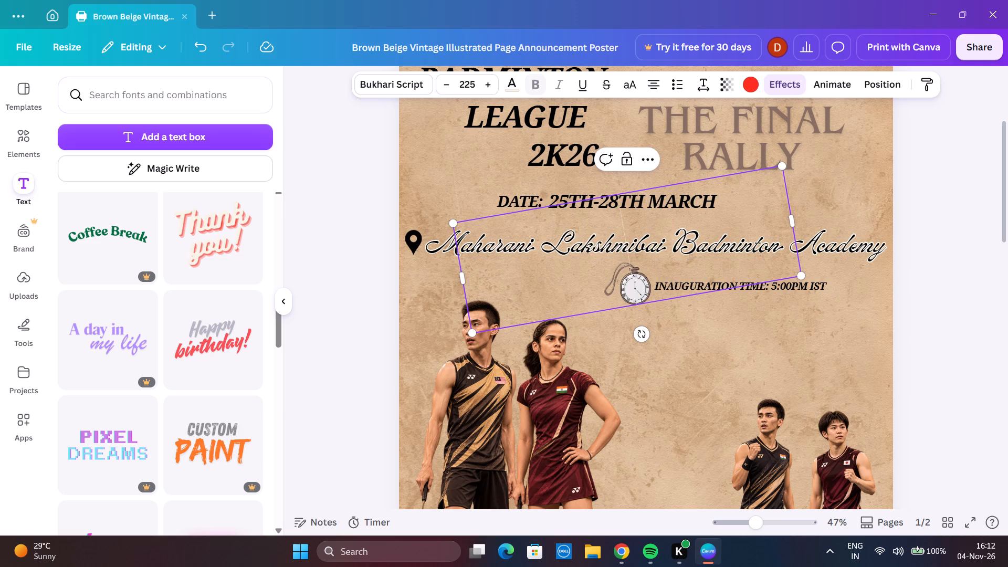
key("t")
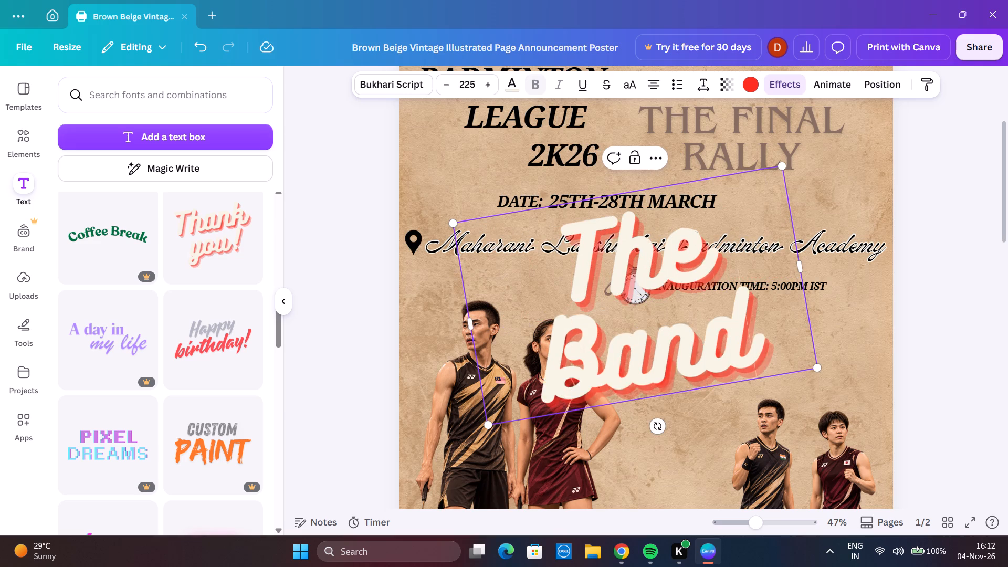
key("BackSpace")
key("BackSpace")
key("BackSpace")
type("ton")
key("space")
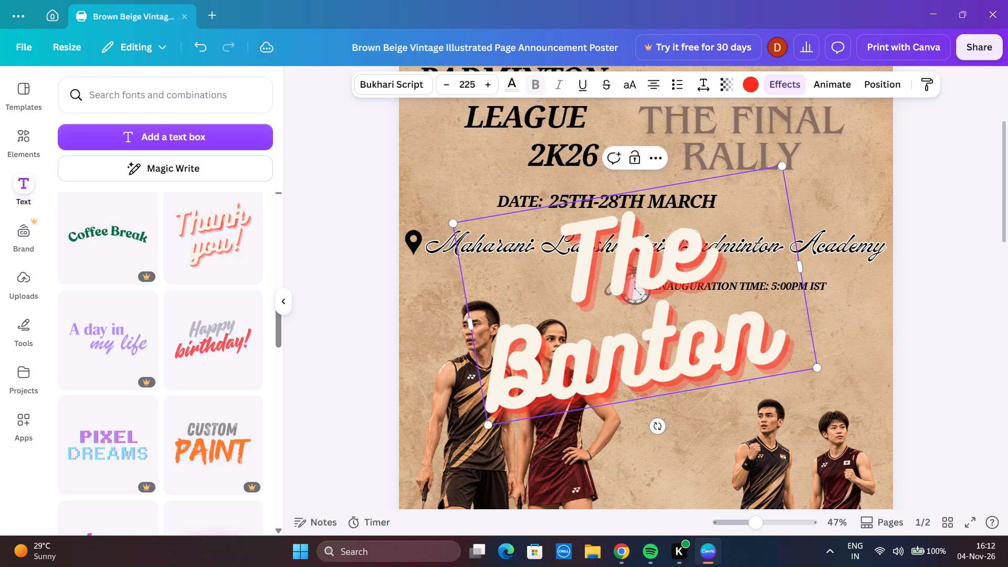
type("has bein")
key("BackSpace")
key("BackSpace")
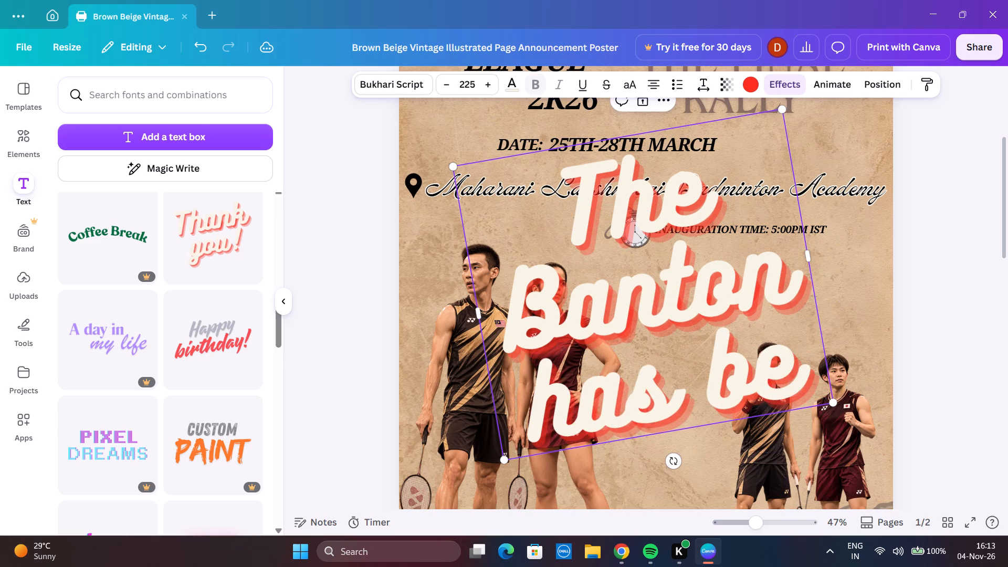
type("en passed")
key("space")
type("now")
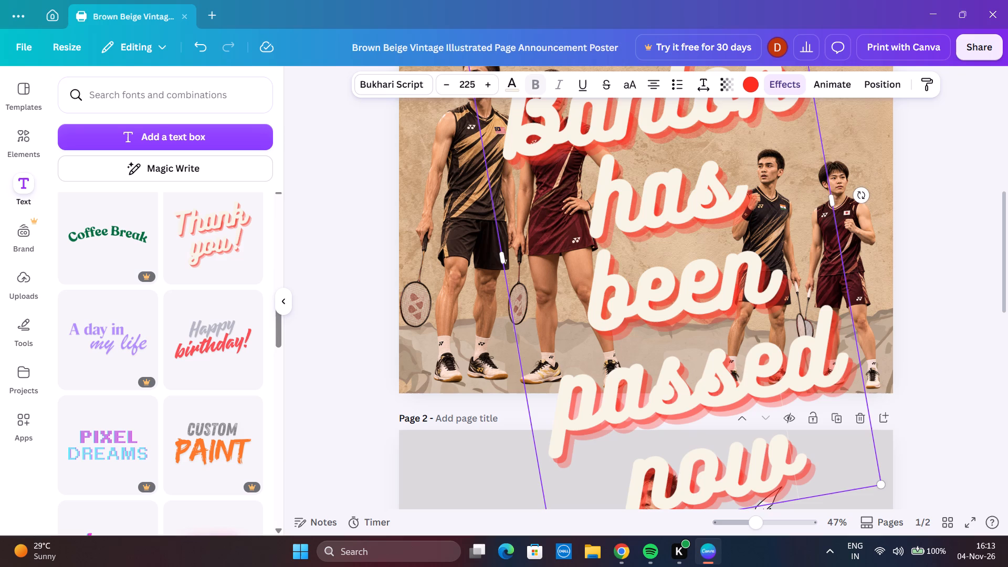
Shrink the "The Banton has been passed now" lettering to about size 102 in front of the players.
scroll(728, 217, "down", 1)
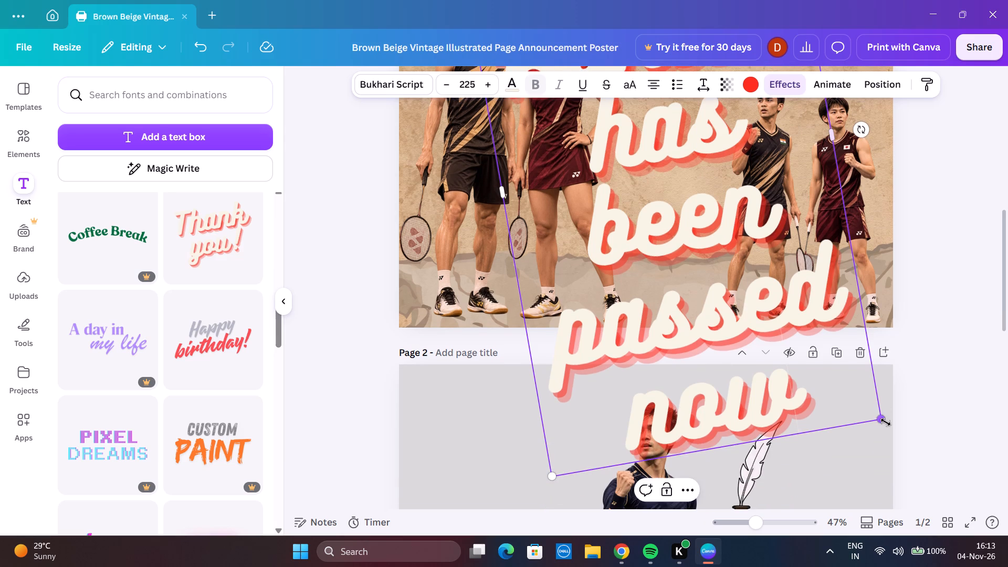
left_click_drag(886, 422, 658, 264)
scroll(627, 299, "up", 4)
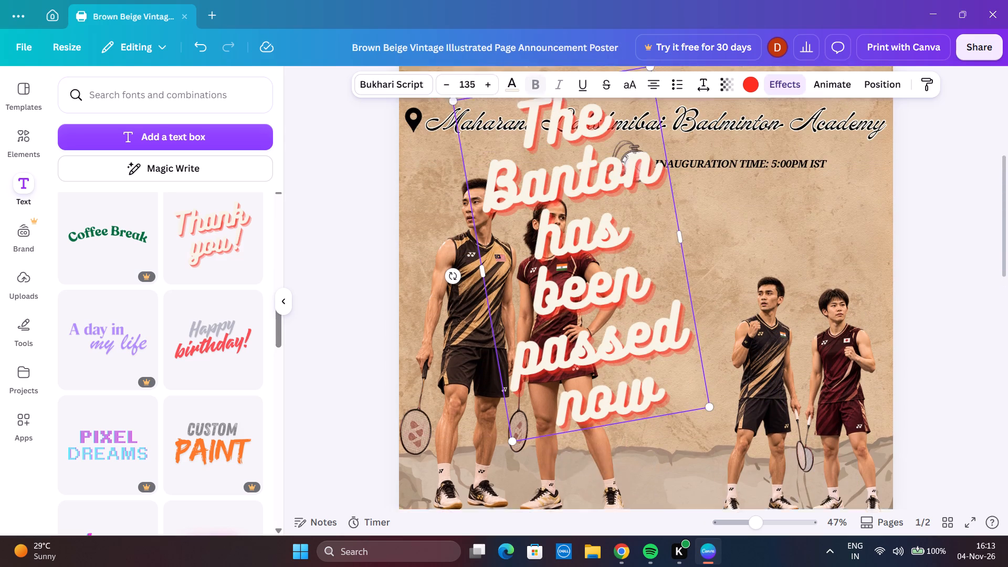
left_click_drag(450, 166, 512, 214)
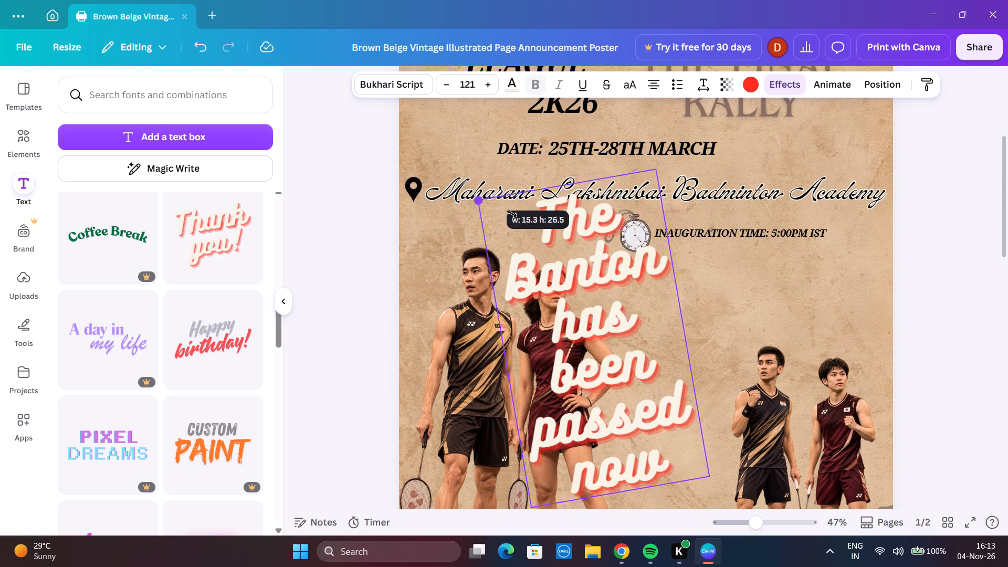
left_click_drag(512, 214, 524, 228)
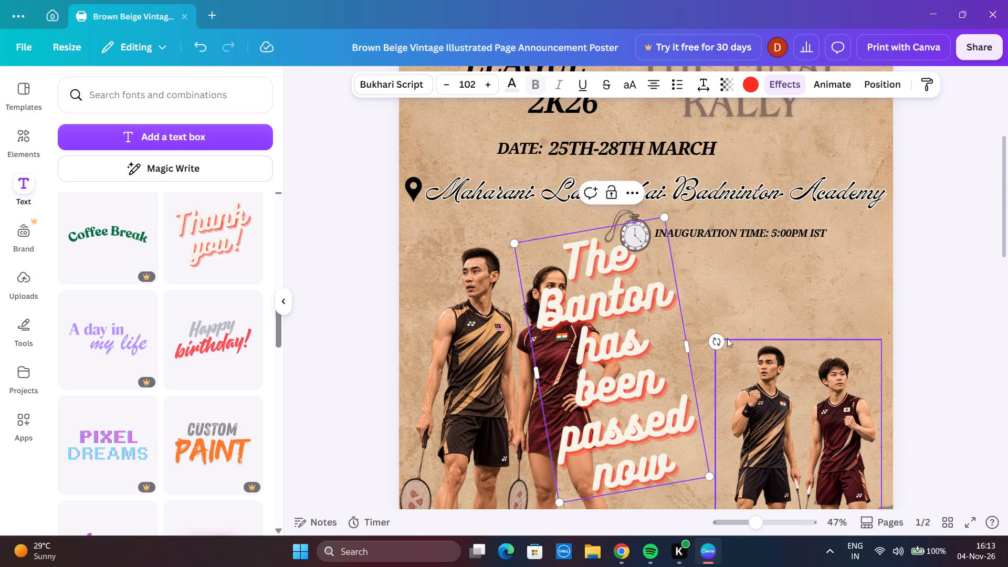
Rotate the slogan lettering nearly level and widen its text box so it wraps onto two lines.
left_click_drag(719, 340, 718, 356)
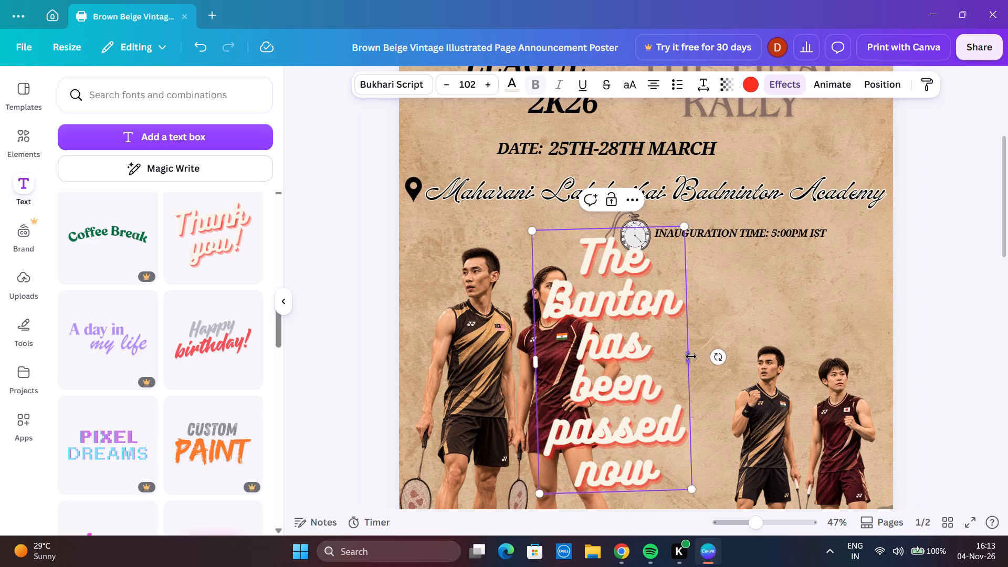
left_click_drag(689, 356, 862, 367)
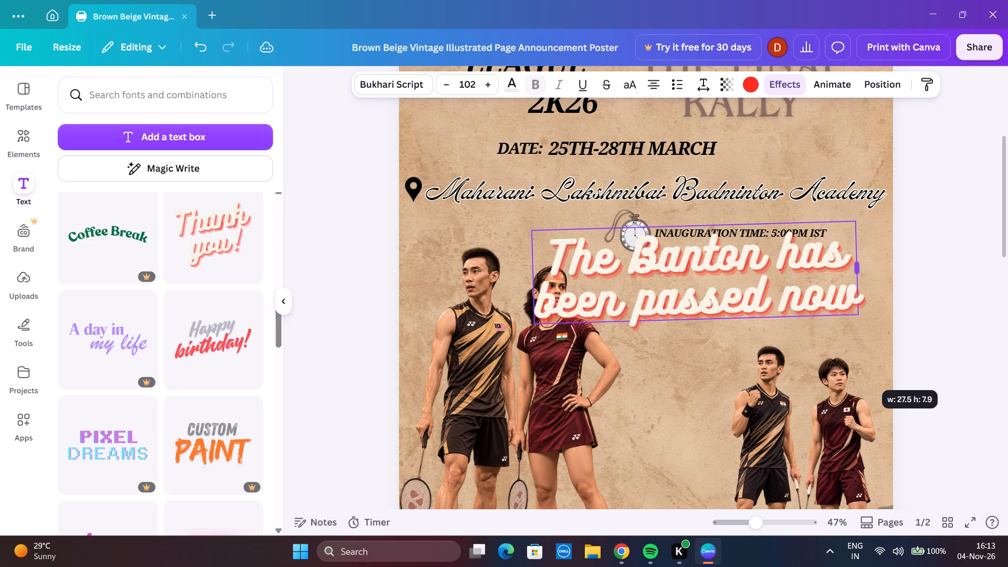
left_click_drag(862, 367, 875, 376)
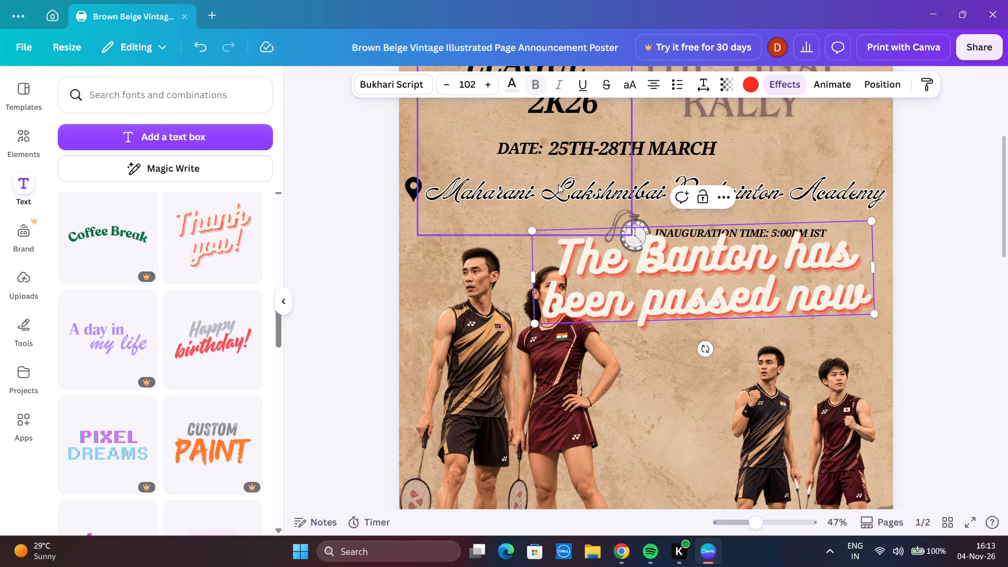
Delete the "The Banton has been passed now" lettering from the poster.
left_click(539, 90)
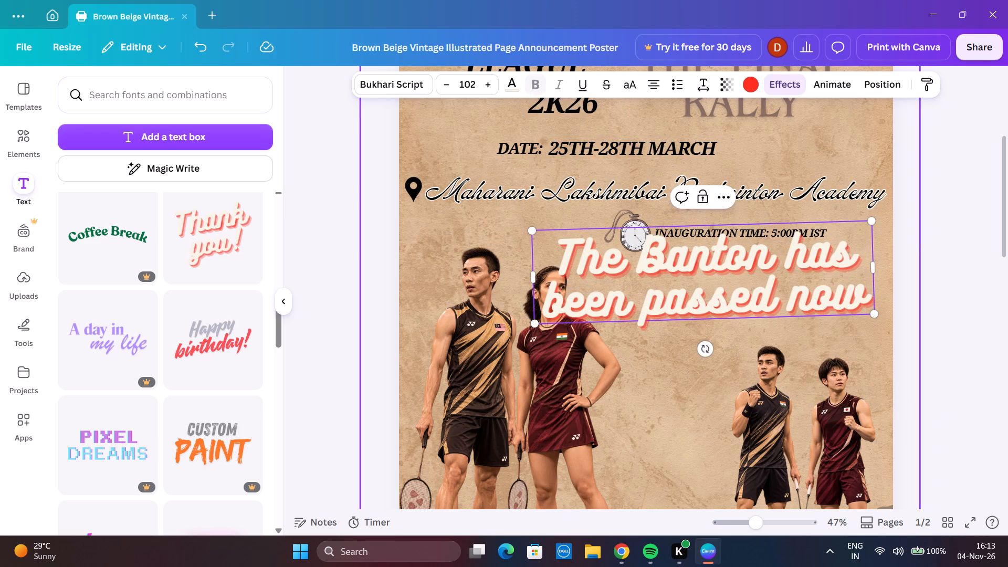
left_click(791, 273)
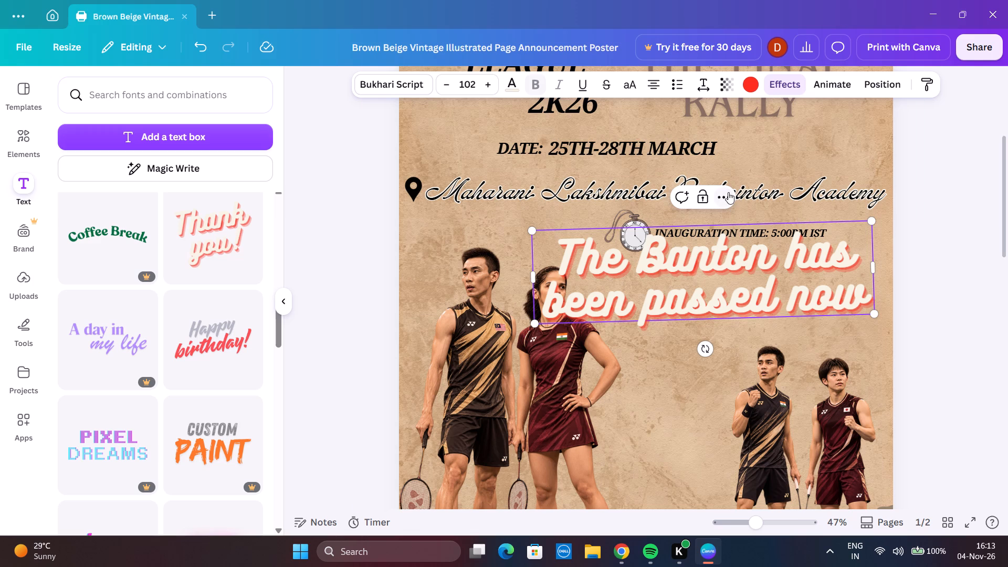
left_click(728, 192)
left_click(944, 265)
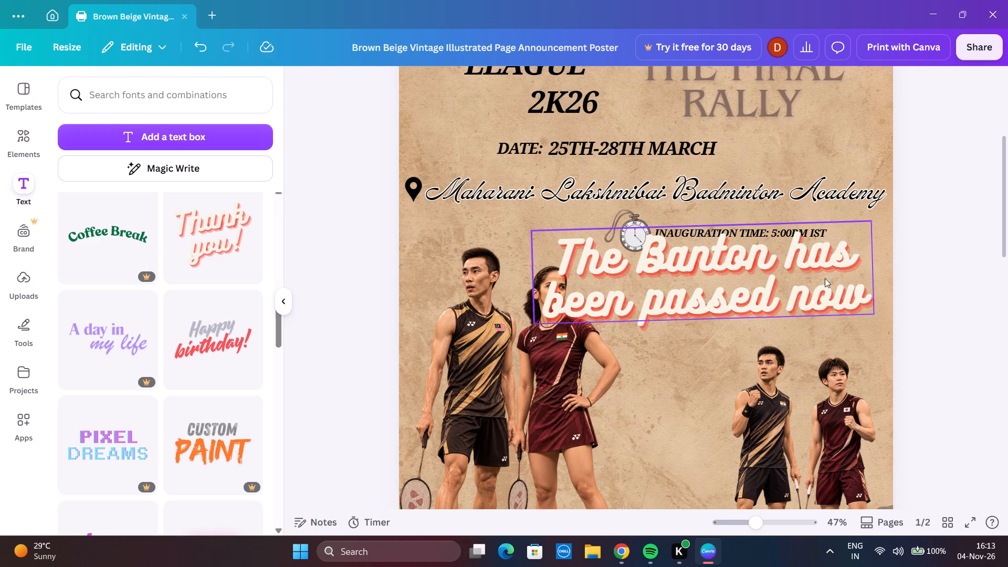
left_click(813, 279)
left_click(725, 197)
Browse the font combinations for another lettering style for the slogan.
scroll(218, 375, "down", 3)
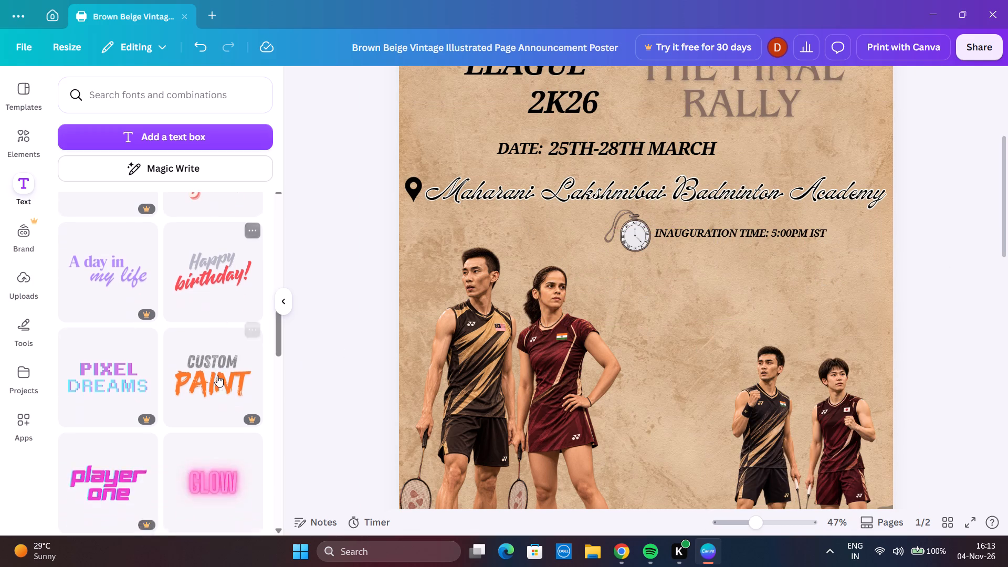
scroll(217, 375, "down", 4)
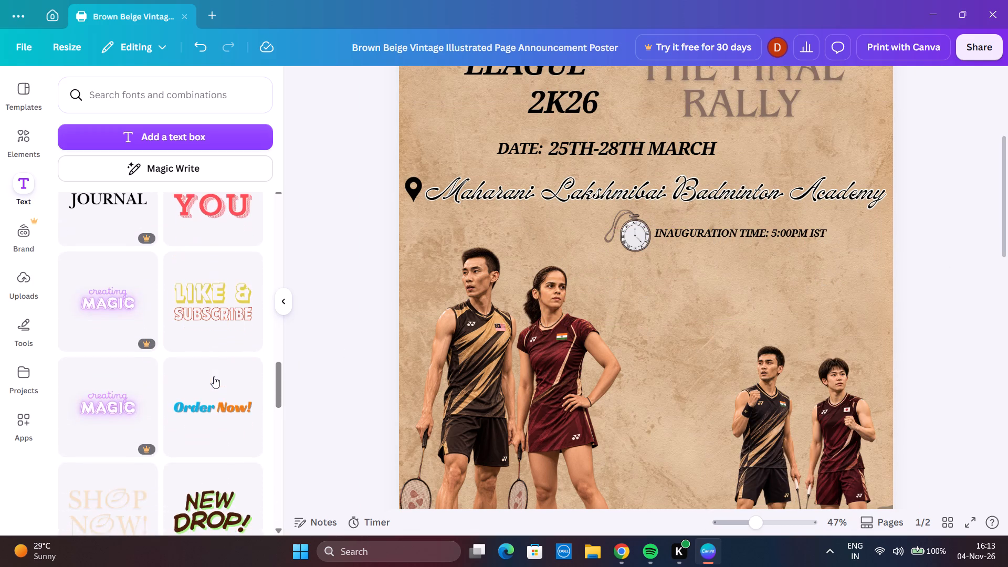
scroll(214, 377, "down", 8)
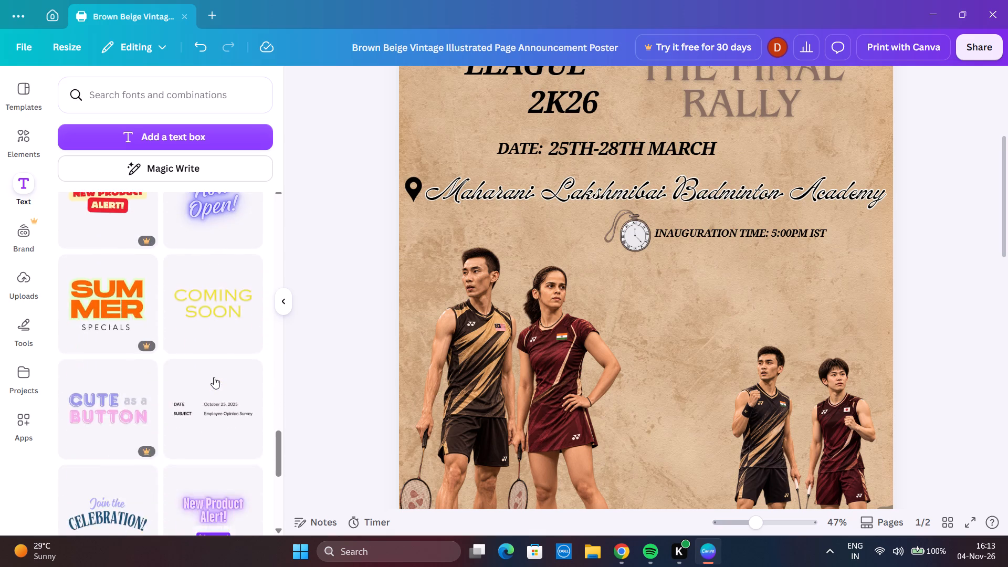
scroll(214, 376, "up", 2)
scroll(214, 373, "down", 6)
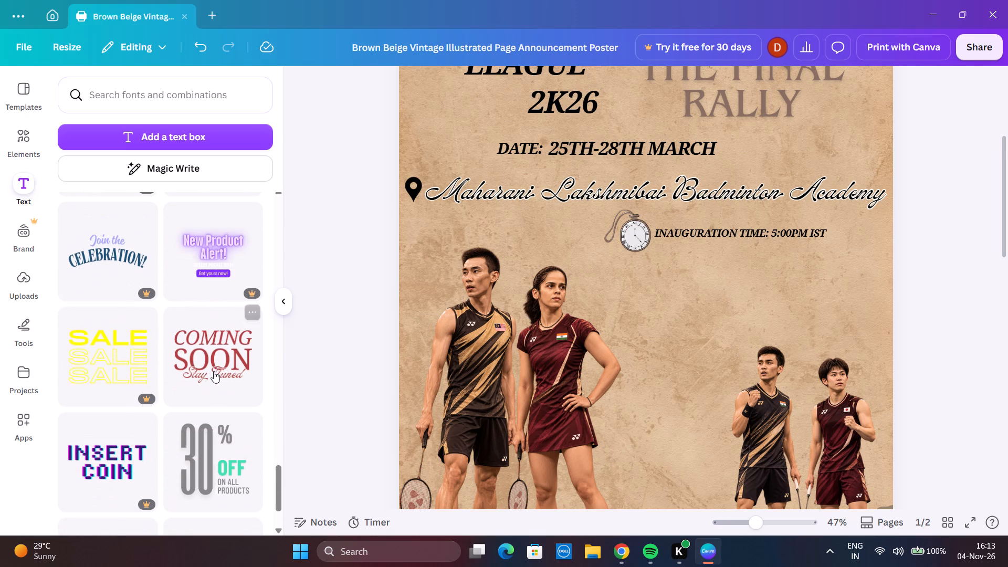
scroll(212, 377, "down", 2)
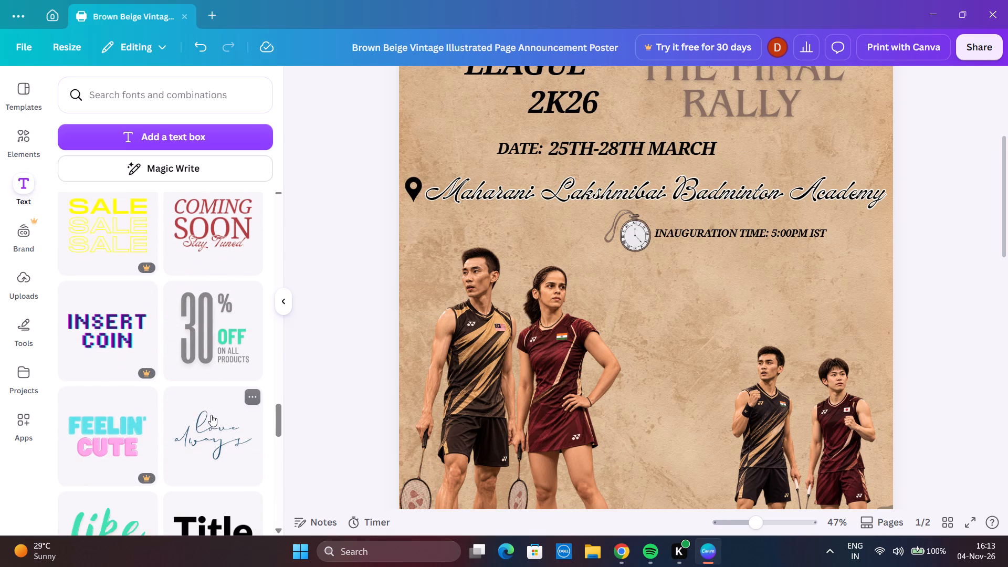
Replace the "SPORTS SUB-COUNCIL PRESENTS" text on page 2 with "The Banton has been passed down to the successors".
scroll(738, 428, "up", 3)
scroll(738, 428, "down", 12)
scroll(707, 411, "up", 1)
left_click_drag(777, 370, 764, 386)
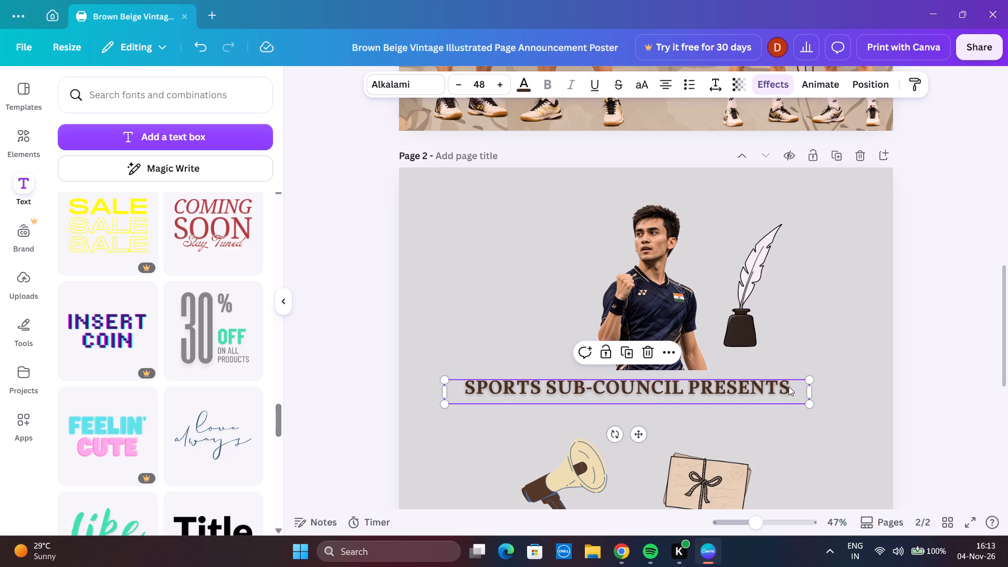
left_click(788, 386)
type("th")
key("BackSpace")
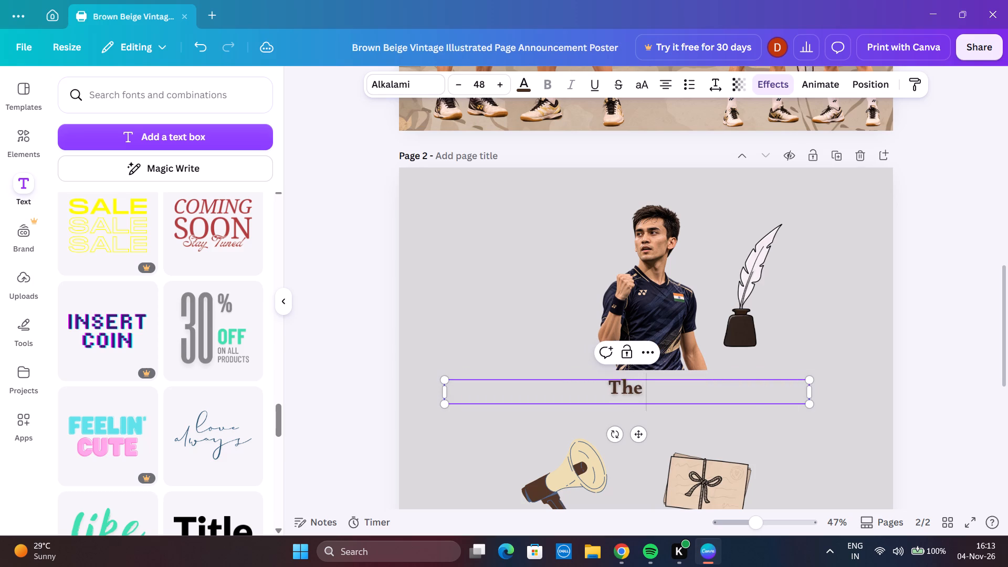
key("n")
key("t")
type("on has")
key("space")
type("been")
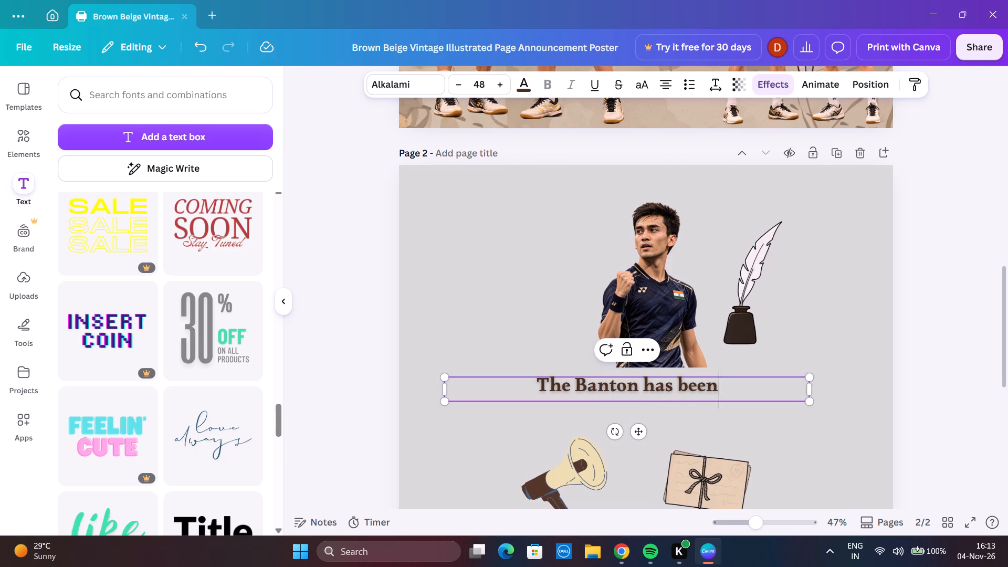
key("space")
type("passed down")
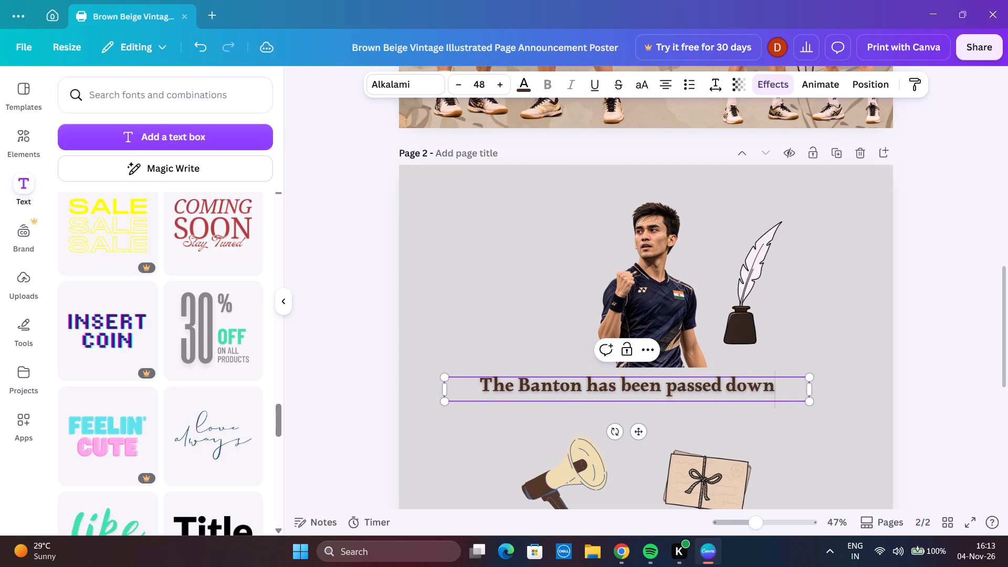
key("space")
type("to n")
key("BackSpace")
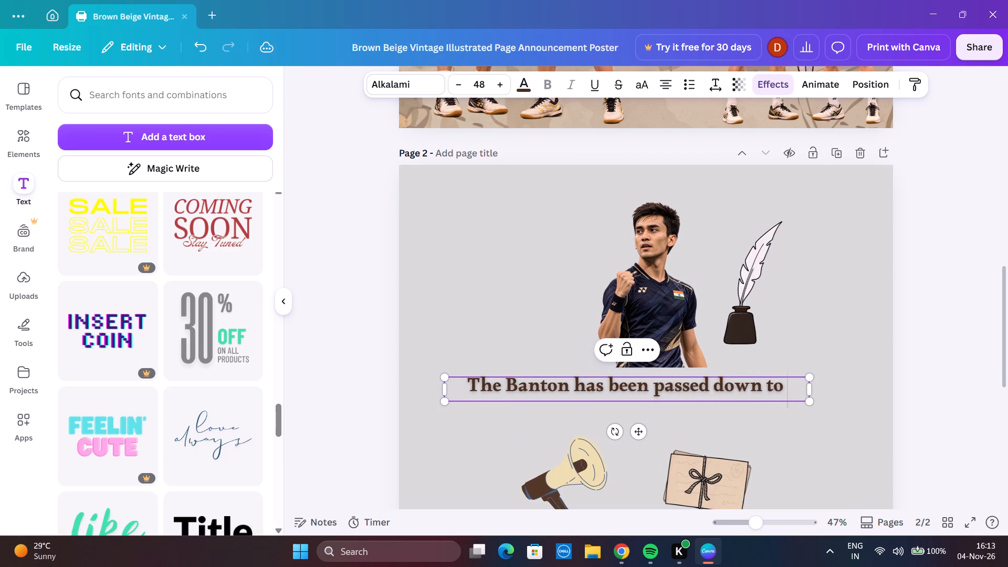
type("the successors")
key("space")
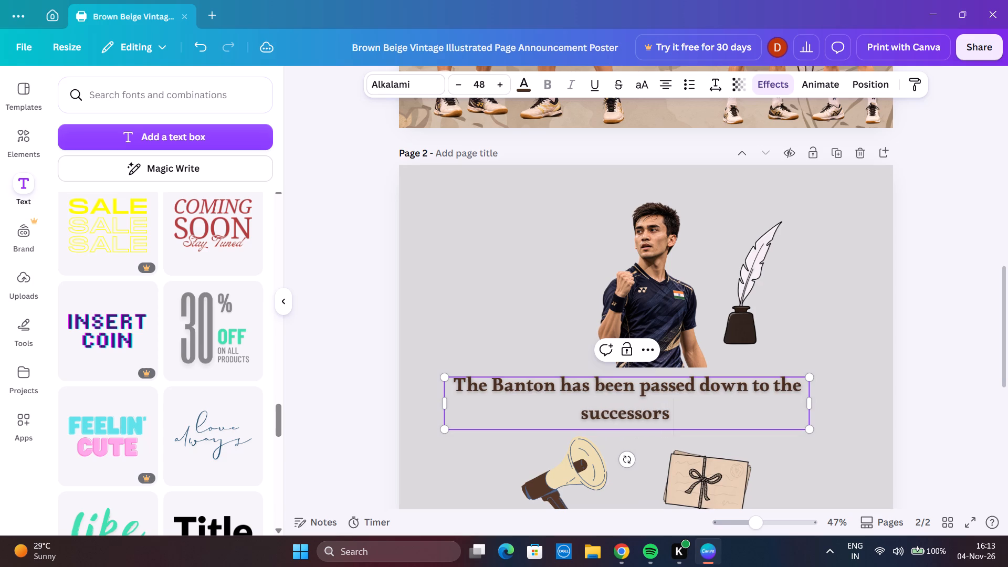
Switch to Chrome, search Google for "what is the meaning of banton" and read through the overview.
key("alt+Tab")
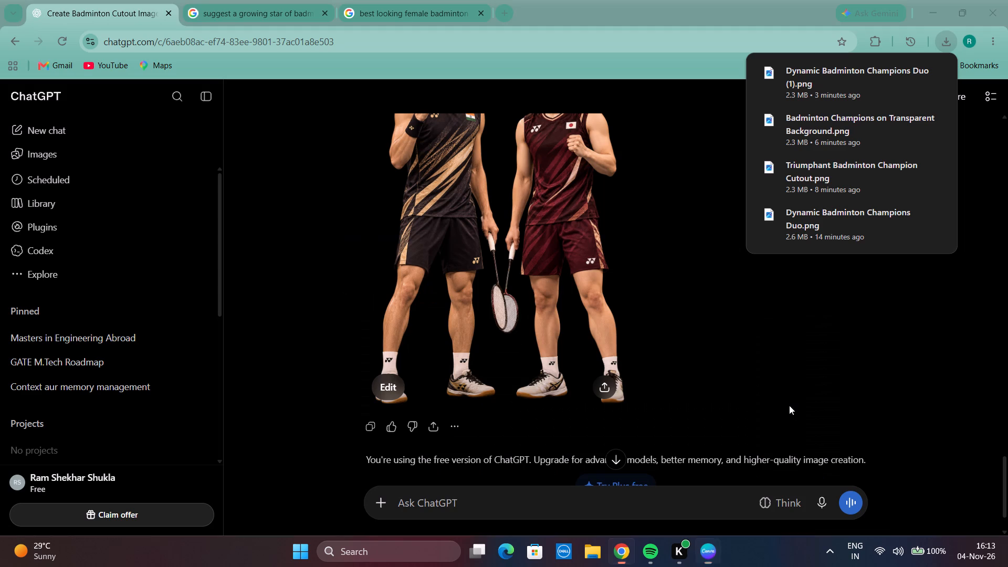
key("ctrl+t")
type("wwhat")
key("BackSpace")
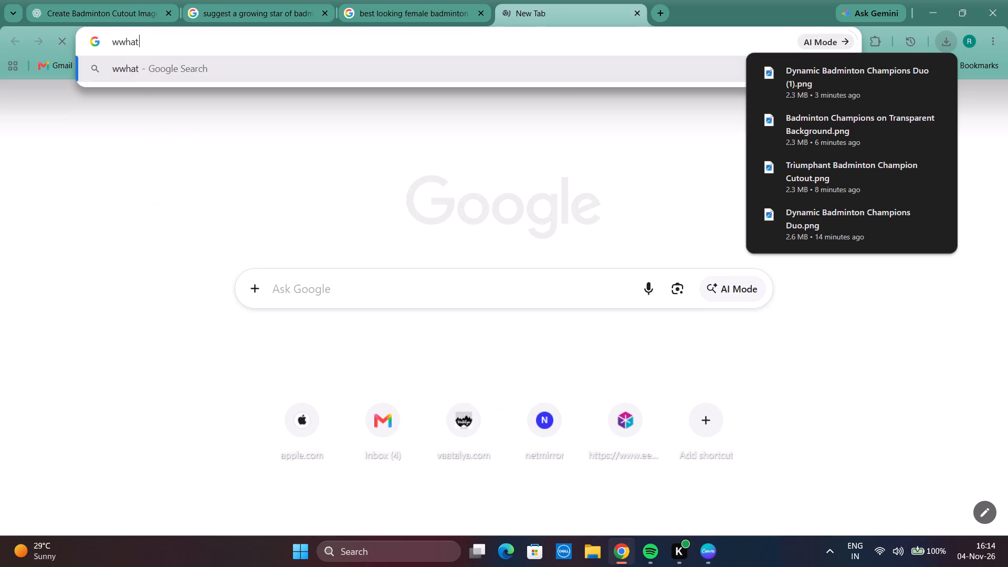
key("BackSpace")
key("BackSpace")
key("BackSpace")
key("BackSpace")
type("what is the meaning of banton")
key("Return")
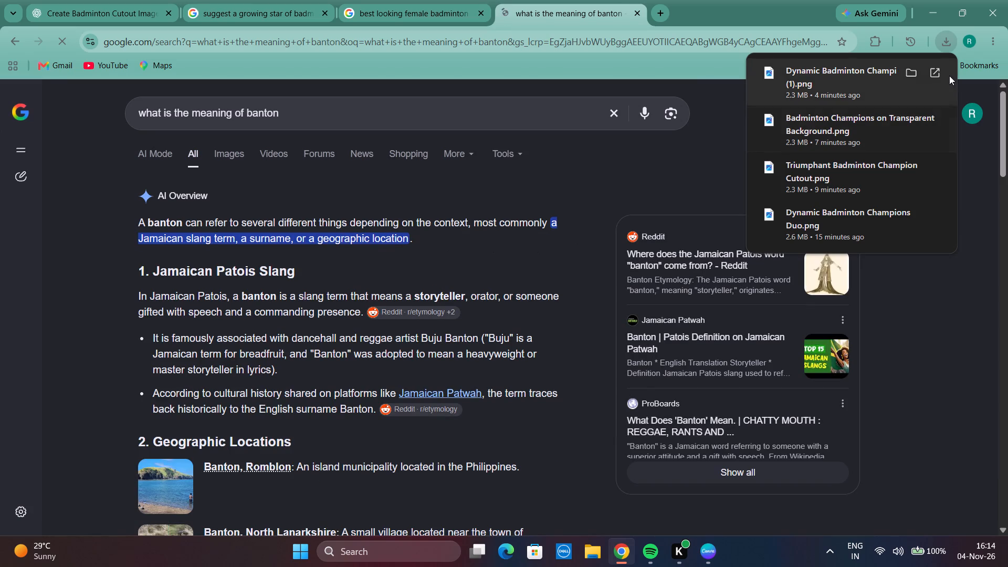
left_click(690, 152)
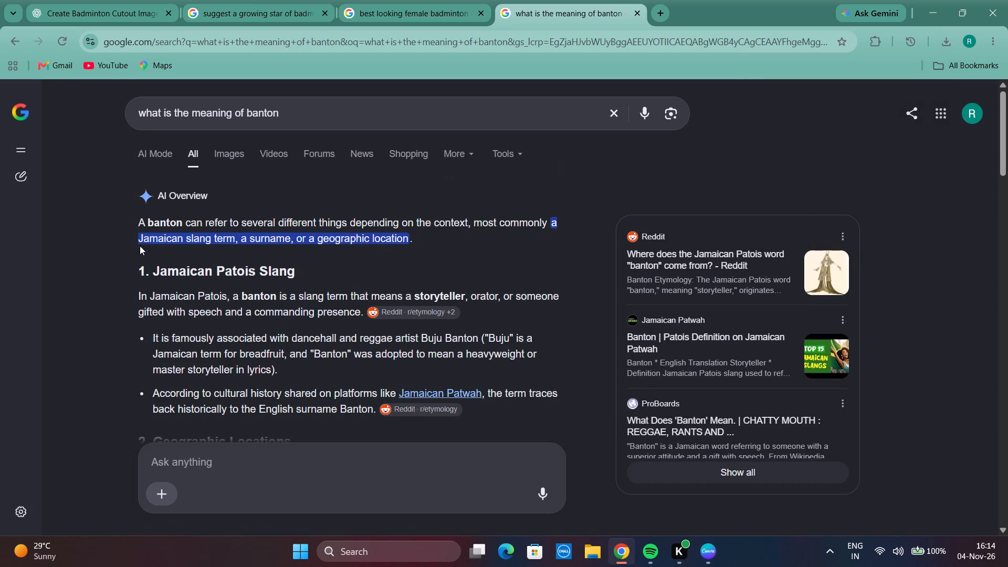
scroll(353, 233, "down", 1)
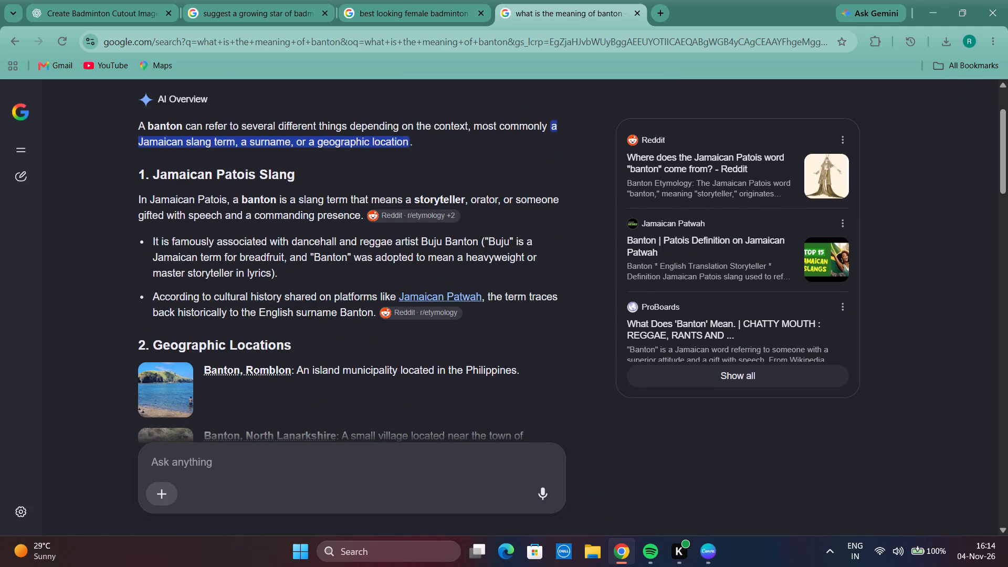
scroll(351, 239, "down", 2)
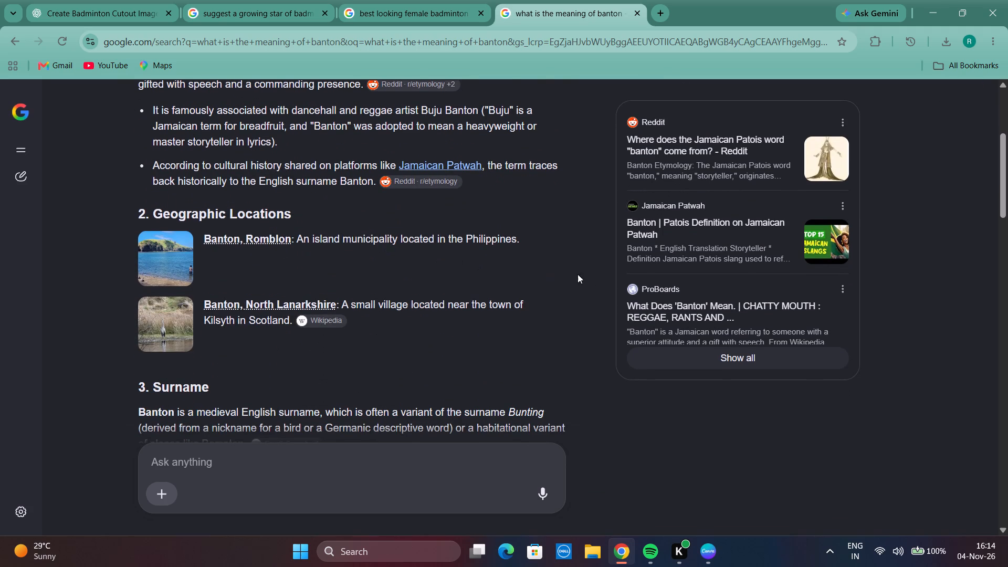
scroll(544, 280, "down", 2)
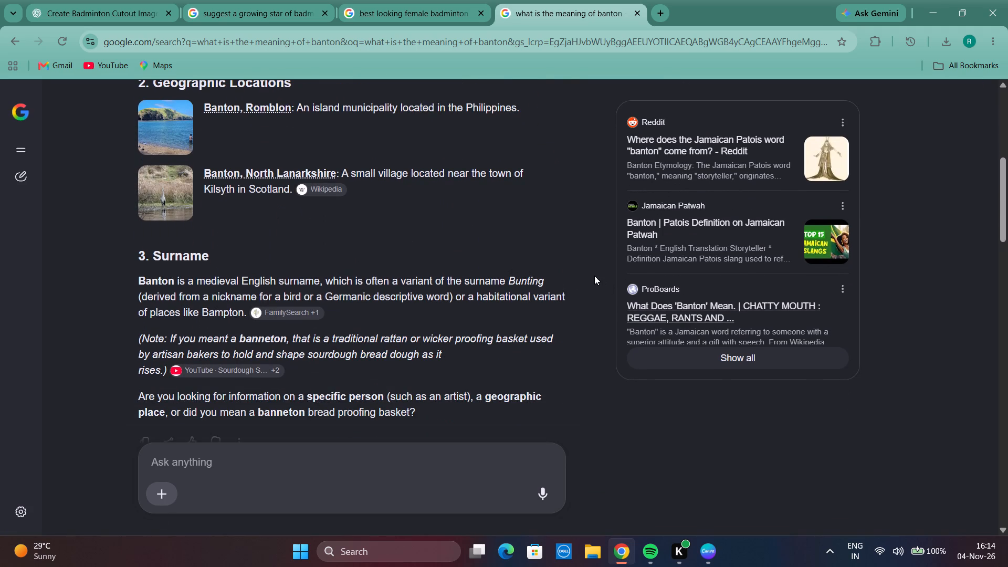
scroll(594, 276, "up", 1)
left_click(639, 12)
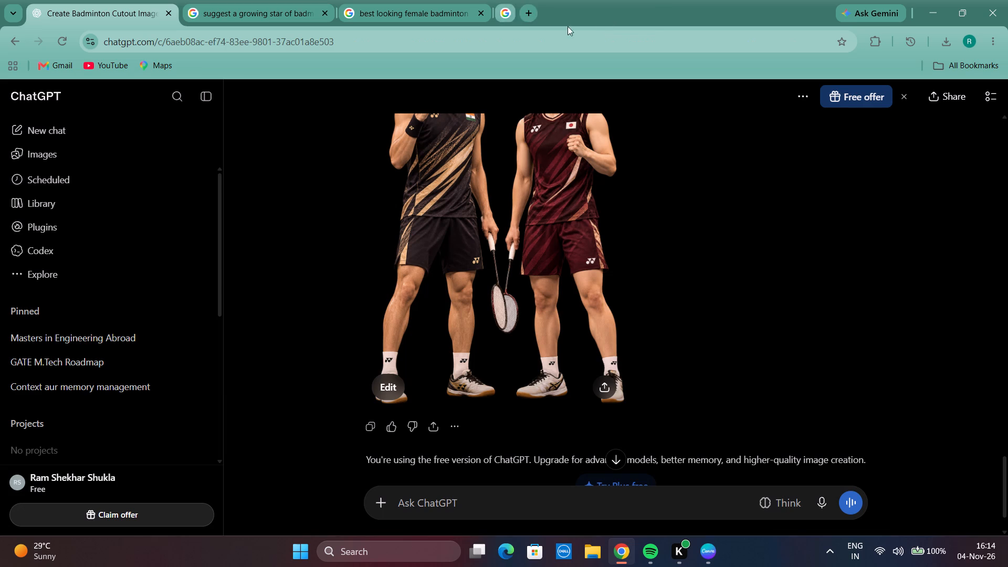
Enter the query "what is the stick which is passed down" in a new browser tab.
left_click(503, 12)
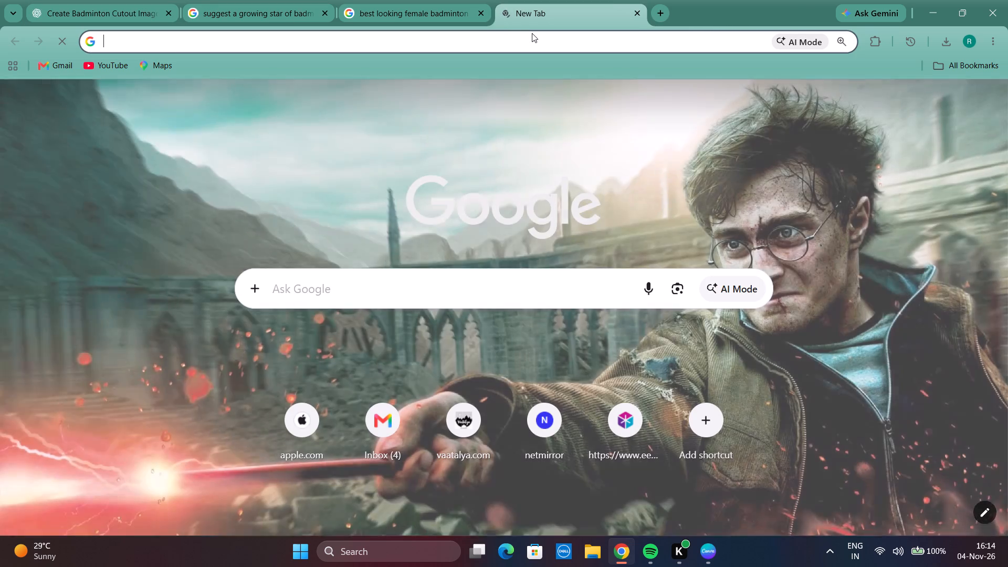
type("what")
key("space")
scroll(532, 33, "down", 1)
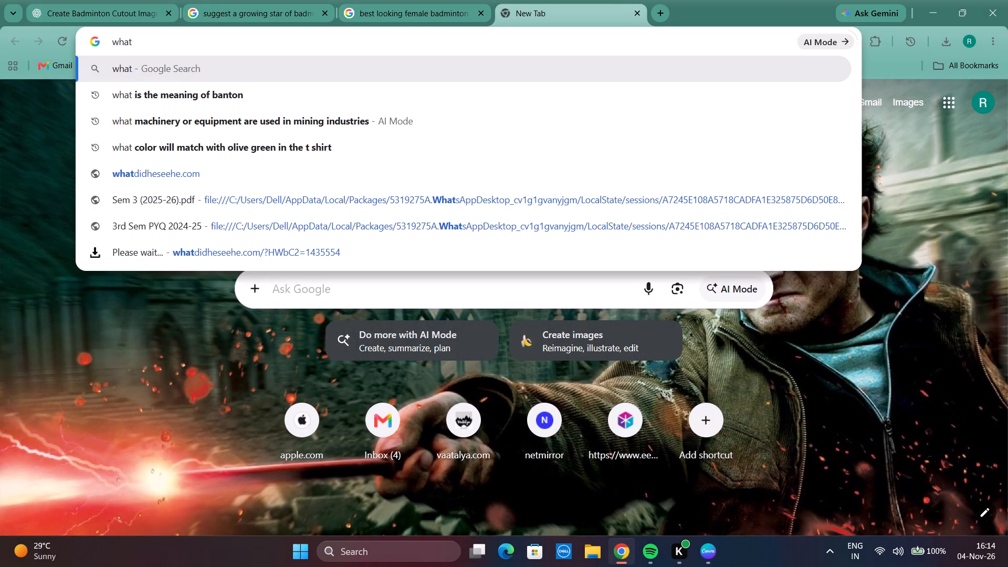
type("is the stick whih")
key("BackSpace")
type("ch is passed down")
key("space")
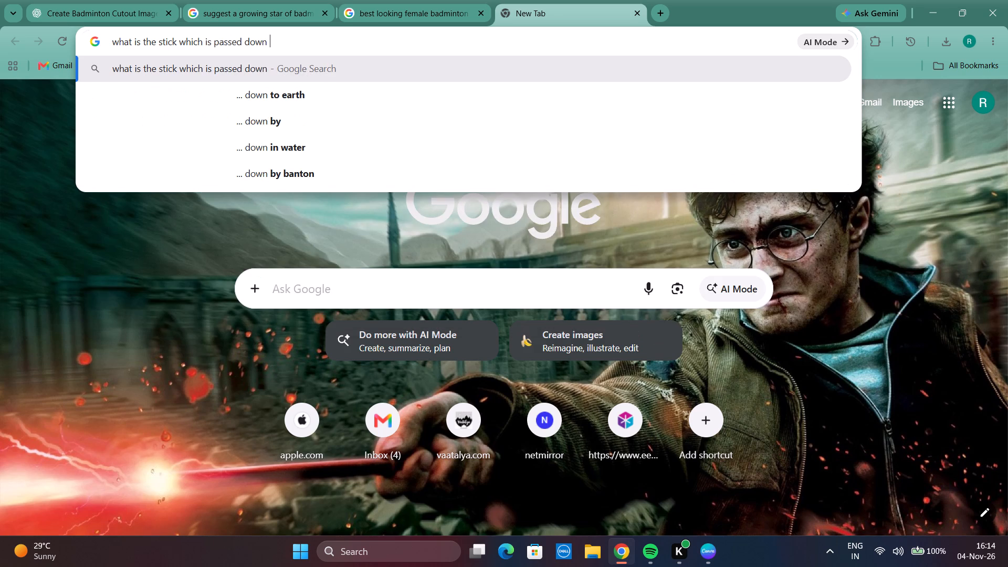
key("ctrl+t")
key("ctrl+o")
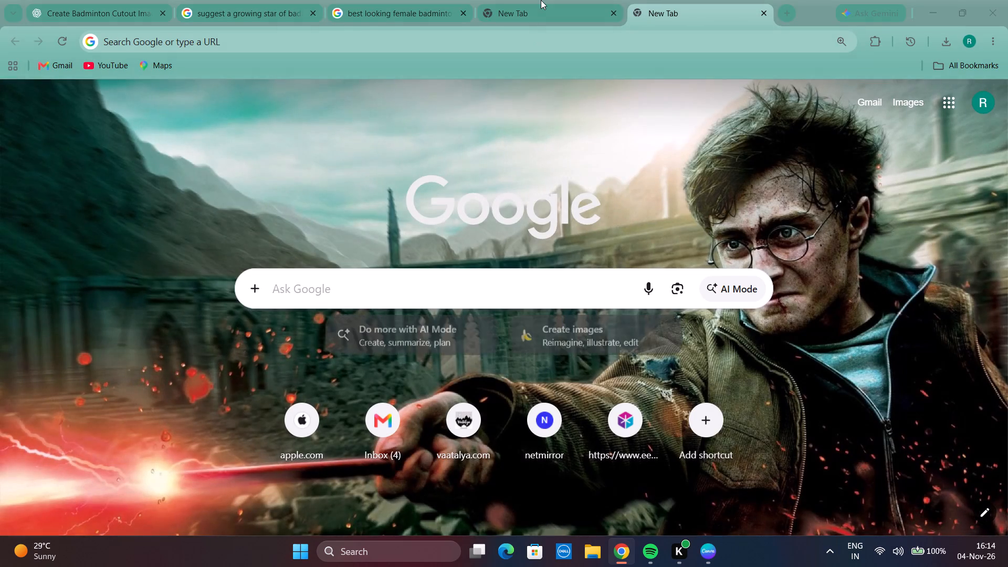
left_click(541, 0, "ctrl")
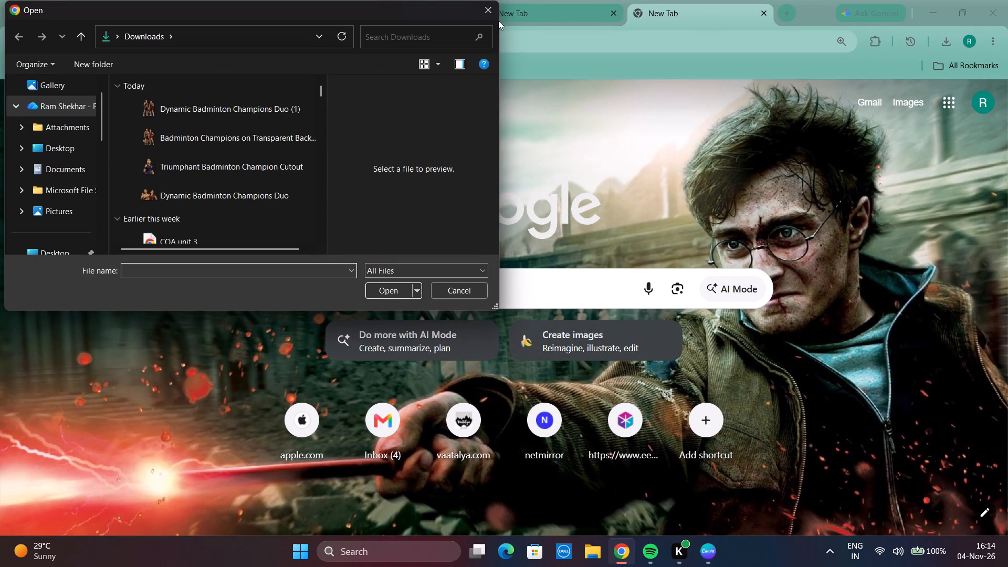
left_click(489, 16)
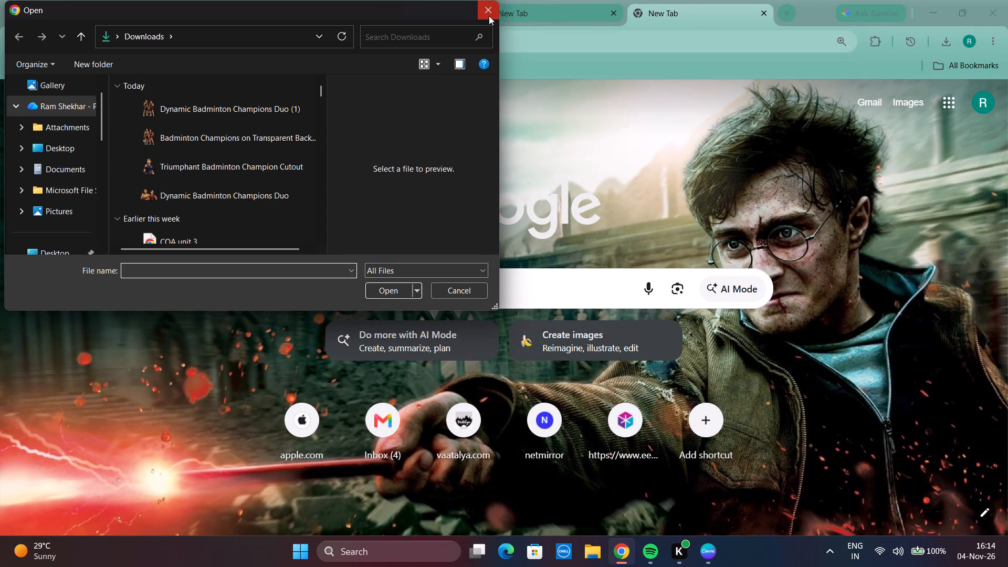
Dismiss the file Open dialog and search Google for "what is the stick which is passed down to the heir".
left_click(505, 13)
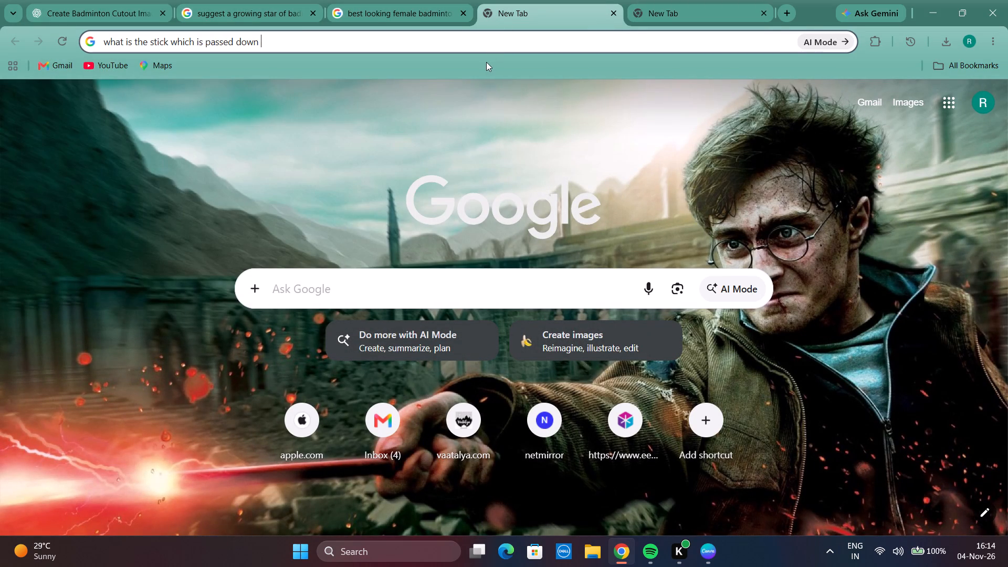
type("to the hei")
key("r")
key("Return")
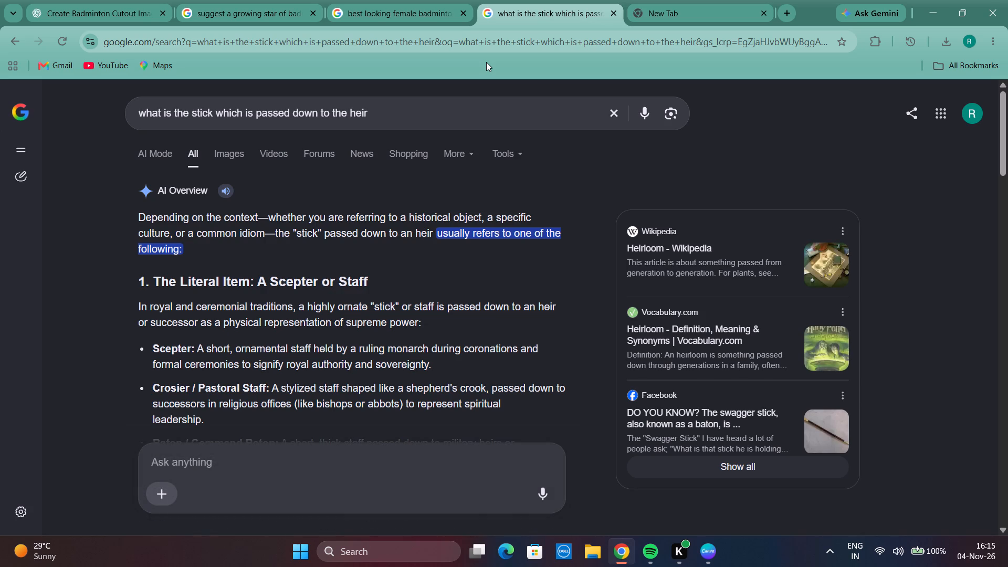
Read through the AI Overview for the kinds of stick or staff passed down to an heir.
scroll(297, 318, "down", 3)
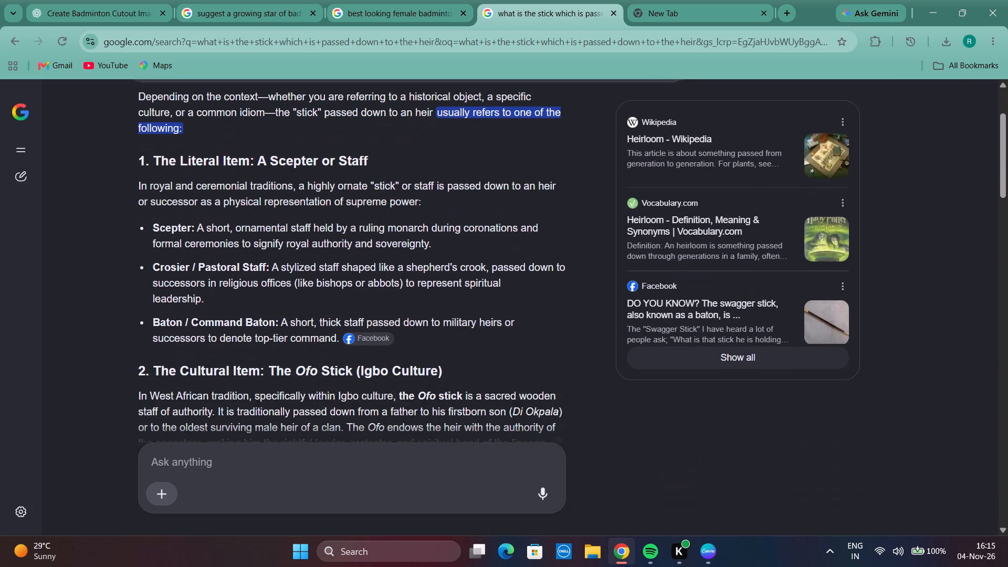
scroll(297, 318, "down", 1)
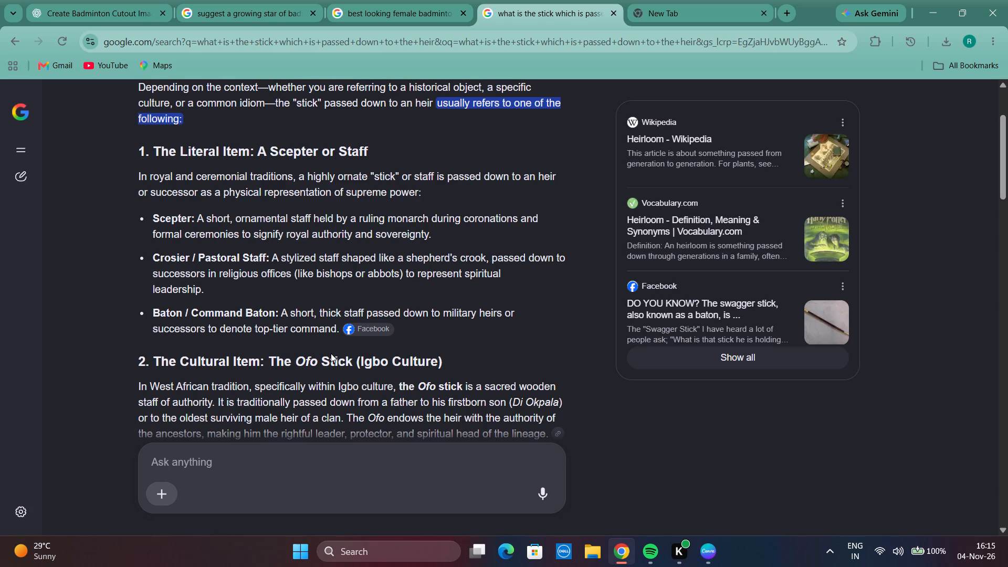
scroll(331, 353, "up", 3)
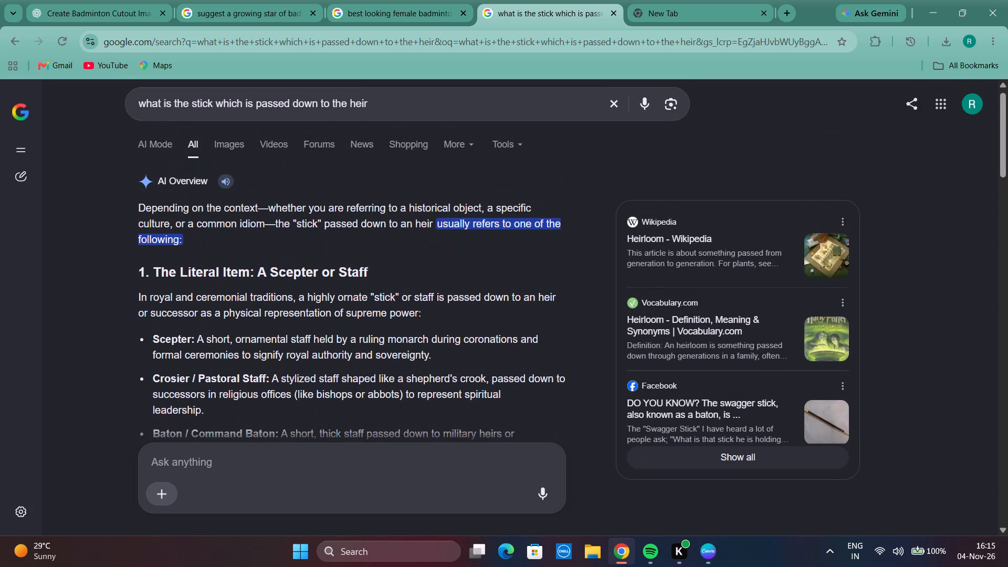
Enter the query "what is the meaning of banton" in the open blank browser tab.
left_click(676, 10)
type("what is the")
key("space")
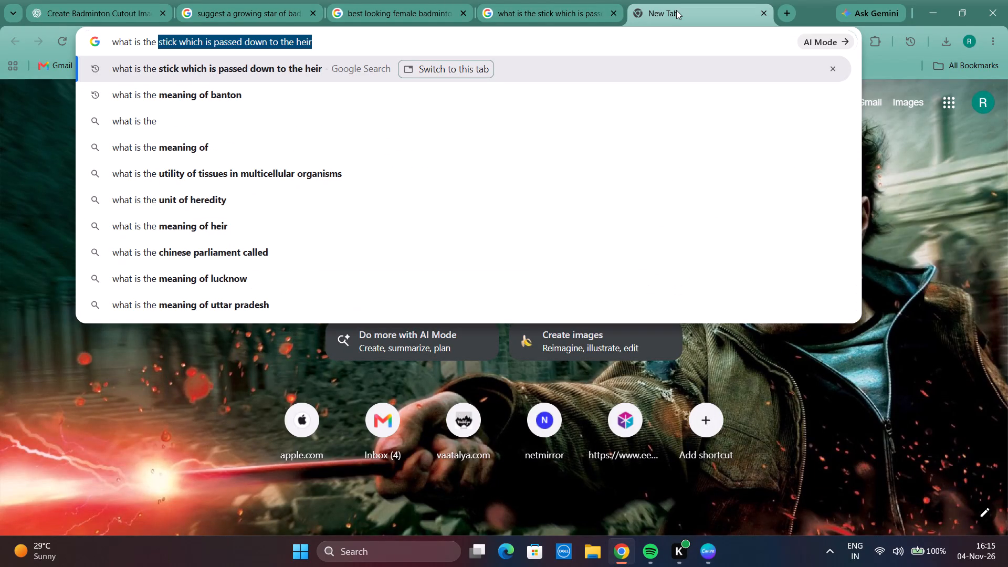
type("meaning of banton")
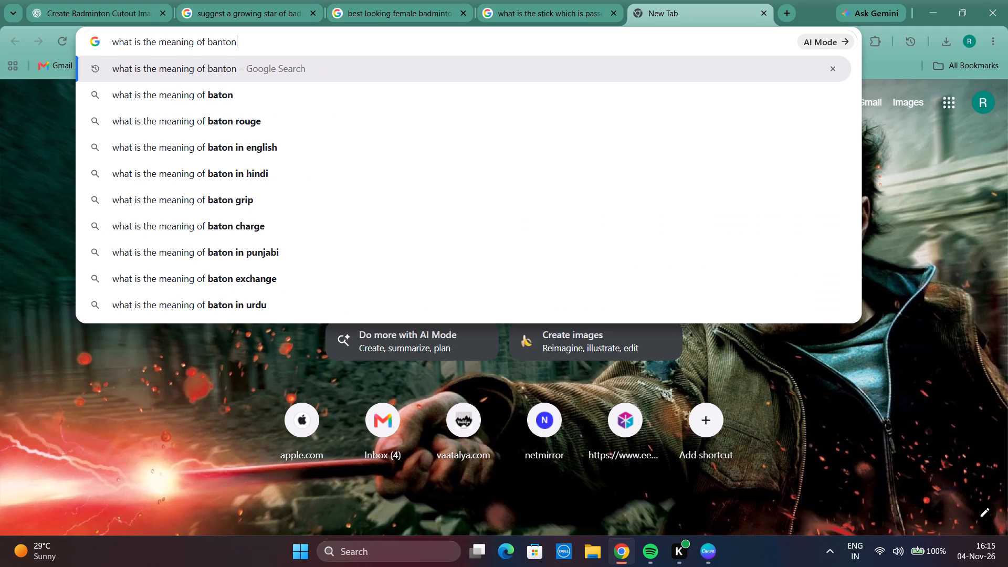
Search Google for "what is the meaning of banton passed down" and compare the overviews of both searches.
key("space")
type("passed down")
key("Return")
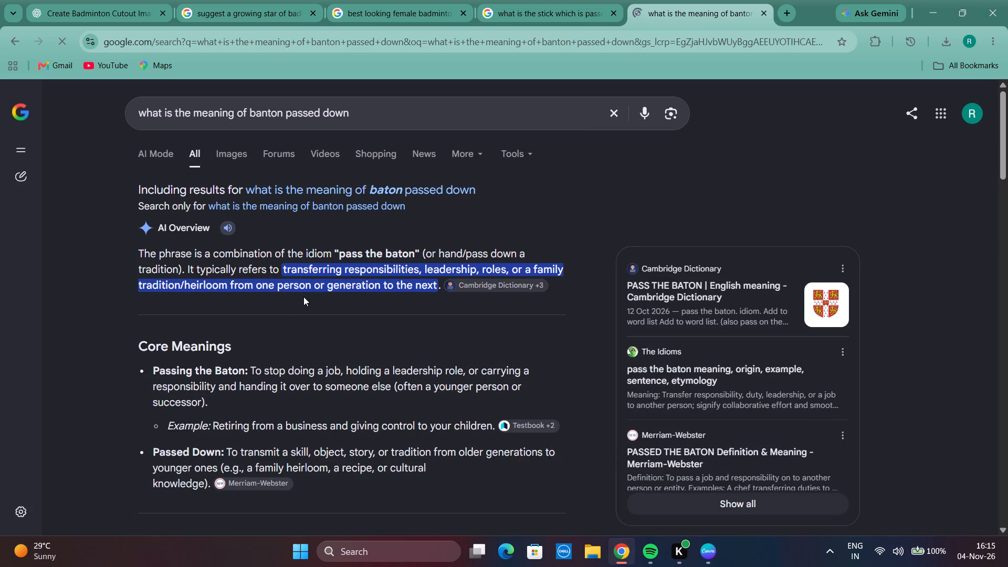
left_click(580, 0)
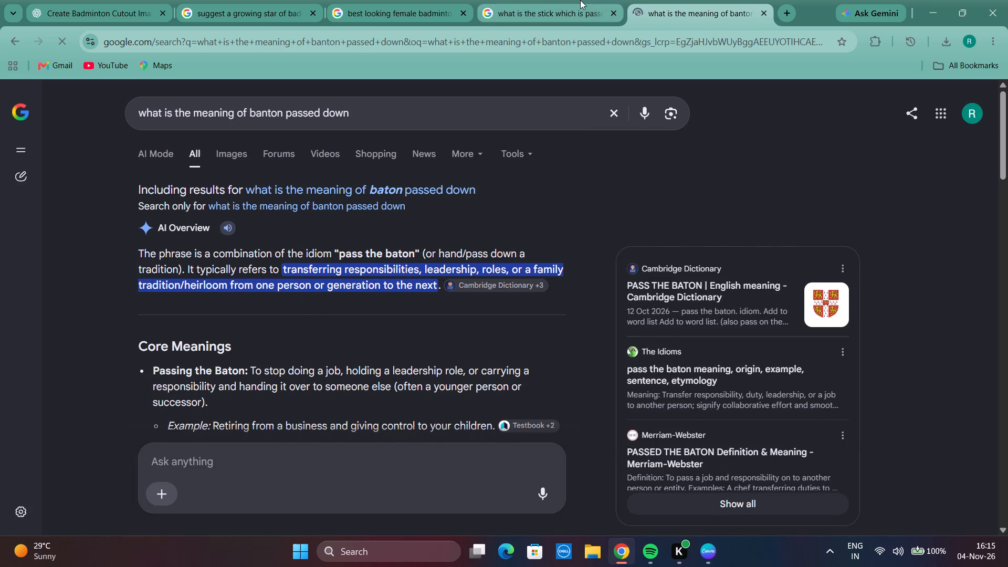
scroll(414, 265, "down", 1)
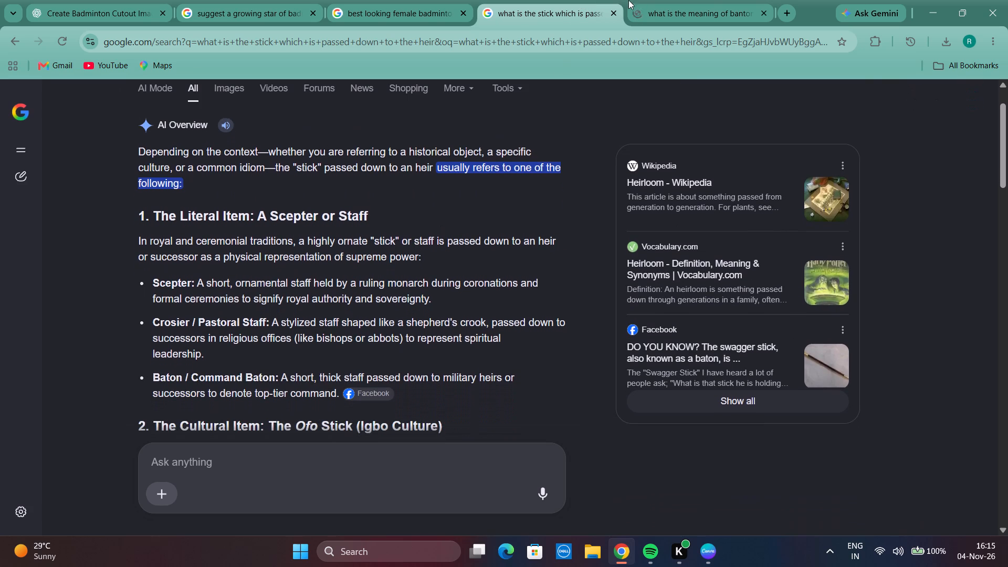
left_click(707, 0)
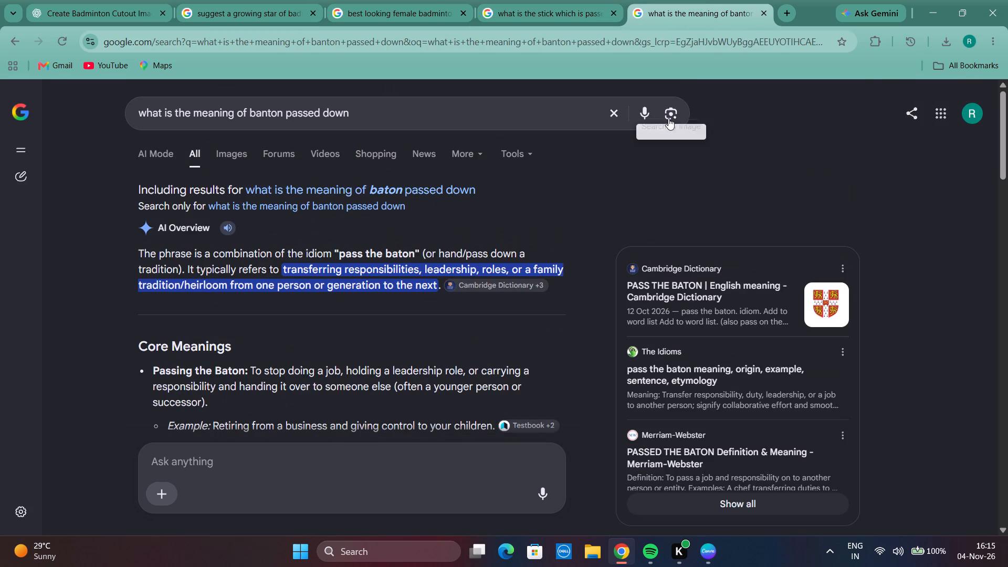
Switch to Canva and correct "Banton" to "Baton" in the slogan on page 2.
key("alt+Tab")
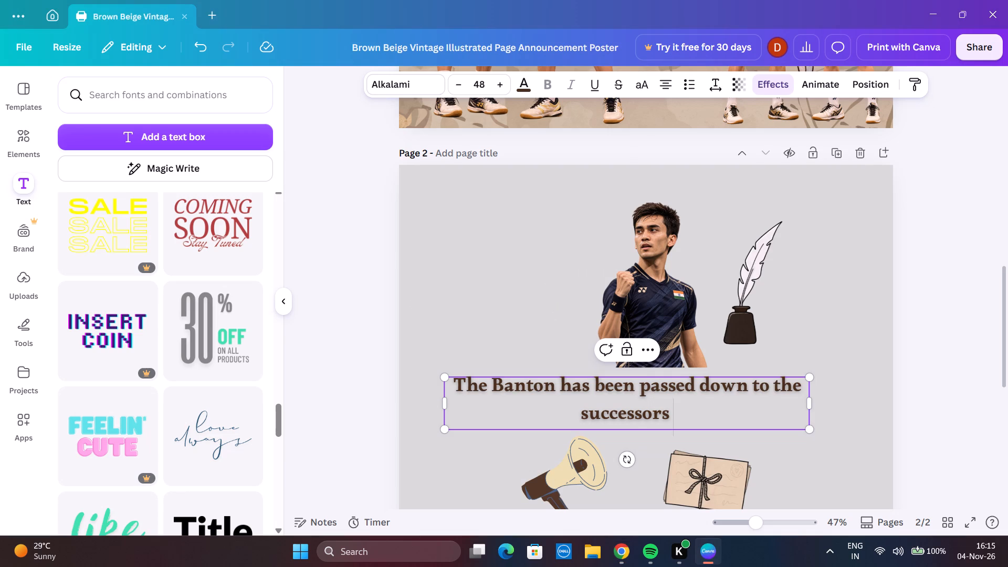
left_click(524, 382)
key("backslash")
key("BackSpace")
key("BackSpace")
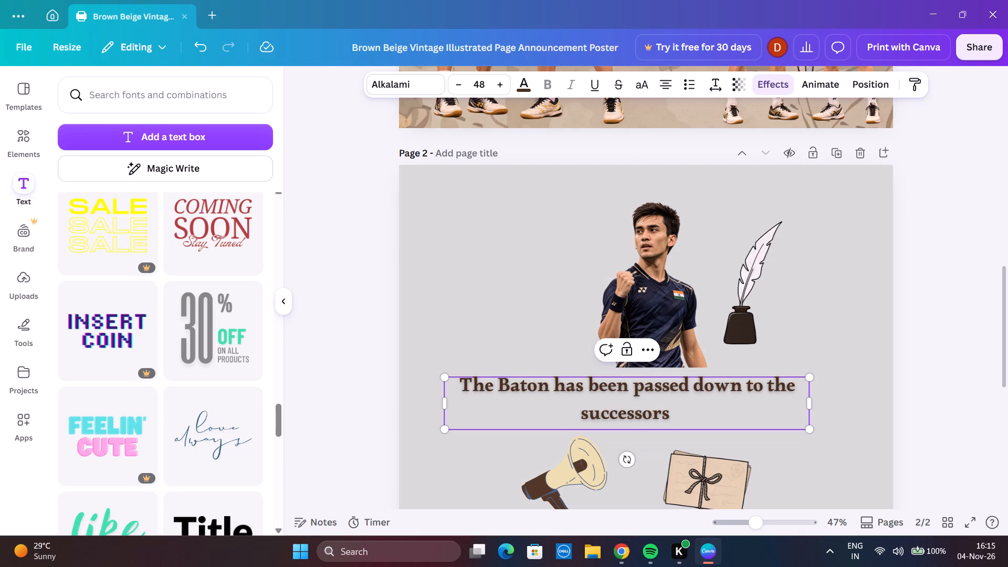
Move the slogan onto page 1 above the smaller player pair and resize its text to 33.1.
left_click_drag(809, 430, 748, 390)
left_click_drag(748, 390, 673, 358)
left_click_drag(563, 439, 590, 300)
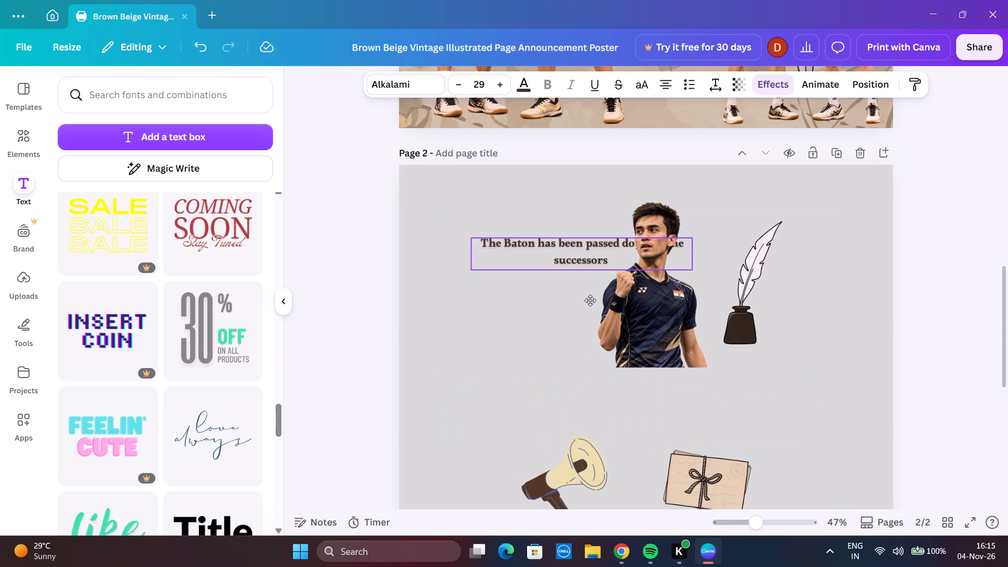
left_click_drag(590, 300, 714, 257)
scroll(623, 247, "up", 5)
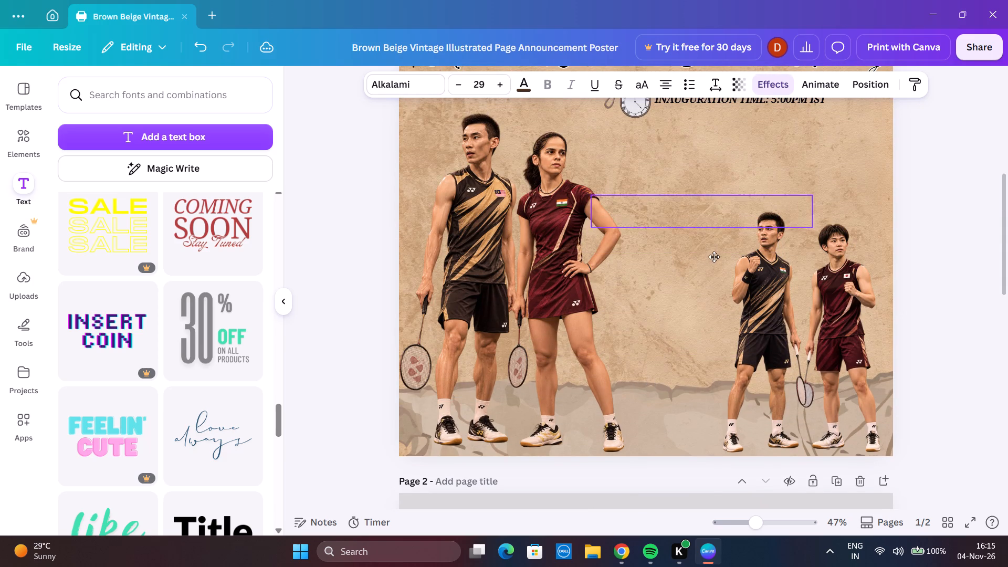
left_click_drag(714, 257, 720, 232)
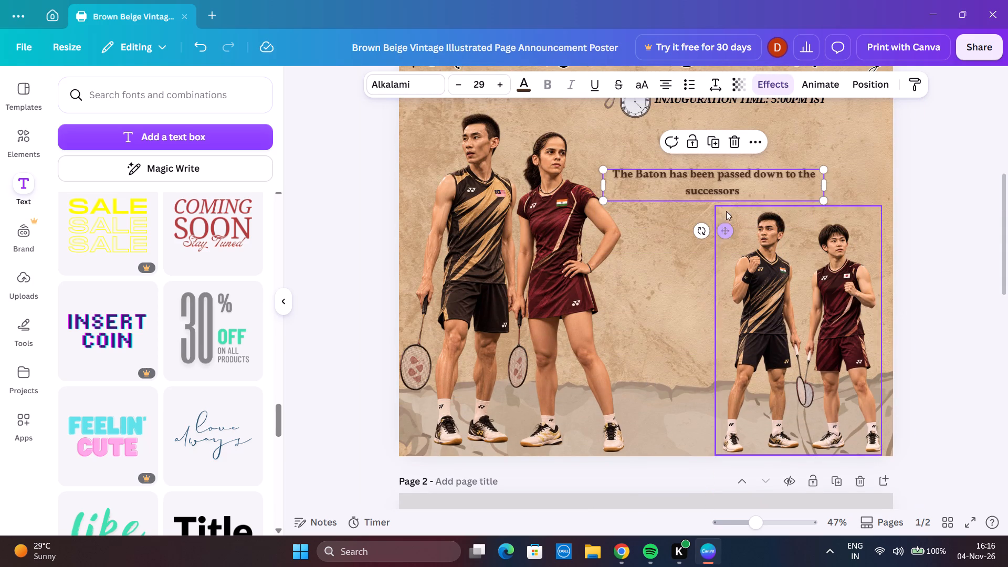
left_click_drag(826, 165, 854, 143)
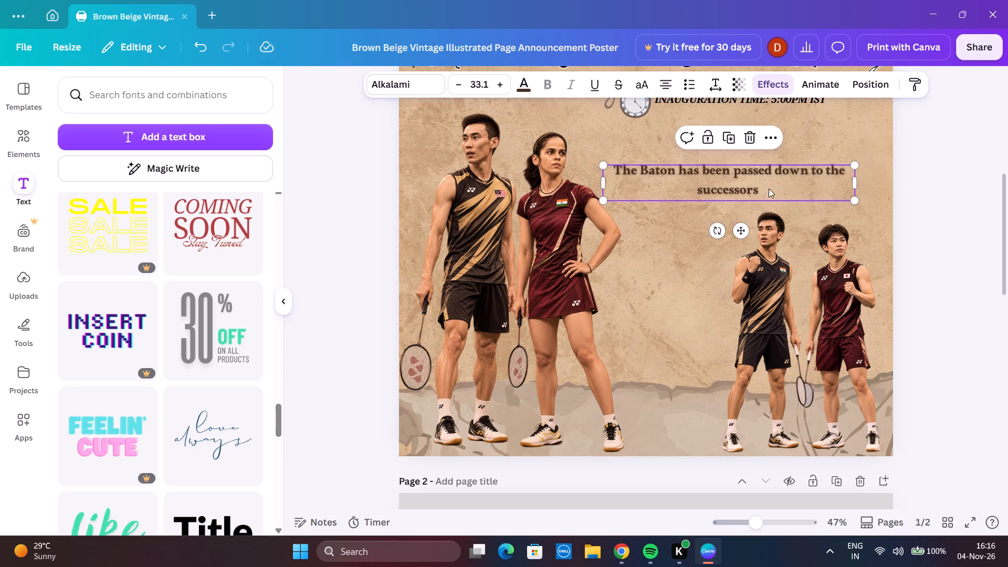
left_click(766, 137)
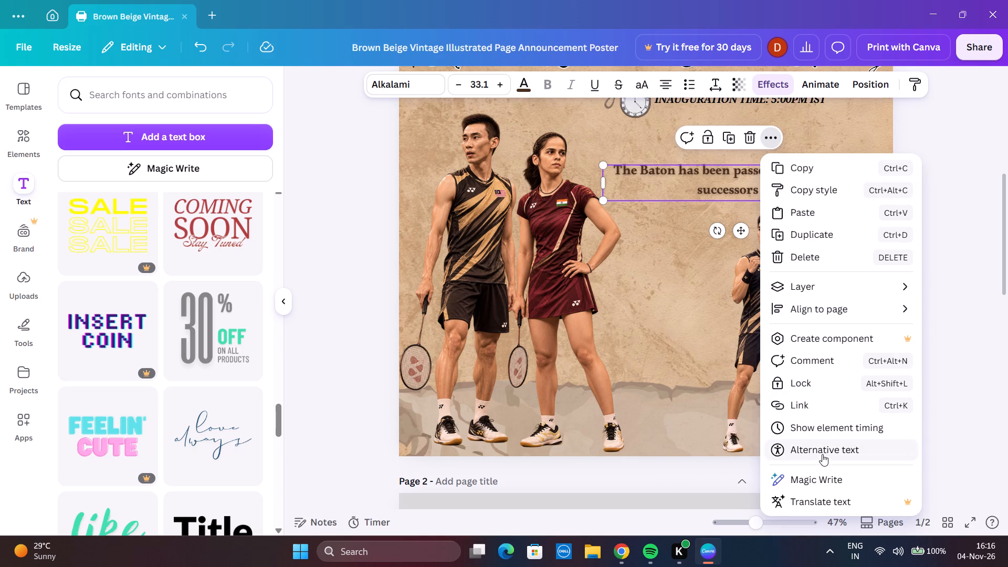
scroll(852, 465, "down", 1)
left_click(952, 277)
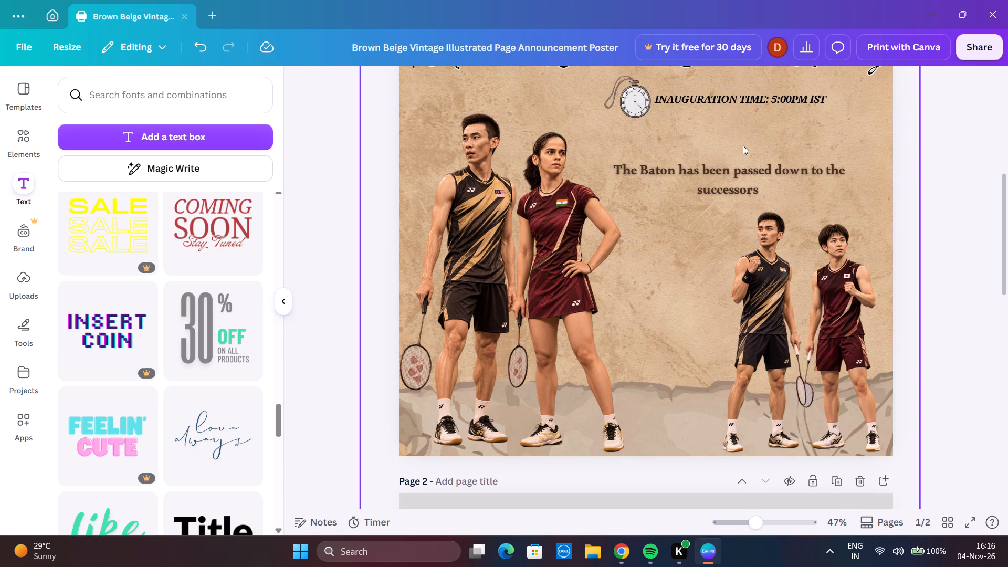
Delete the baton slogan text from page 1.
left_click(749, 176)
left_click(750, 135)
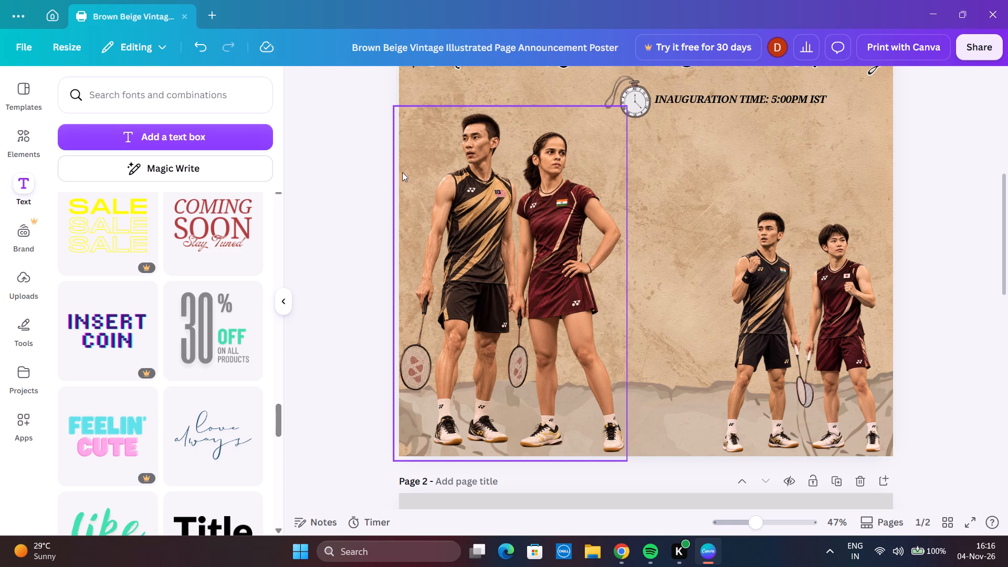
Browse the font combinations for a new lettering style for the slogan.
scroll(177, 300, "down", 2)
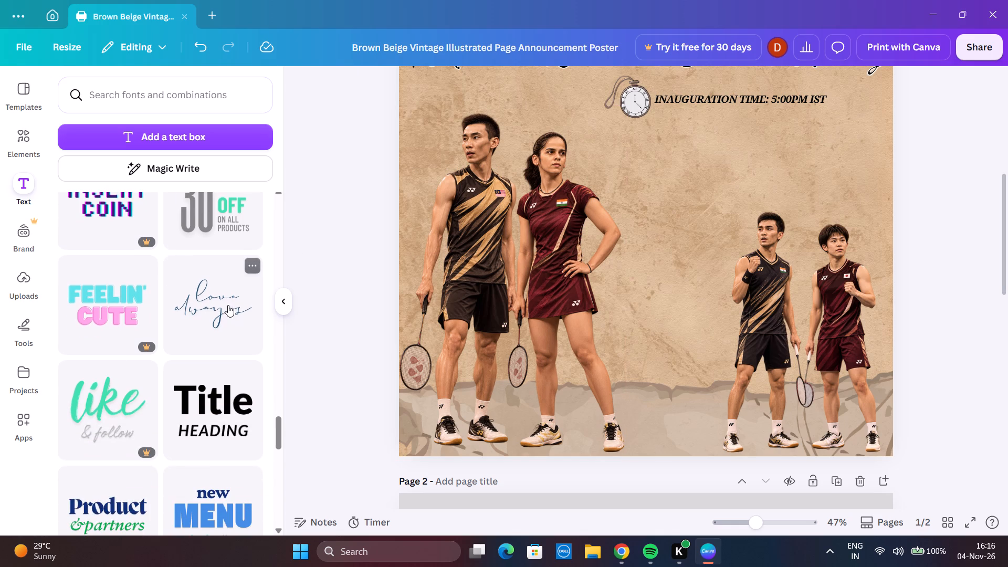
scroll(218, 301, "down", 5)
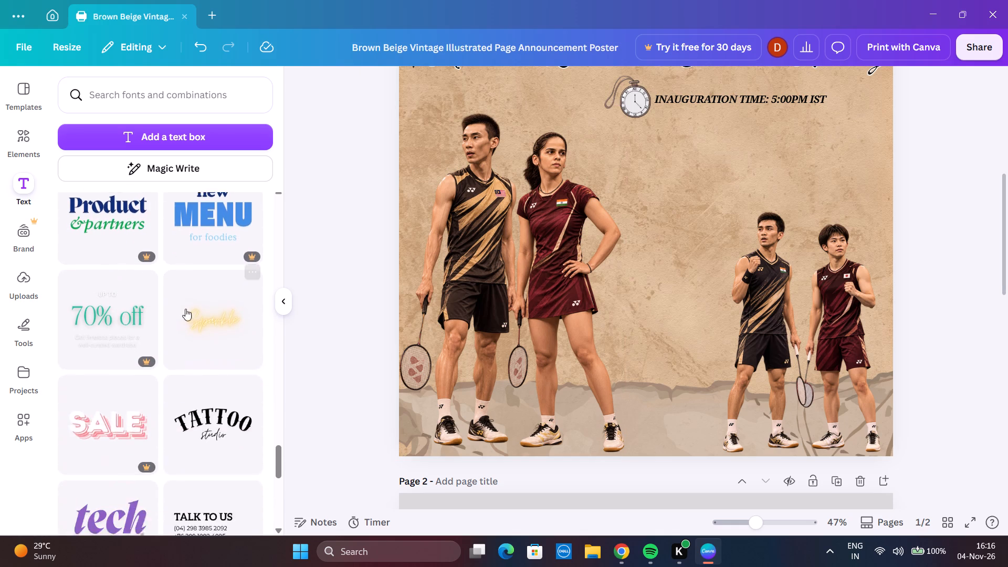
scroll(180, 300, "down", 7)
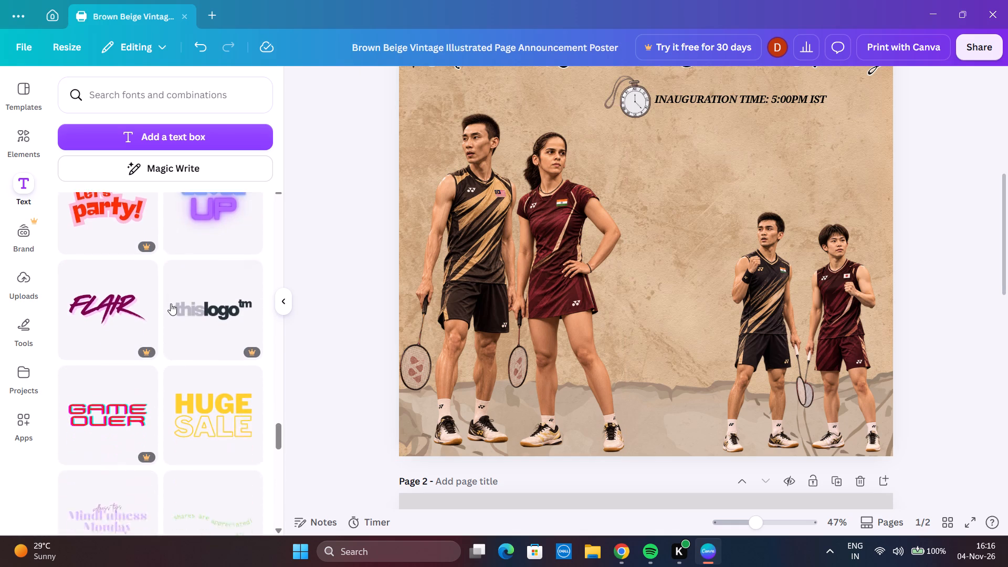
scroll(166, 277, "down", 1)
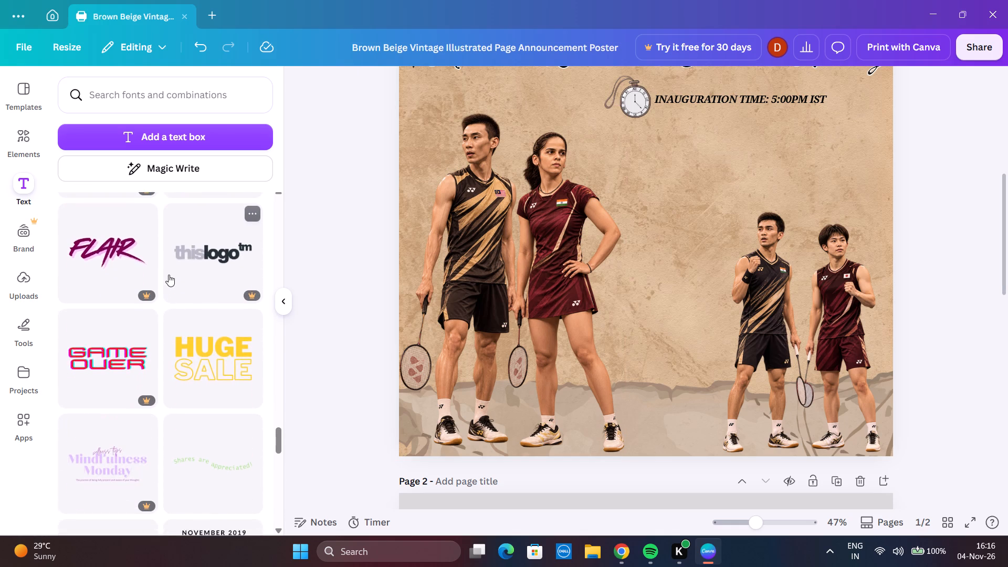
scroll(173, 266, "down", 3)
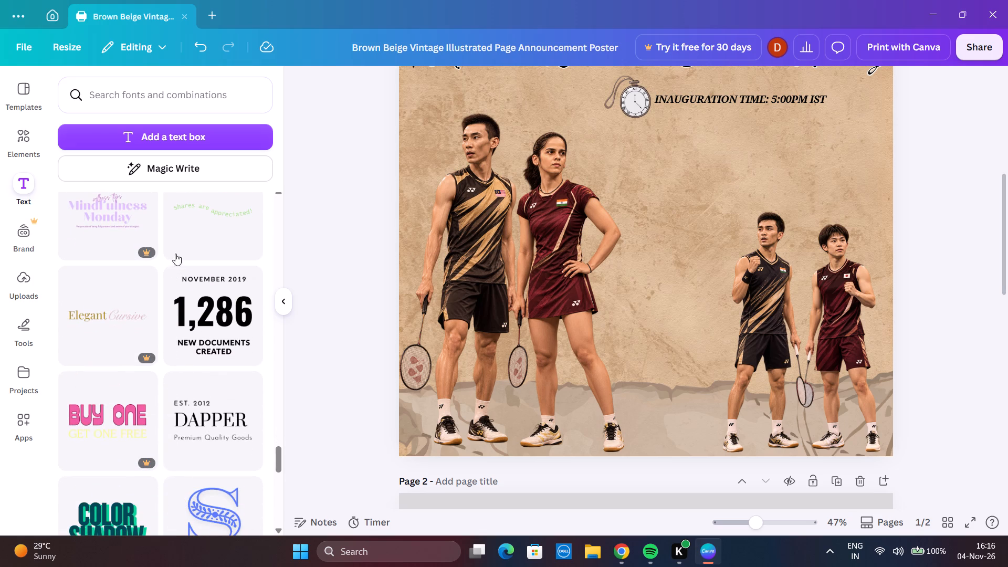
scroll(186, 246, "down", 5)
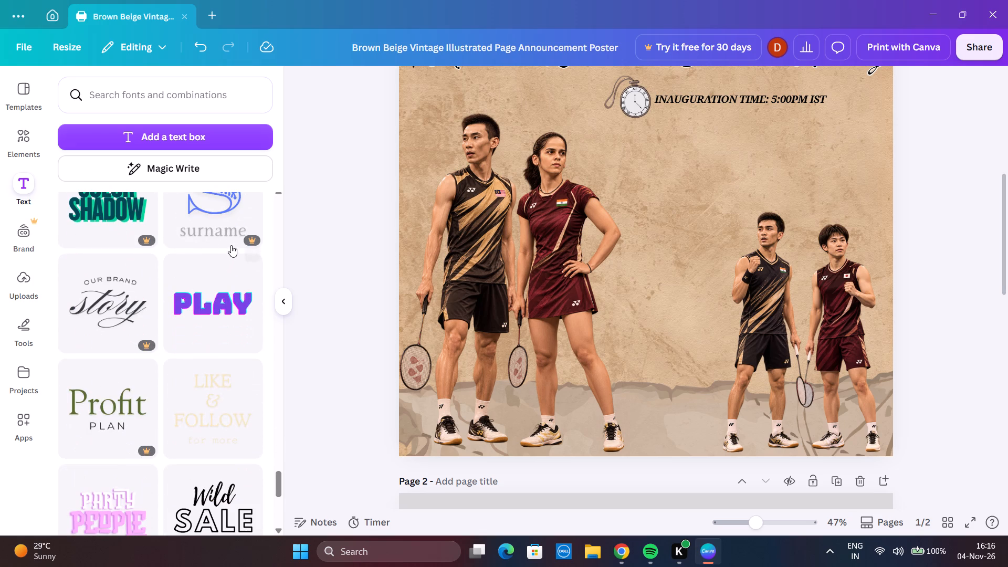
scroll(221, 241, "down", 3)
scroll(216, 241, "up", 2)
scroll(212, 241, "down", 4)
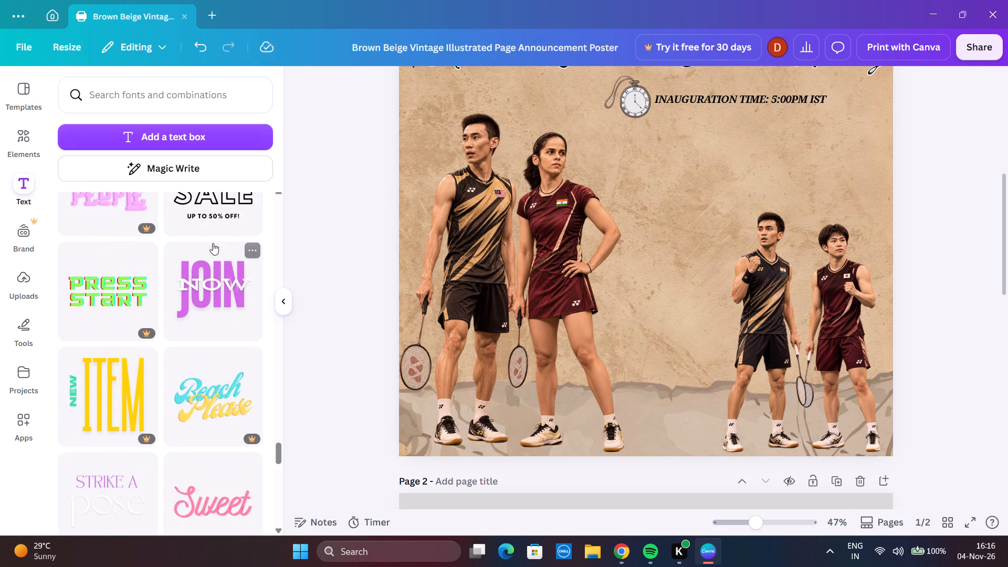
scroll(213, 243, "down", 7)
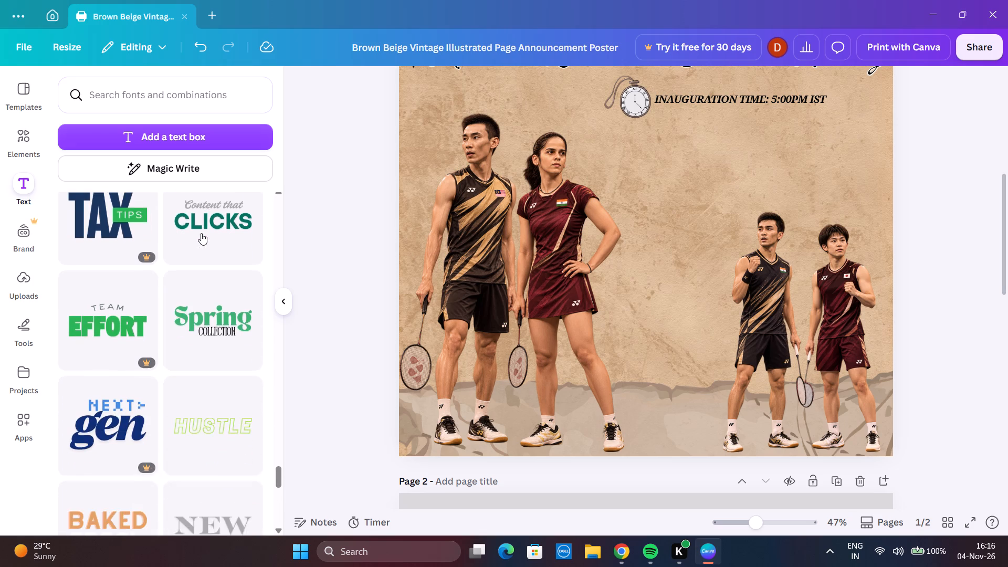
scroll(201, 233, "down", 1)
scroll(187, 288, "down", 4)
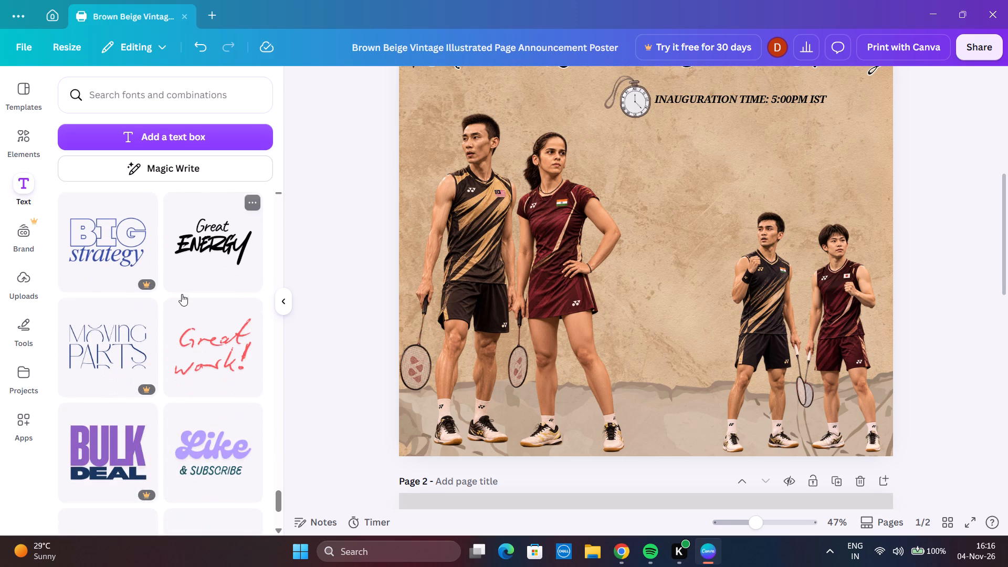
scroll(183, 287, "down", 2)
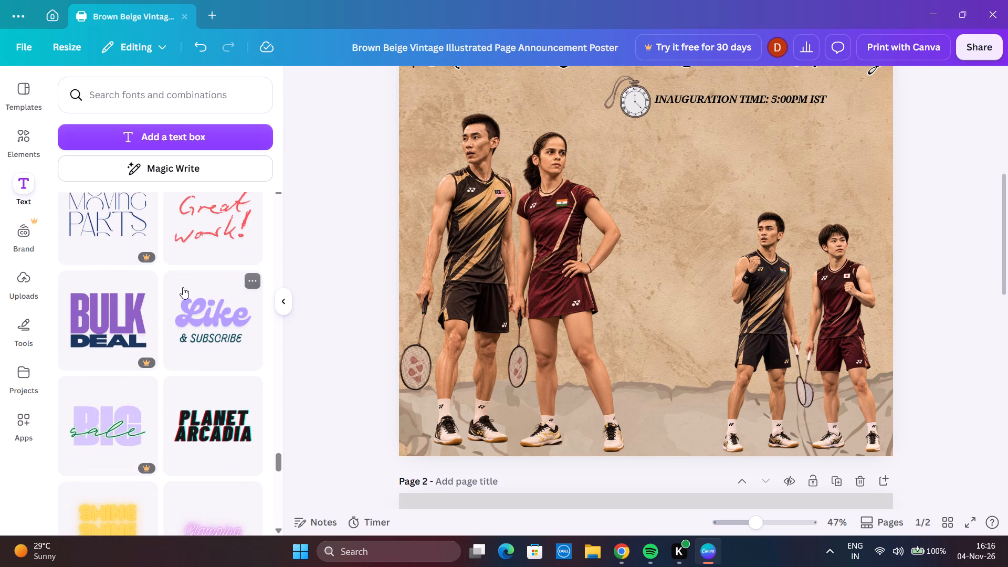
scroll(182, 292, "down", 3)
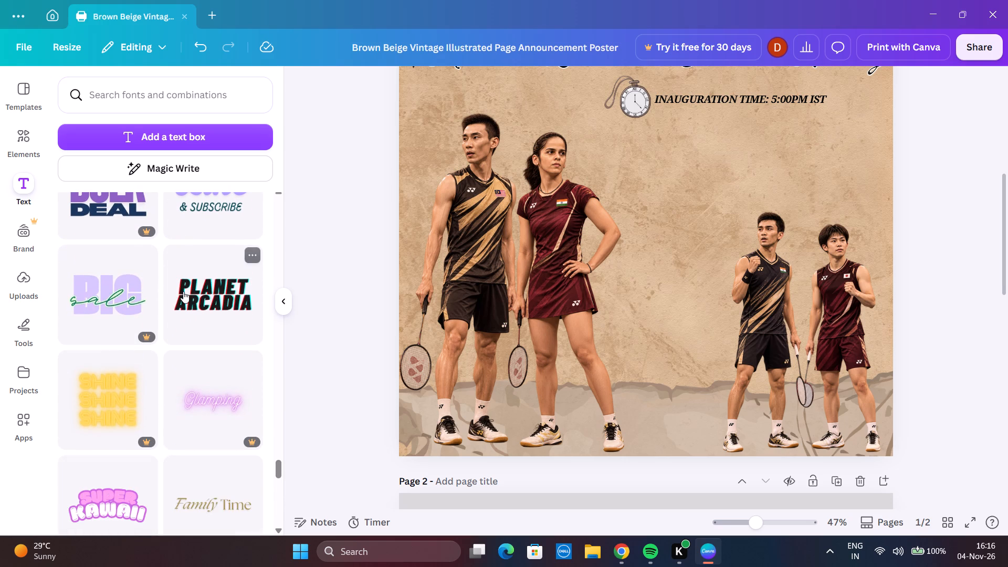
scroll(183, 291, "down", 1)
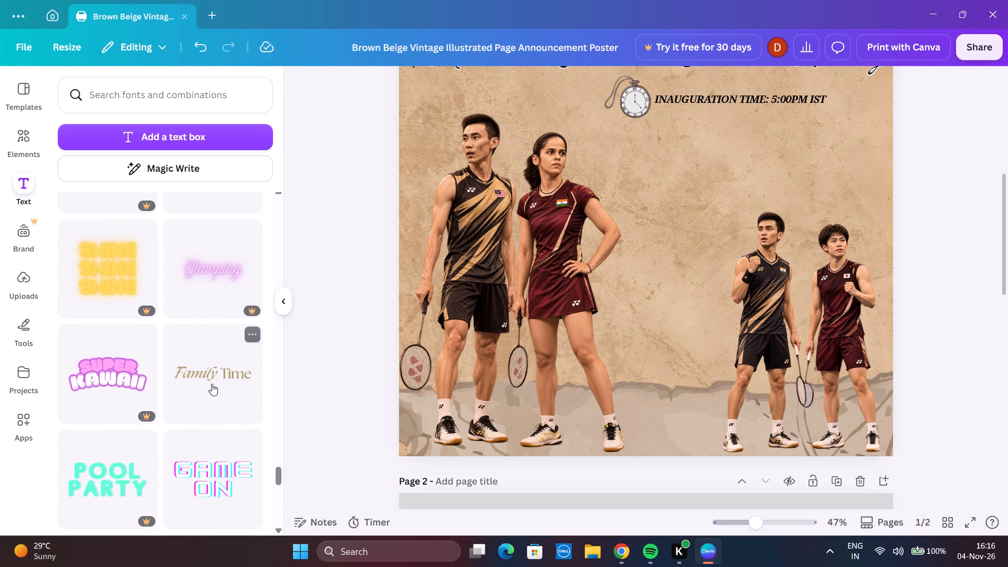
Add the "Family Time" font combination to page 1 and ungroup its two words.
left_click(212, 384)
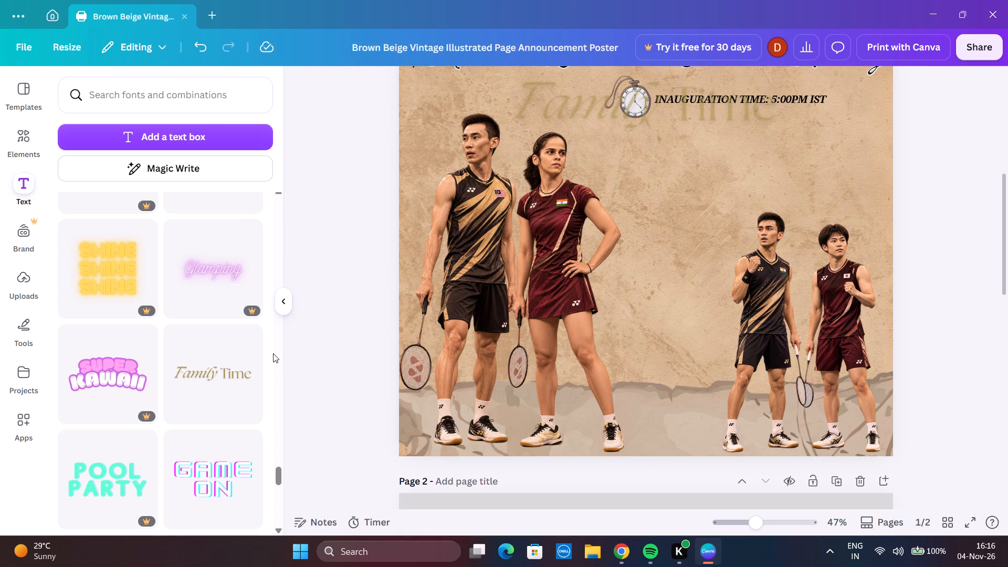
left_click(213, 377)
scroll(621, 371, "up", 2)
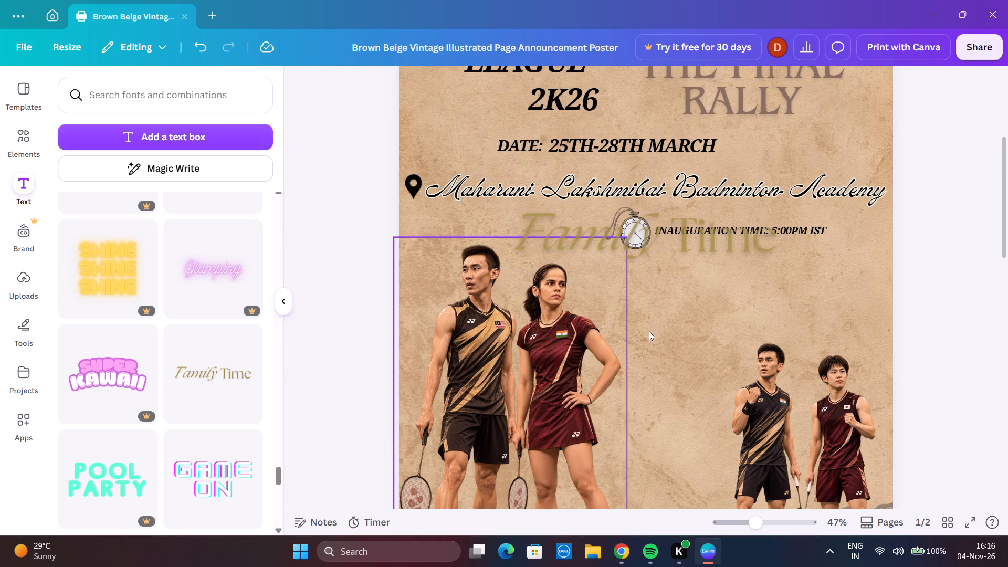
left_click(661, 238)
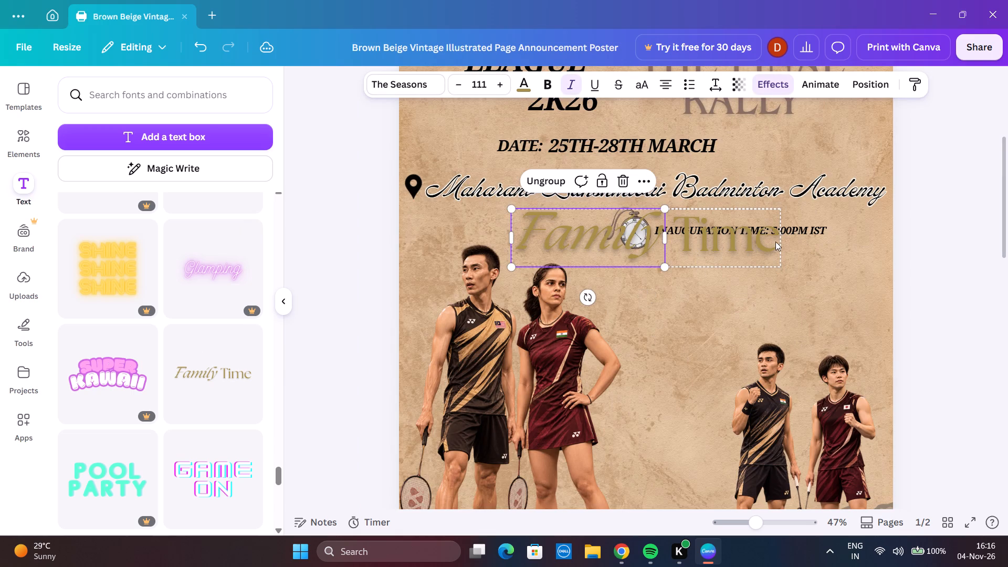
left_click(775, 241)
left_click(692, 182)
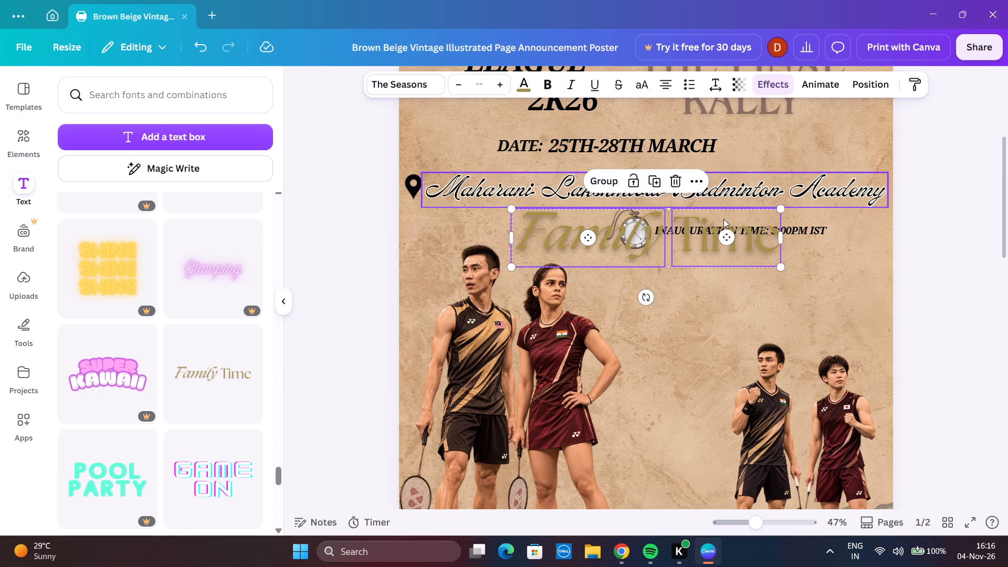
left_click(938, 273)
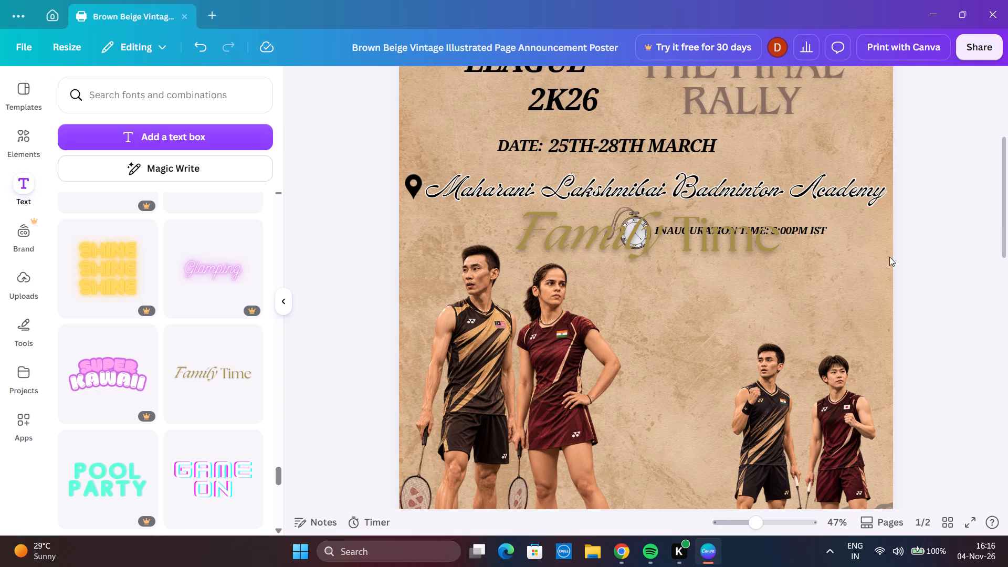
Separate "Family" from "Time", delete the word "Time", and place "Family" just below the inauguration time line.
left_click(737, 238)
left_click(754, 183)
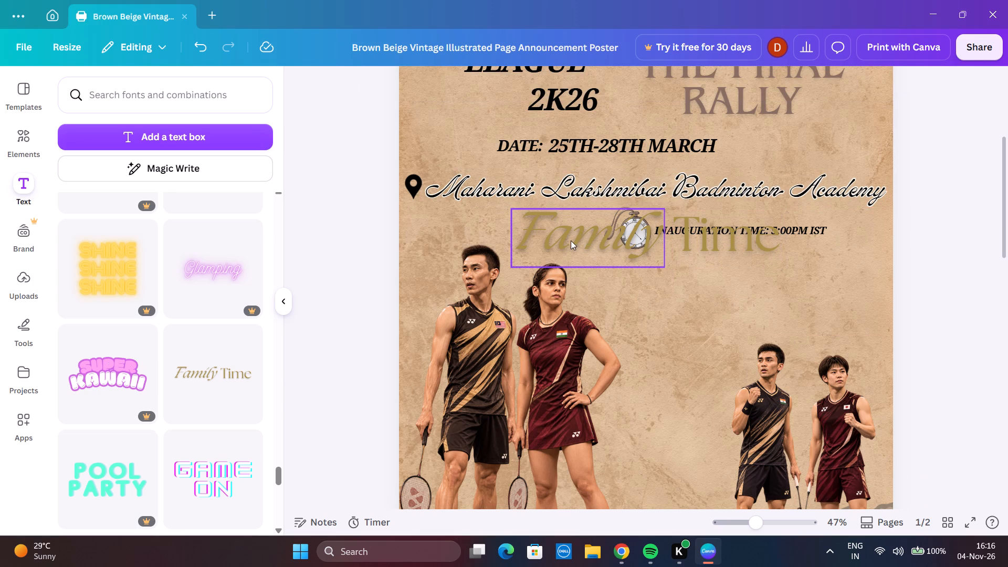
left_click(713, 243)
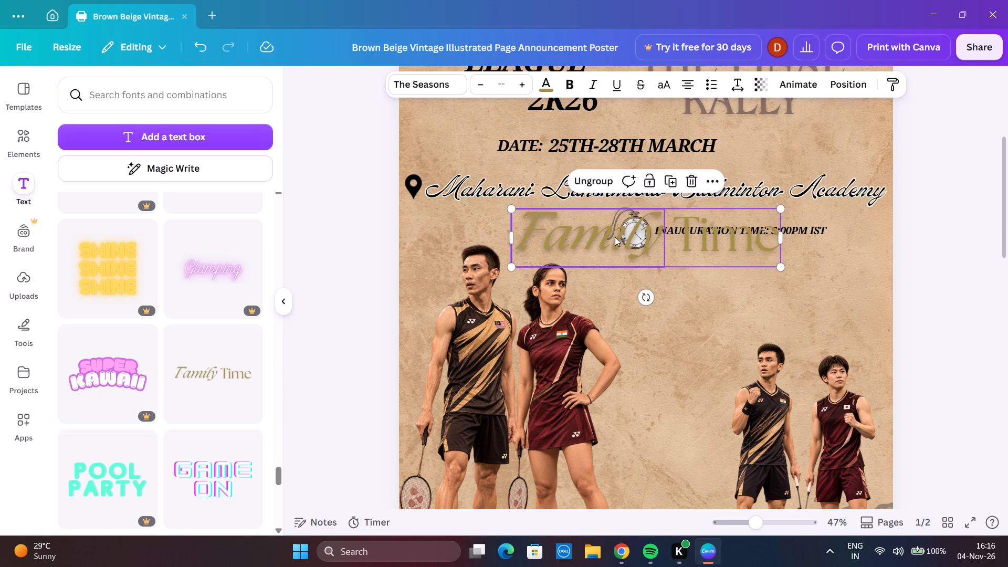
left_click_drag(606, 237, 700, 323)
left_click(731, 230)
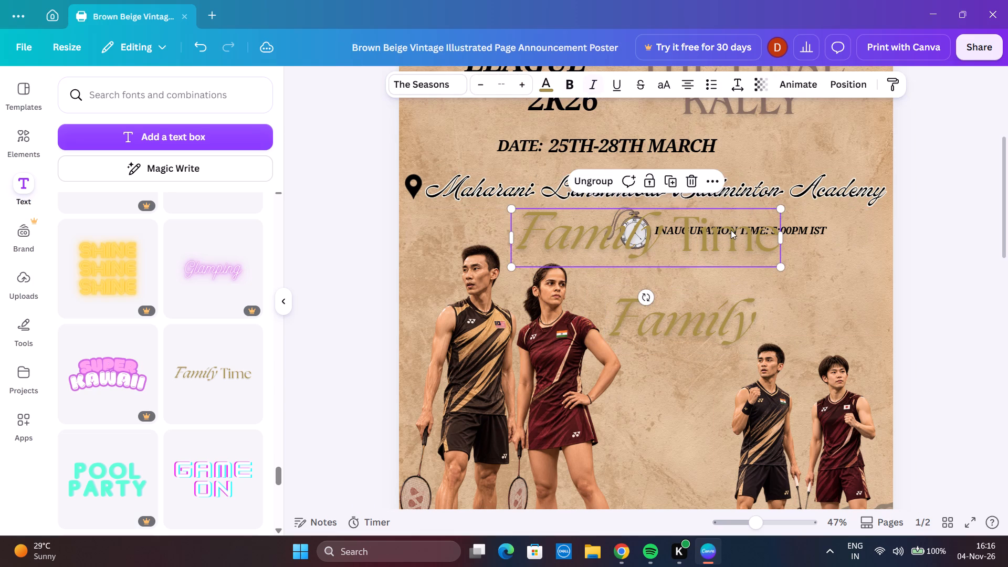
left_click(689, 184)
left_click_drag(711, 325, 715, 280)
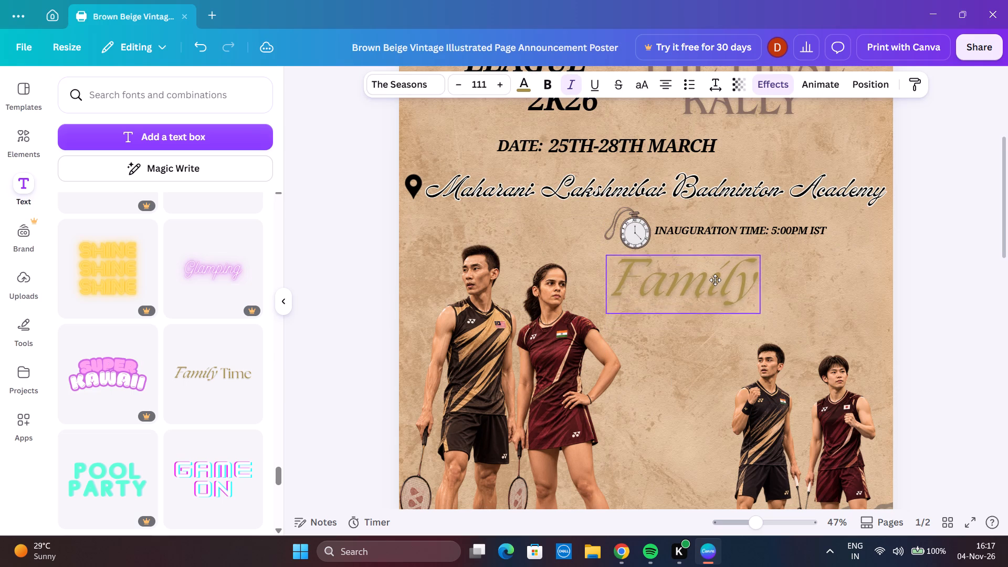
left_click_drag(715, 280, 716, 278)
Replace the word "Family" with the slogan "The BATON has been passed to the successors".
left_click(751, 290)
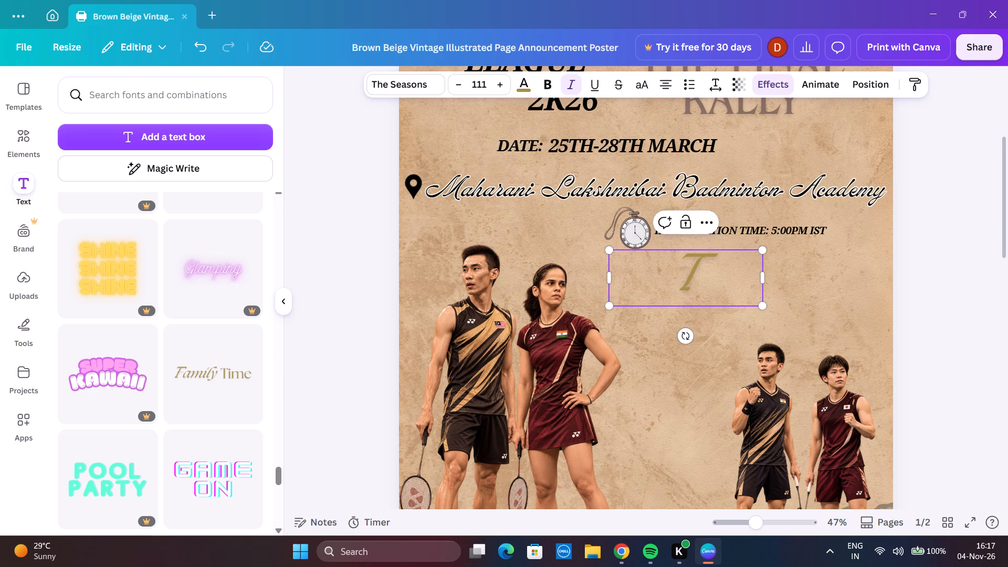
type("he bato")
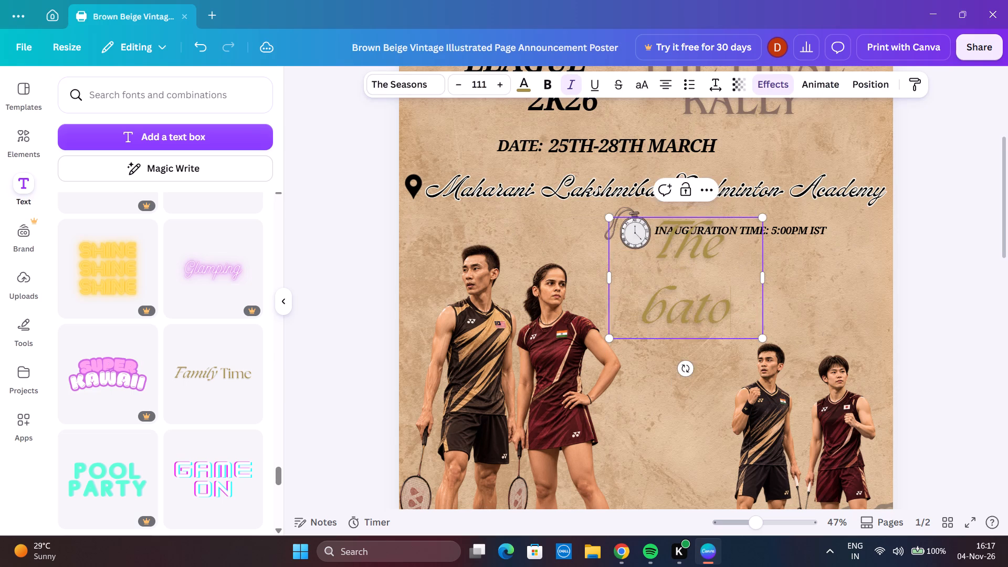
key("BackSpace")
key("BackSpace")
key("BackSpace")
key("BackSpace")
type("BATON")
type("has")
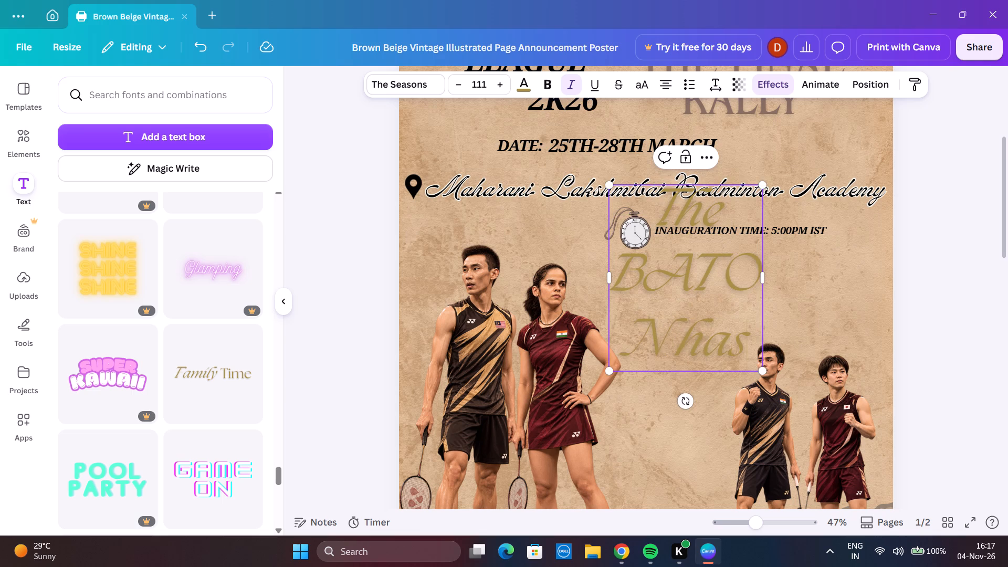
key("BackSpace")
key("BackSpace")
key("BackSpace")
key("space")
type("has been passed to the succes")
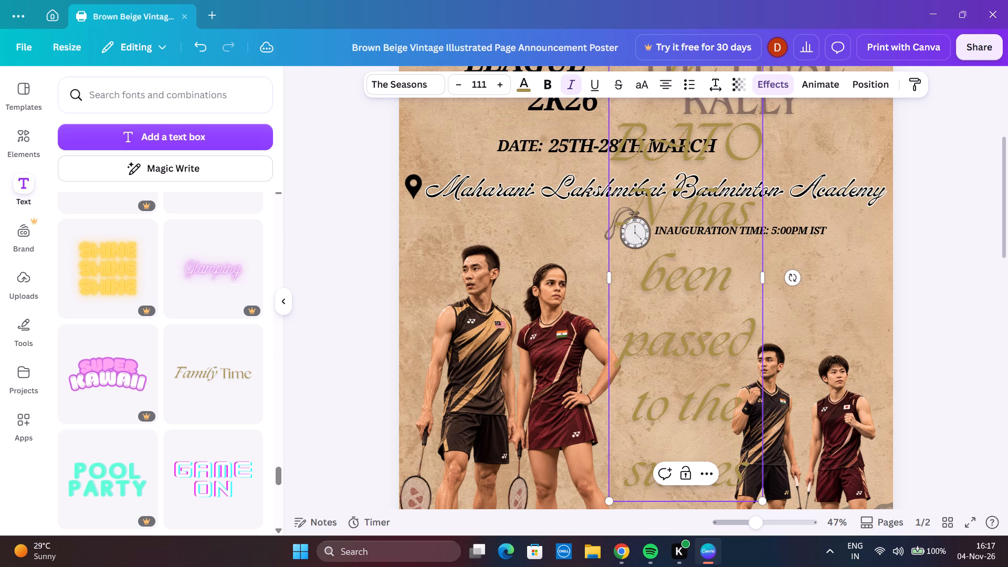
type("sors")
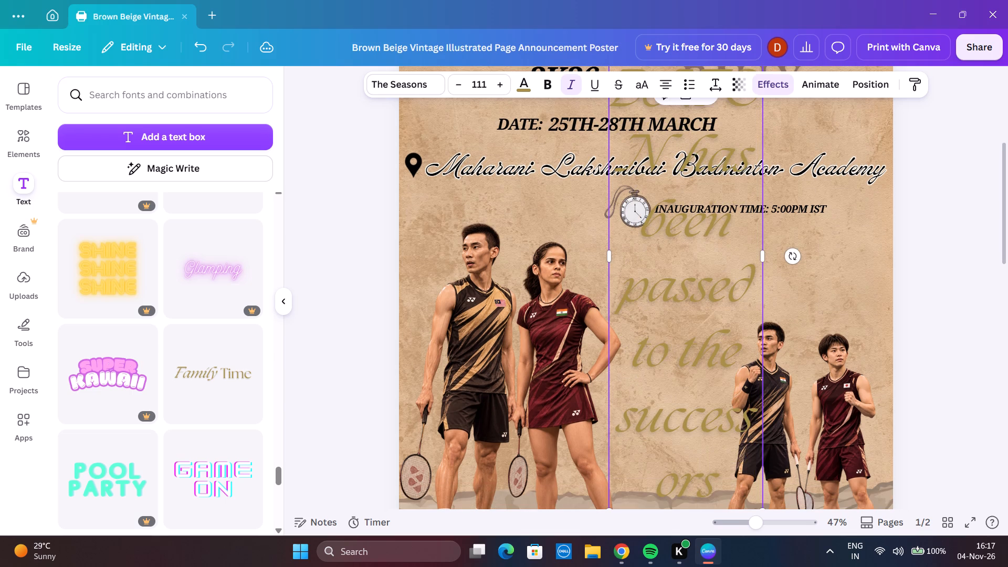
Scale the slogan down to text size 47.6 and widen its text box so it wraps onto two lines.
scroll(729, 295, "down", 2)
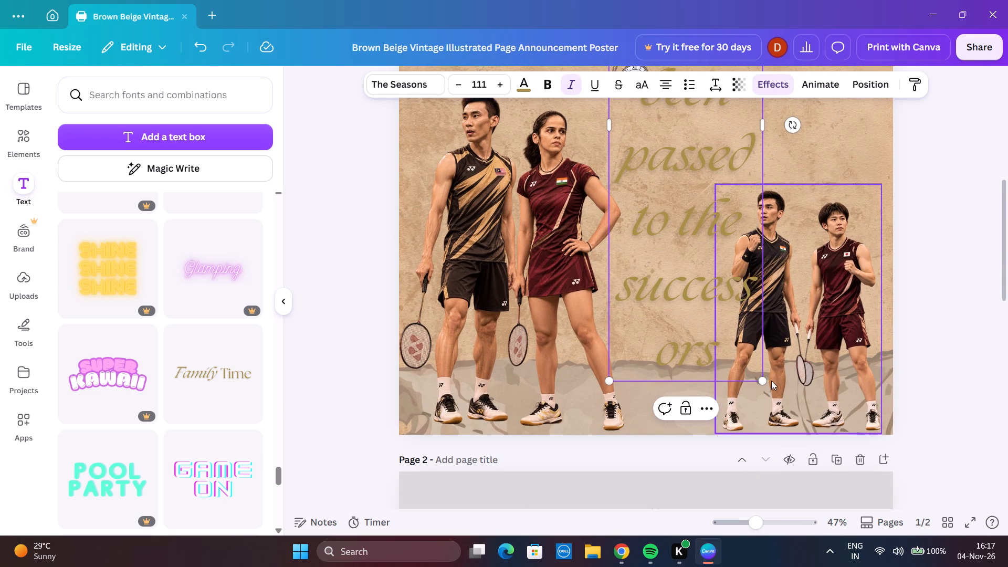
left_click_drag(765, 381, 686, 283)
scroll(695, 248, "up", 3)
left_click_drag(678, 181, 895, 220)
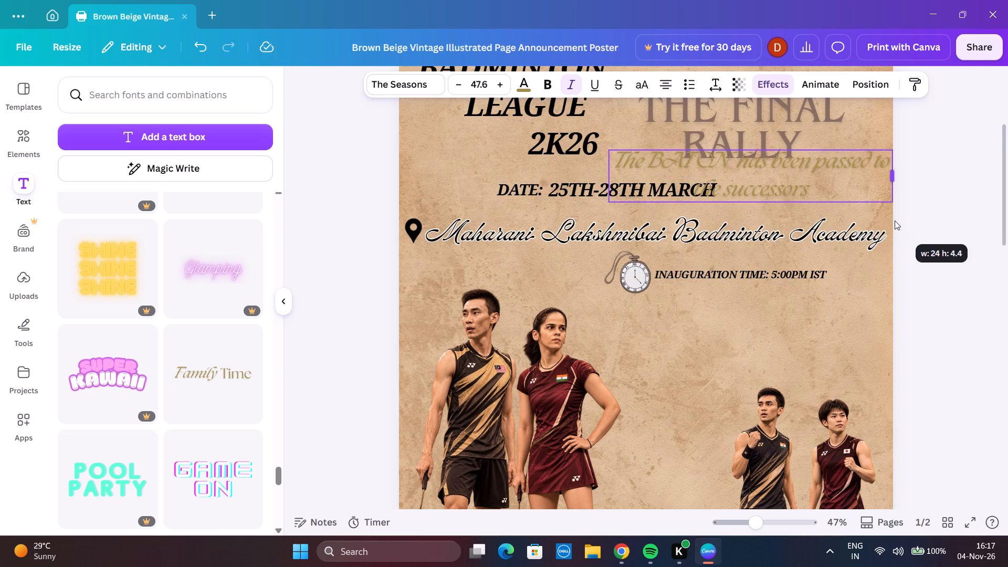
left_click_drag(895, 220, 886, 218)
scroll(782, 205, "up", 1)
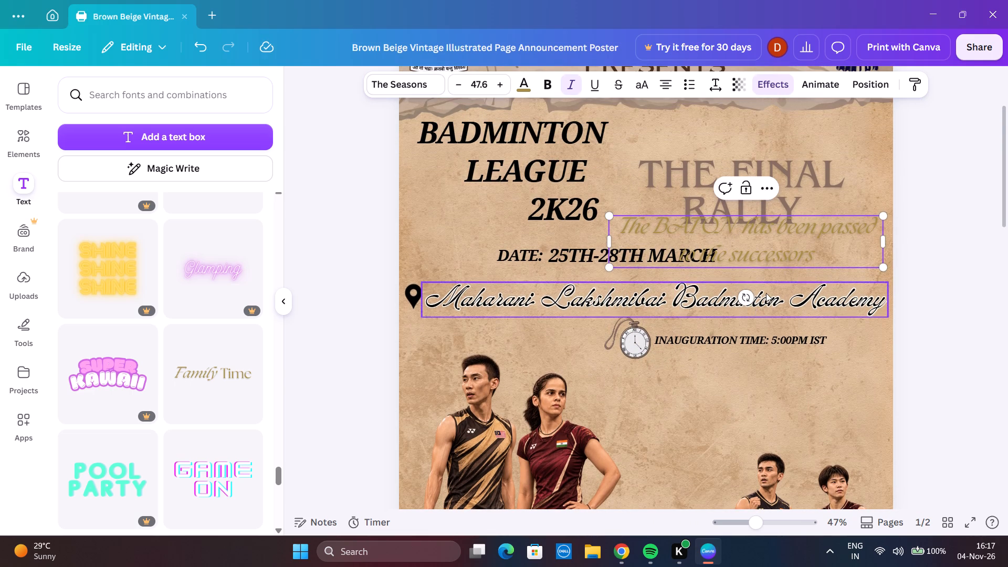
left_click(949, 266)
Move the slogan into the space between the inauguration time and the smaller player pair.
left_click_drag(840, 241, 822, 409)
scroll(817, 419, "down", 1)
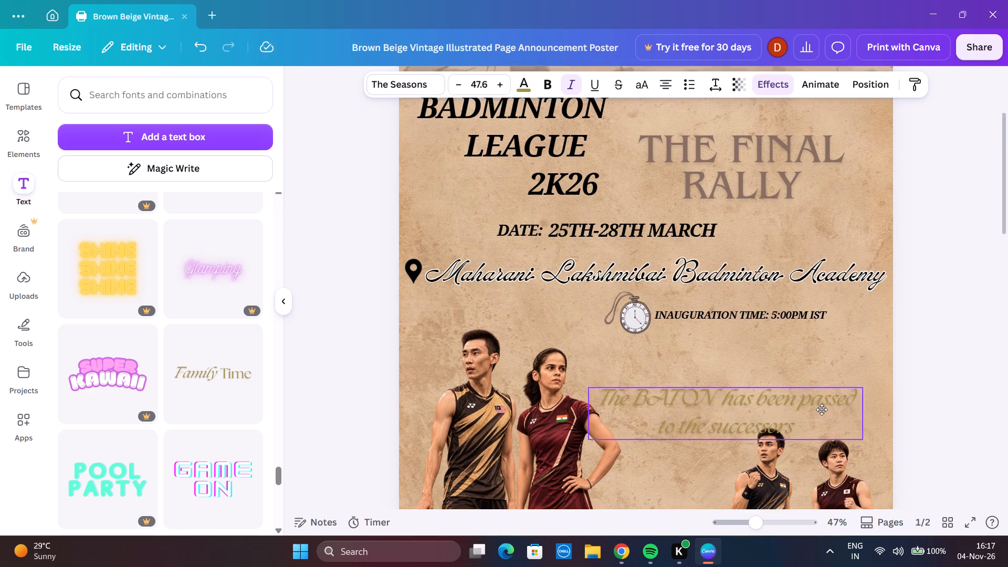
left_click_drag(822, 409, 826, 359)
Recolour the slogan text with the muted red from the design's text colours.
left_click(527, 86)
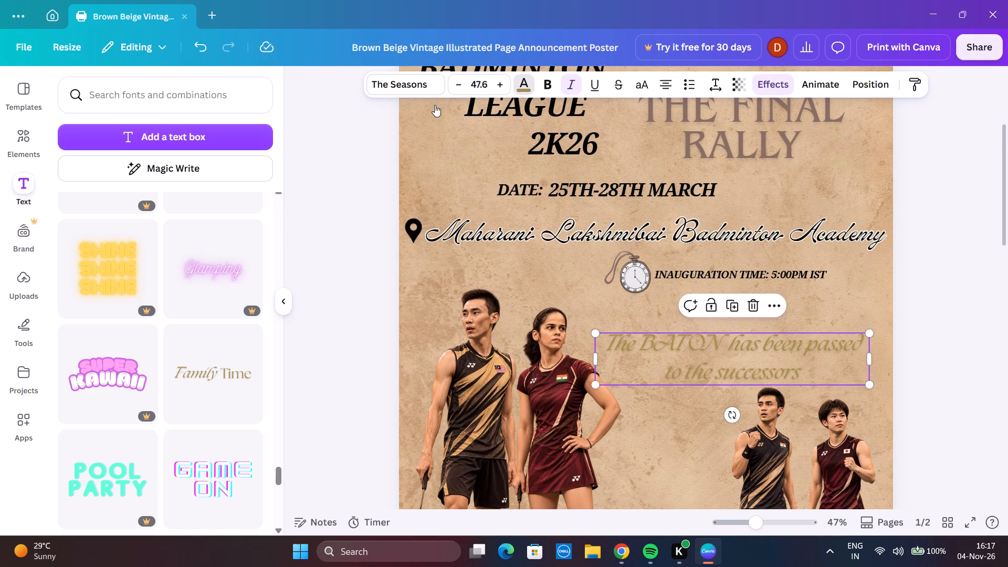
left_click(128, 178)
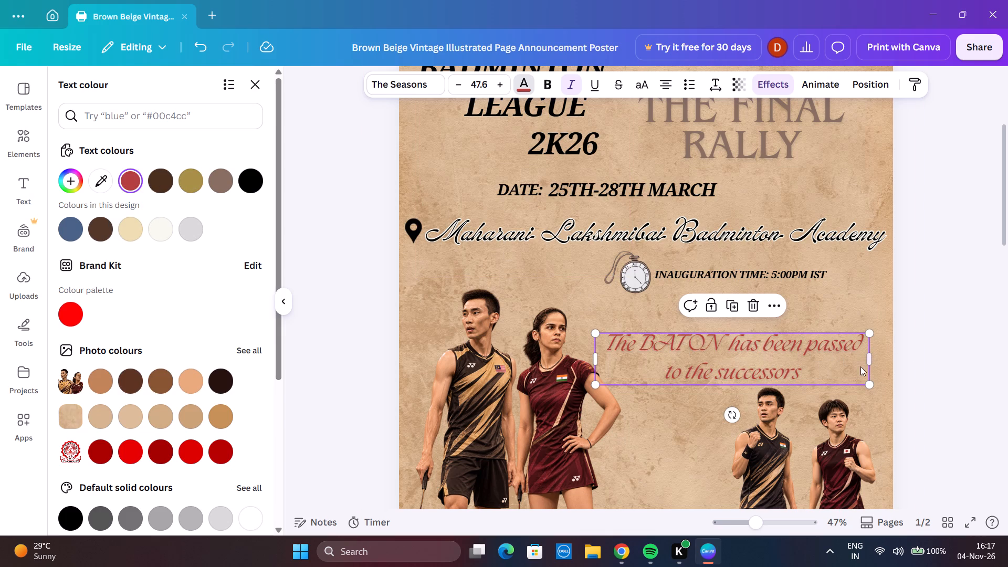
Append "now!!" to the end of the slogan and deselect it.
left_click(830, 371)
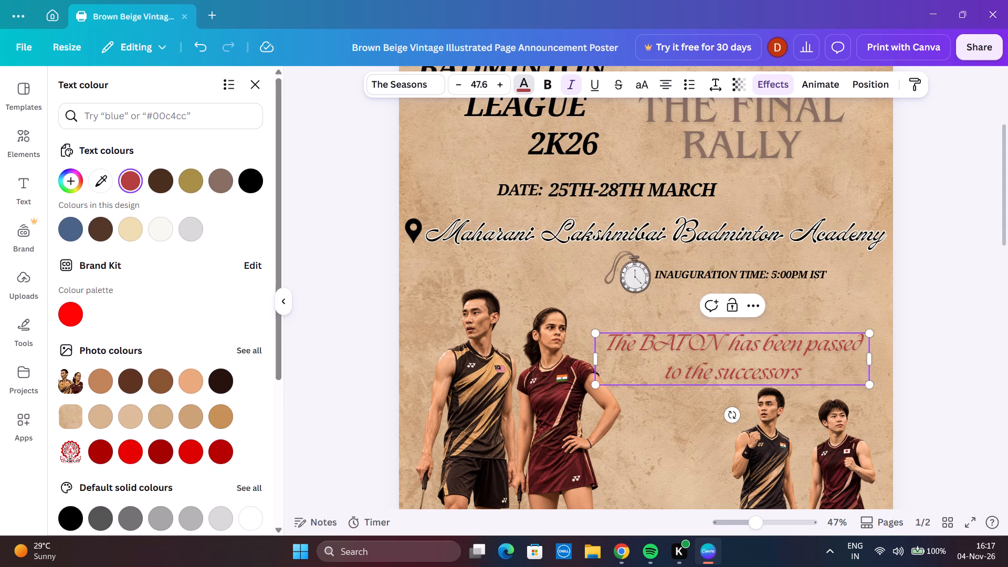
key("space")
type("now!!")
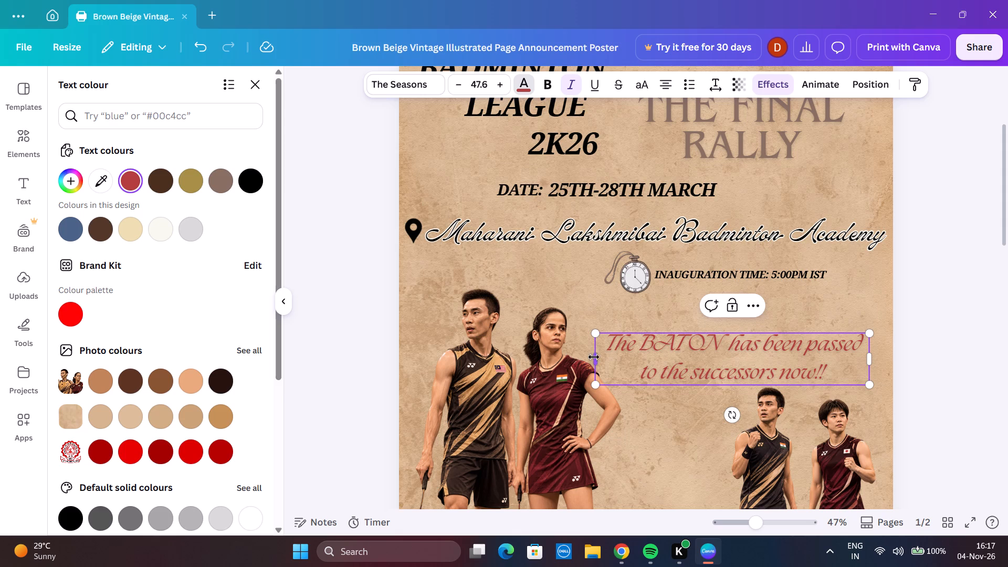
left_click(597, 334)
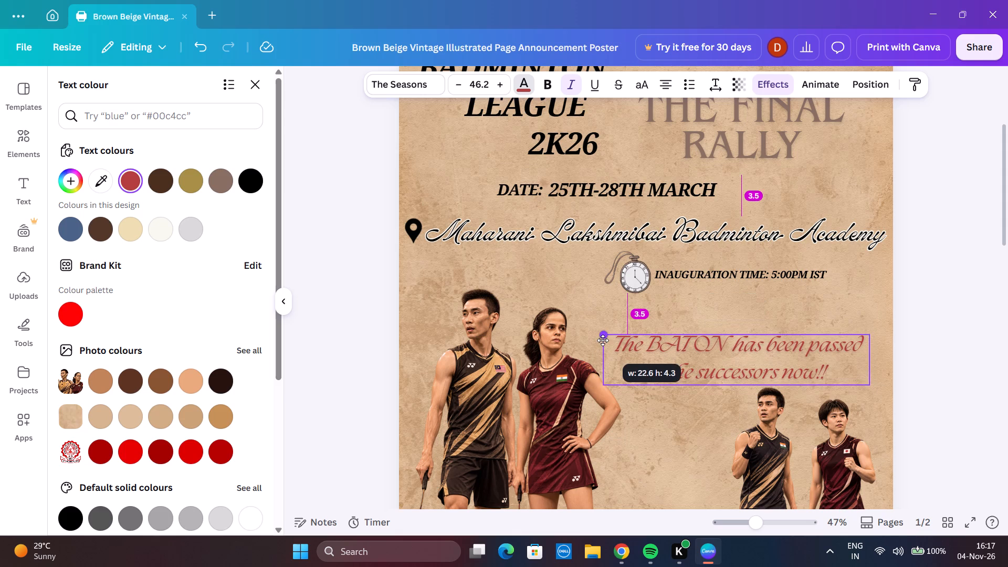
left_click(950, 321)
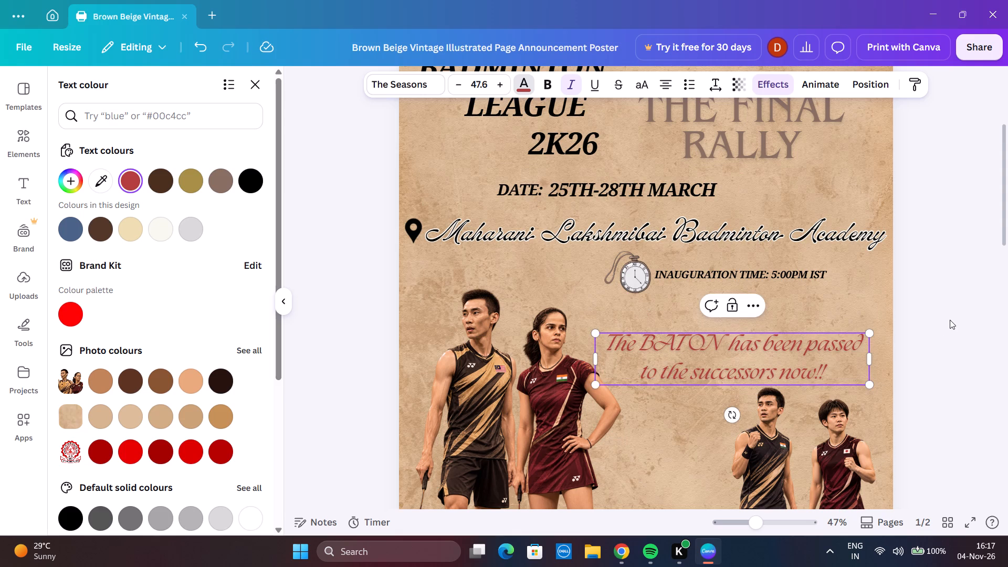
left_click(923, 315)
Review the layout of page 1 from the header down to the slogan and player cutouts.
scroll(872, 326, "down", 4)
scroll(866, 327, "up", 4)
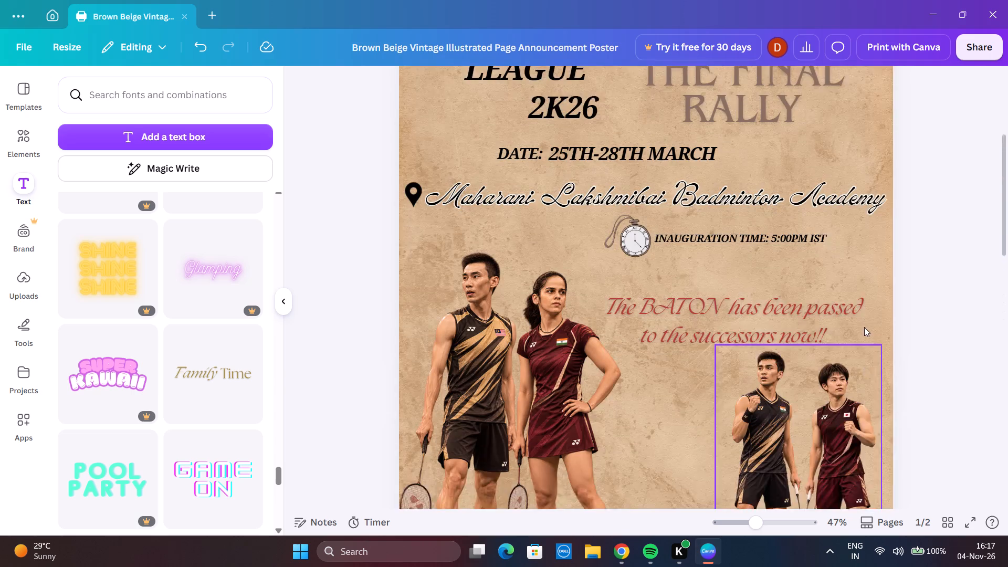
scroll(854, 367, "up", 2)
scroll(849, 343, "down", 3)
scroll(846, 368, "up", 3)
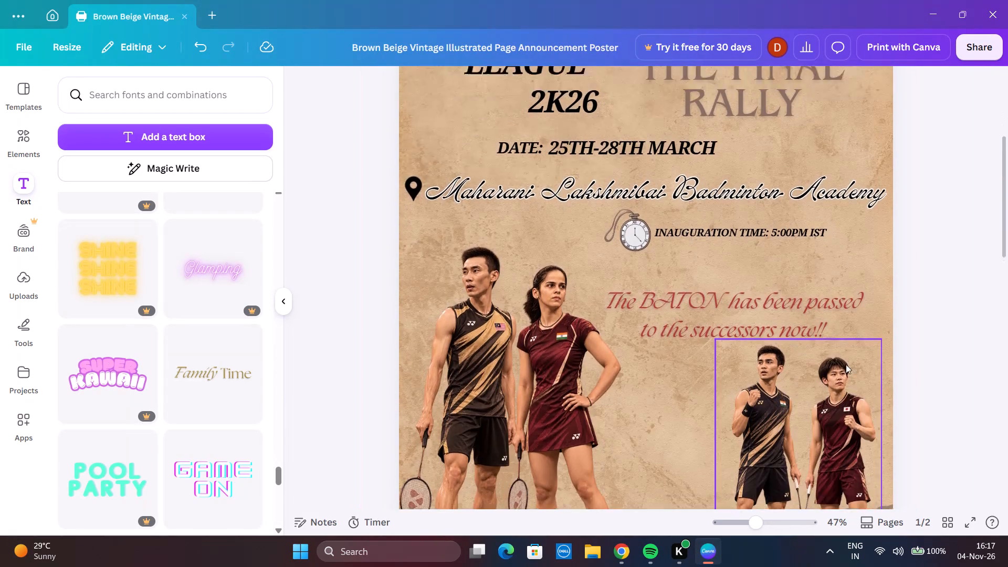
scroll(361, 273, "down", 1)
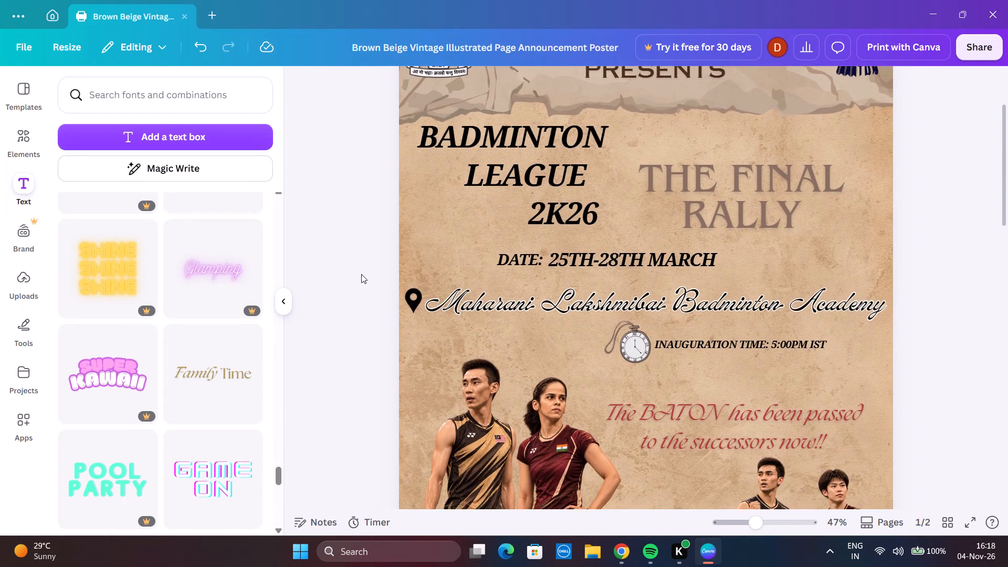
scroll(361, 274, "up", 1)
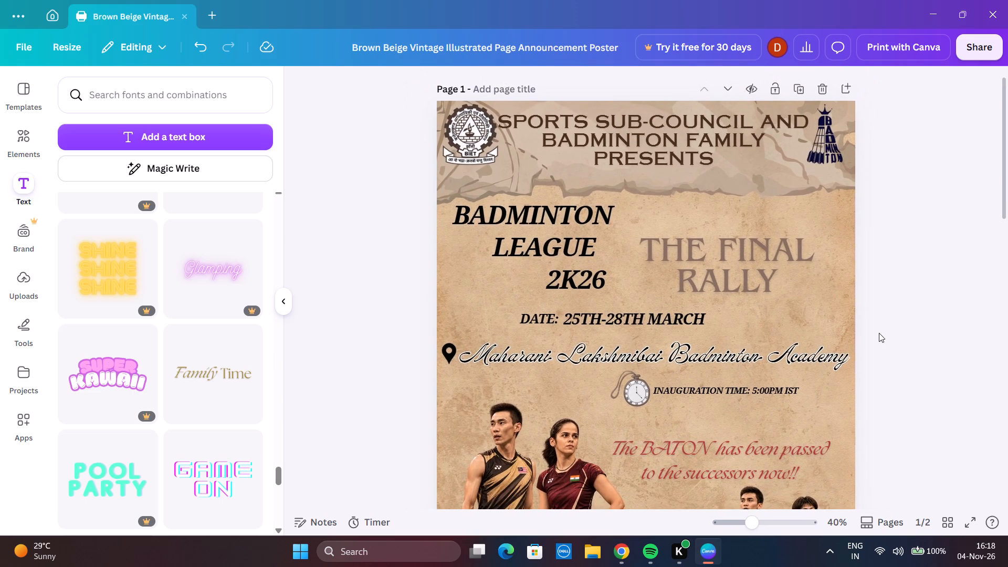
scroll(856, 339, "down", 2)
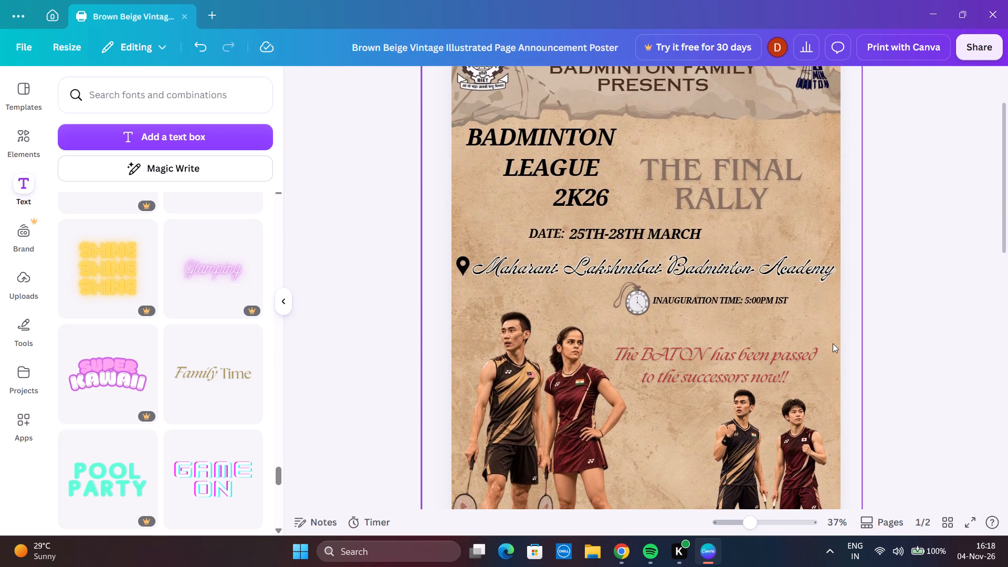
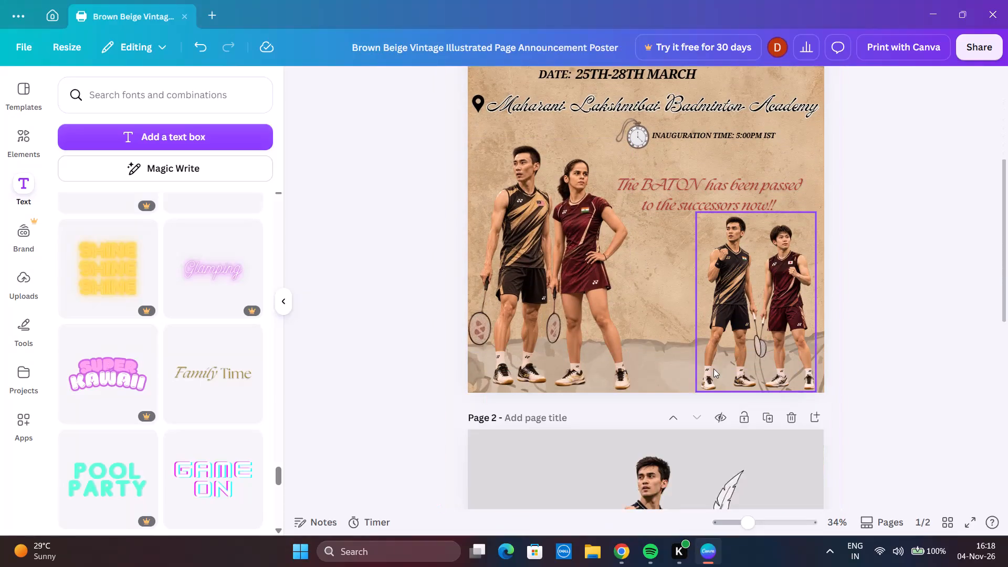
Delete page 2, which holds the leftover player cutout, quill, megaphone and letters on a grey background.
scroll(716, 367, "down", 1)
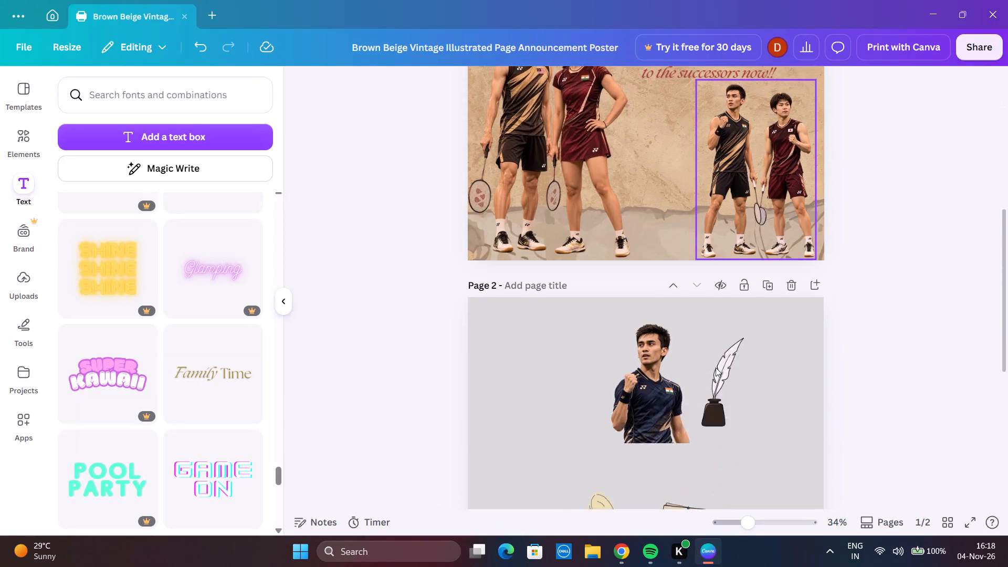
scroll(716, 367, "down", 1)
left_click(503, 317)
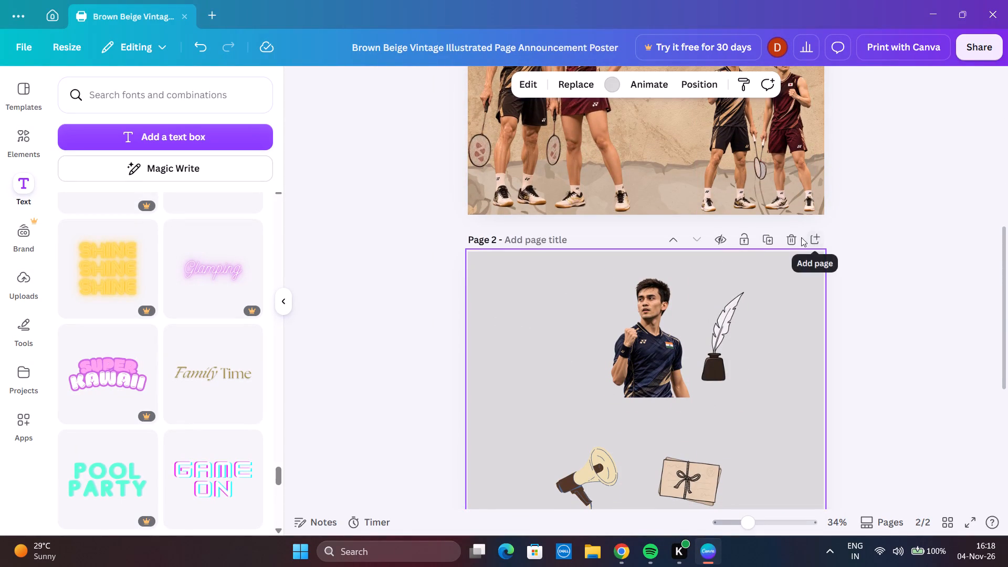
left_click(793, 240)
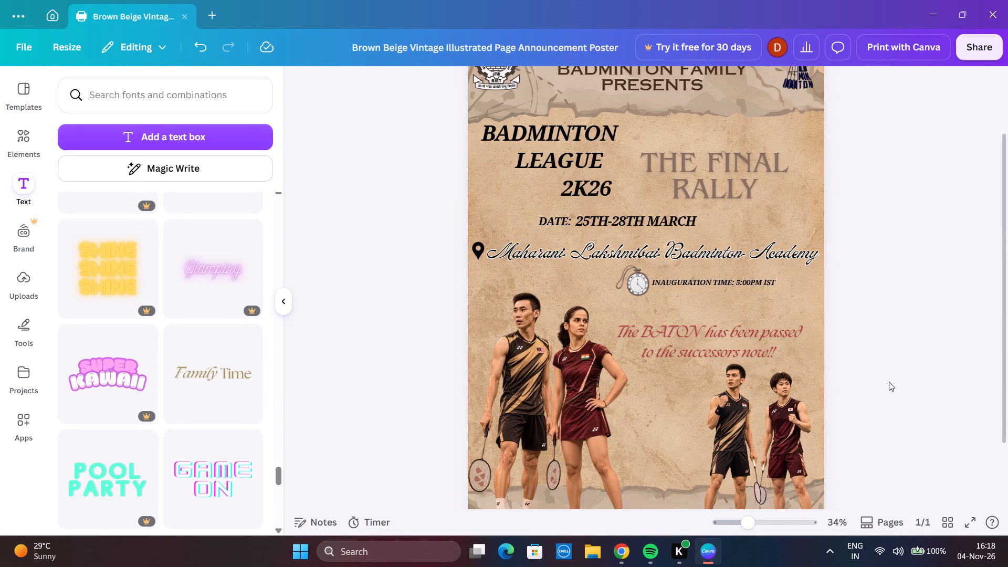
Browse the recommended vintage graphics for a decoration that suits the poster, trying the dried flower over the page.
scroll(889, 382, "up", 4)
scroll(867, 397, "down", 4)
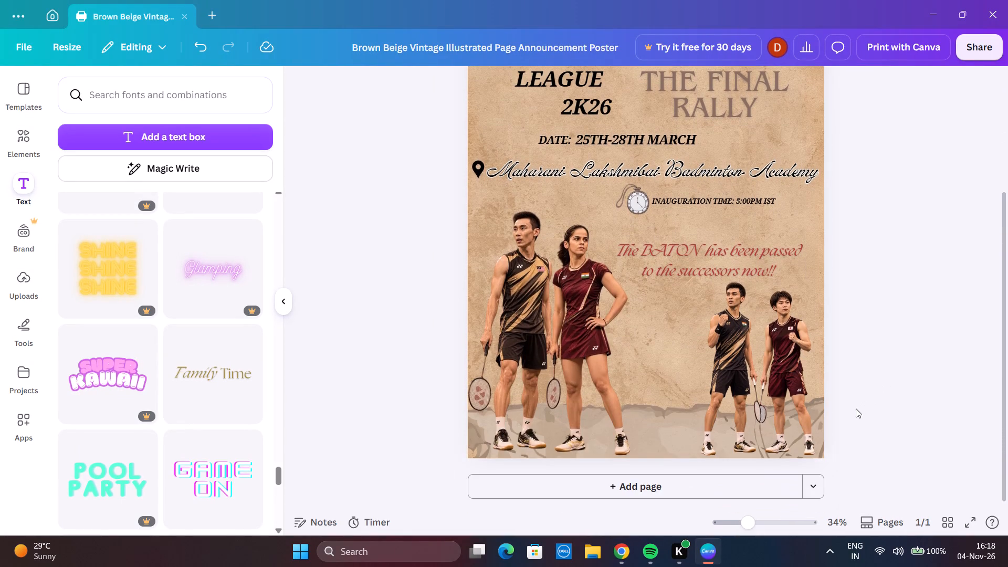
scroll(856, 408, "up", 1)
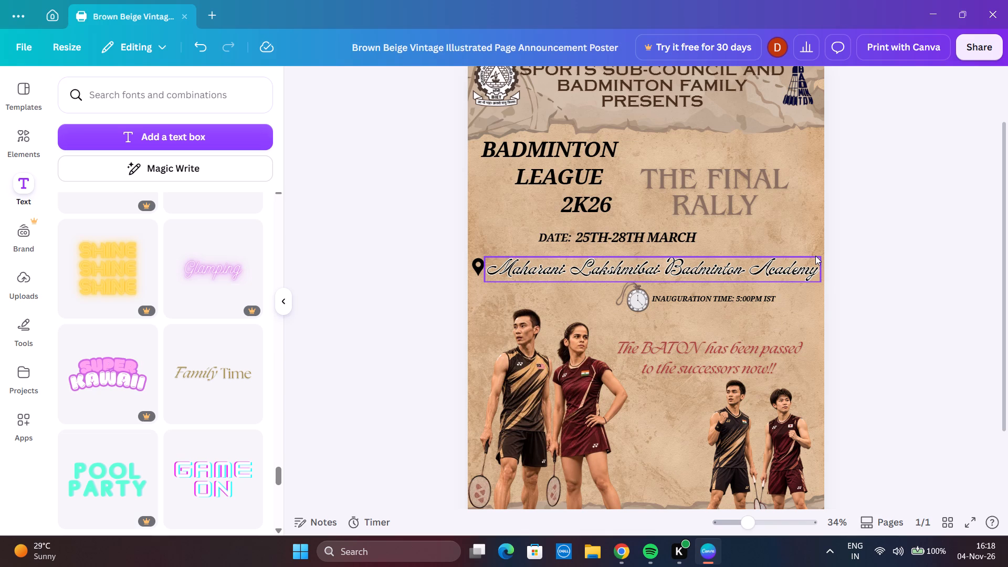
left_click(25, 157)
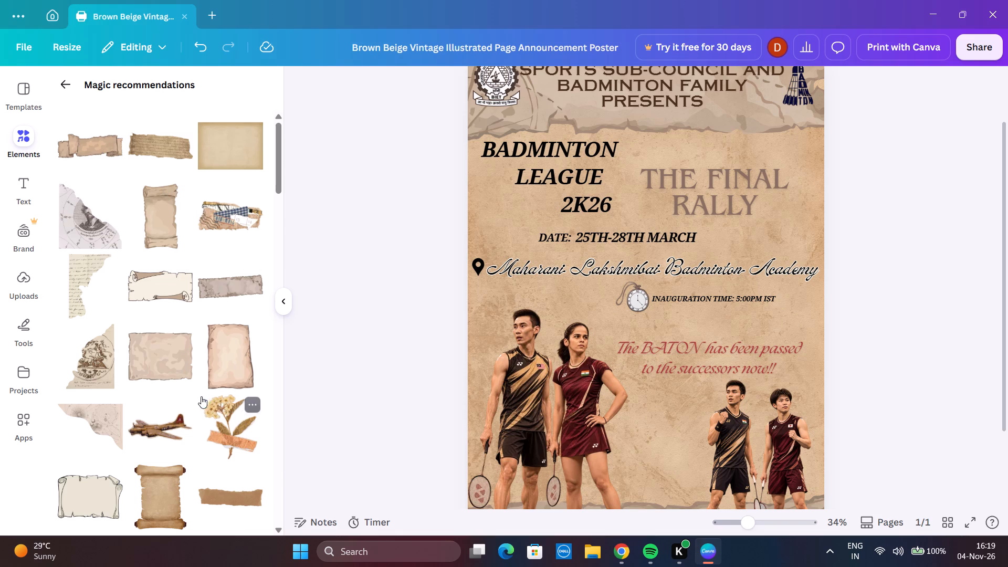
scroll(189, 395, "down", 1)
left_click_drag(215, 366, 232, 367)
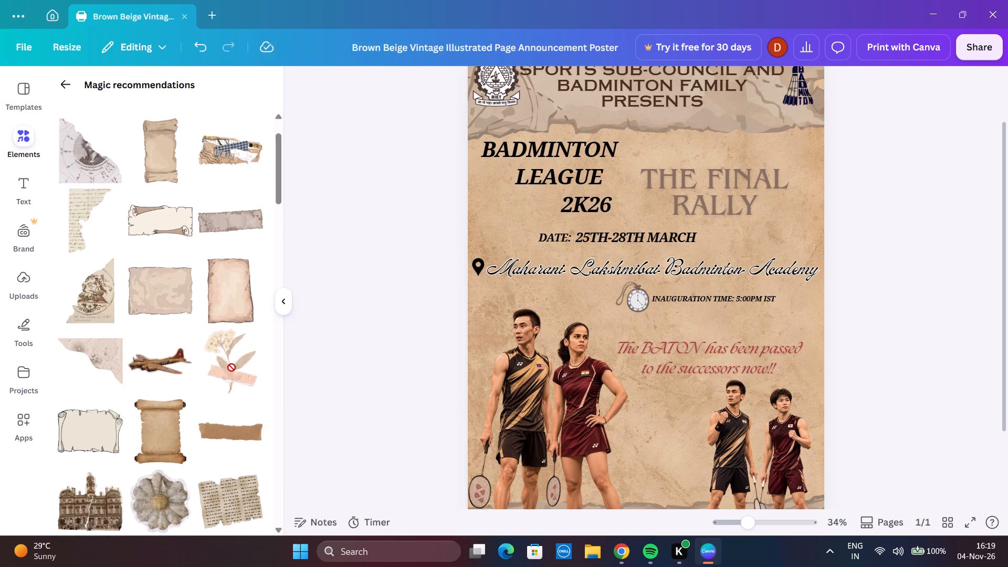
left_click_drag(232, 367, 361, 323)
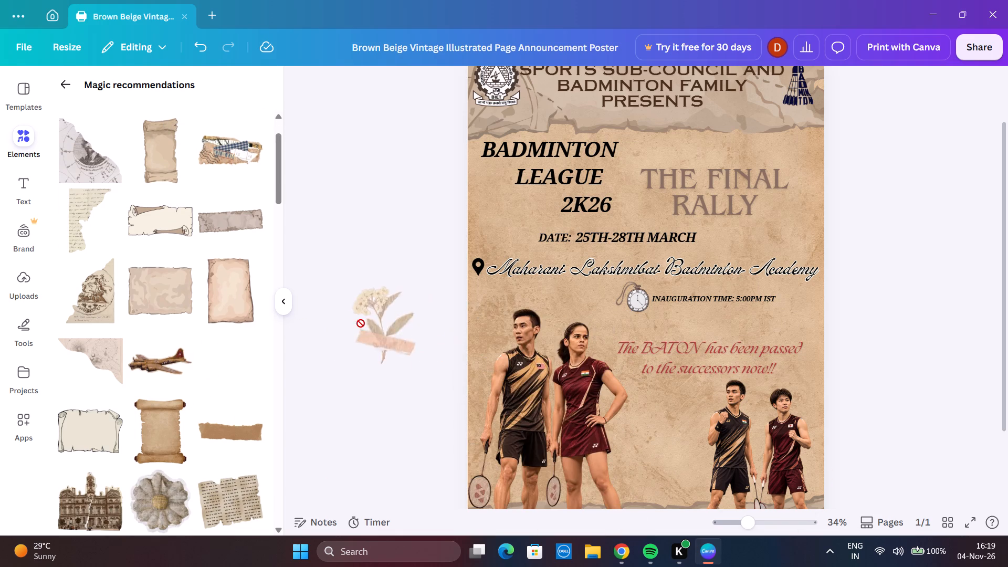
left_click_drag(361, 323, 521, 187)
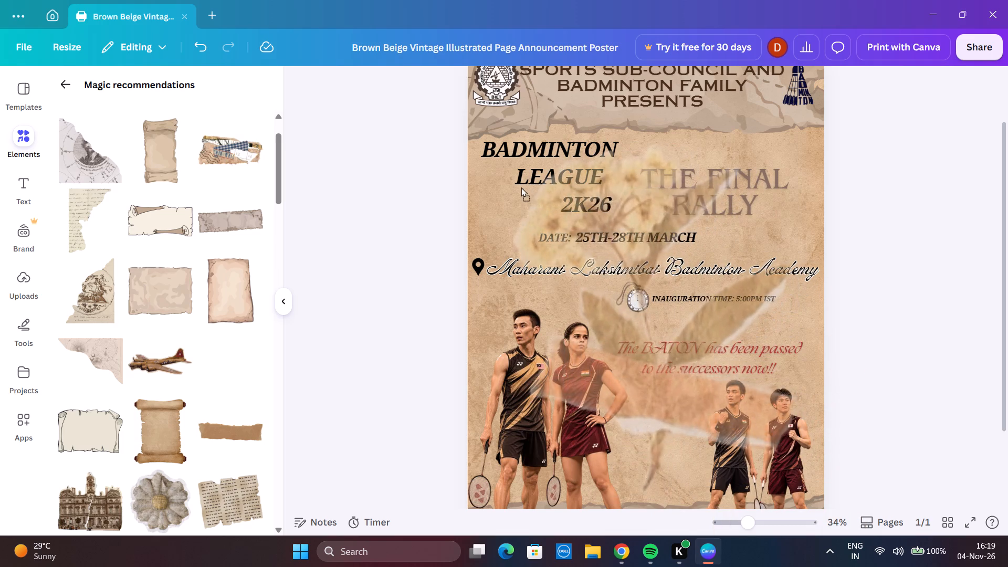
left_click_drag(521, 187, 342, 235)
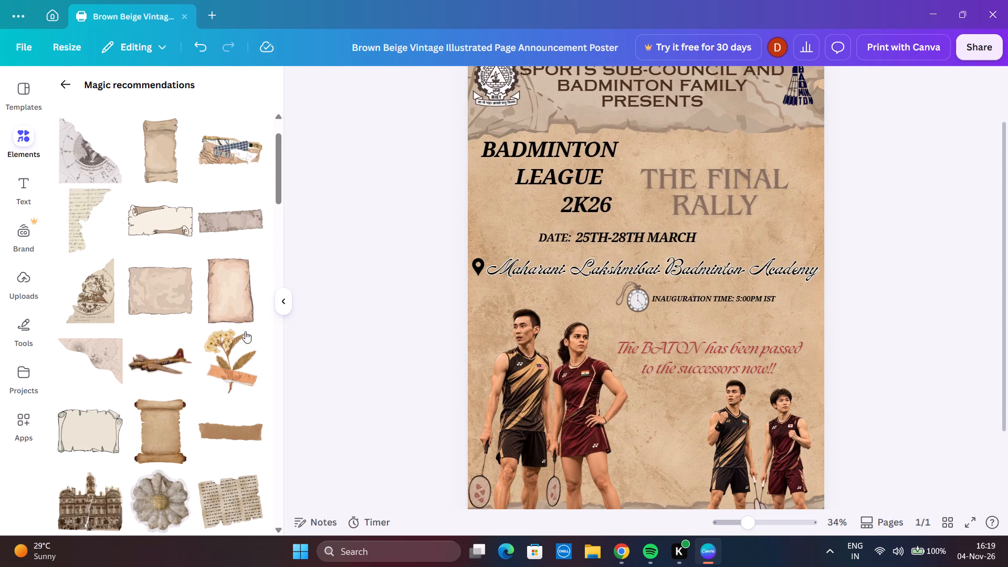
scroll(229, 349, "down", 3)
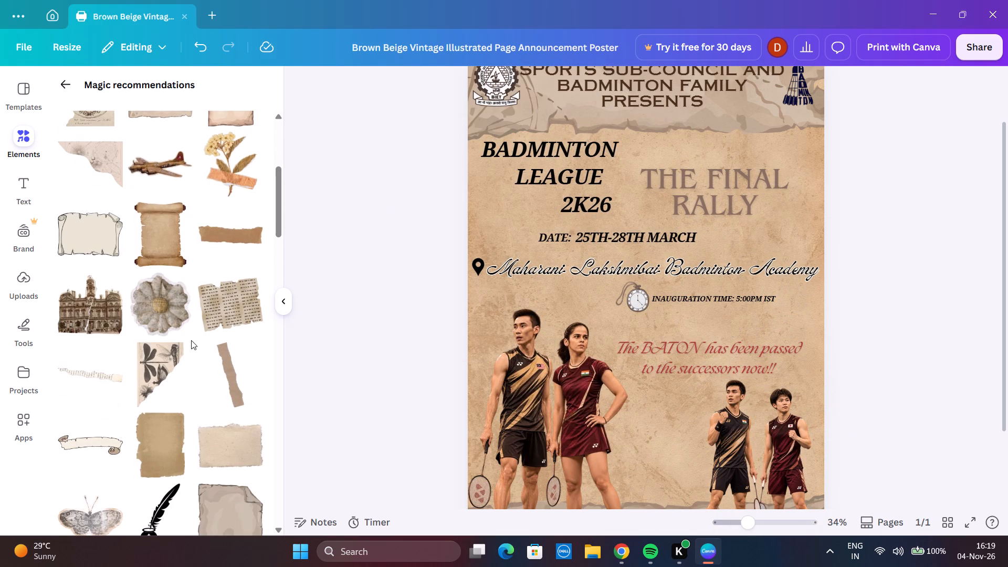
scroll(184, 341, "down", 2)
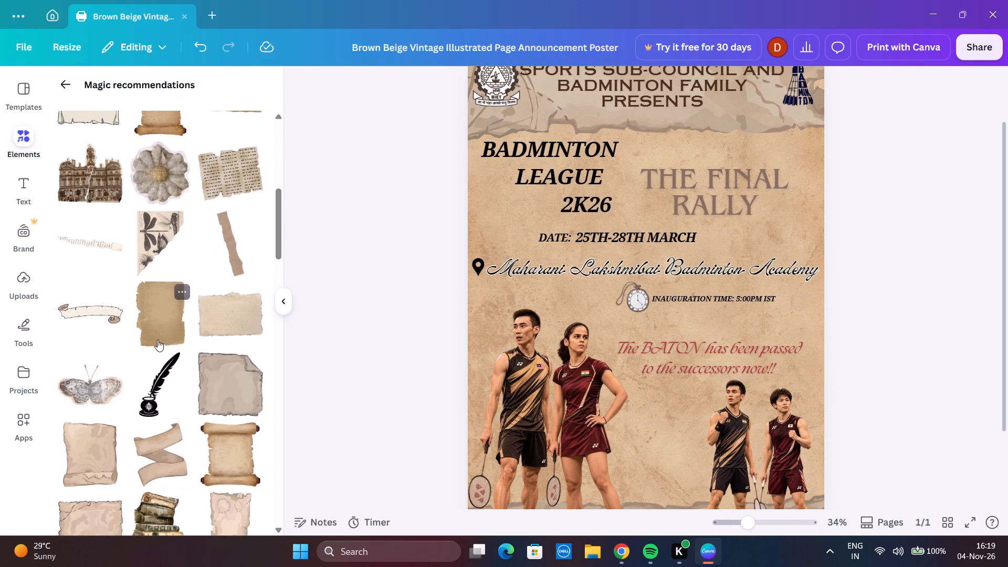
scroll(155, 357, "down", 1)
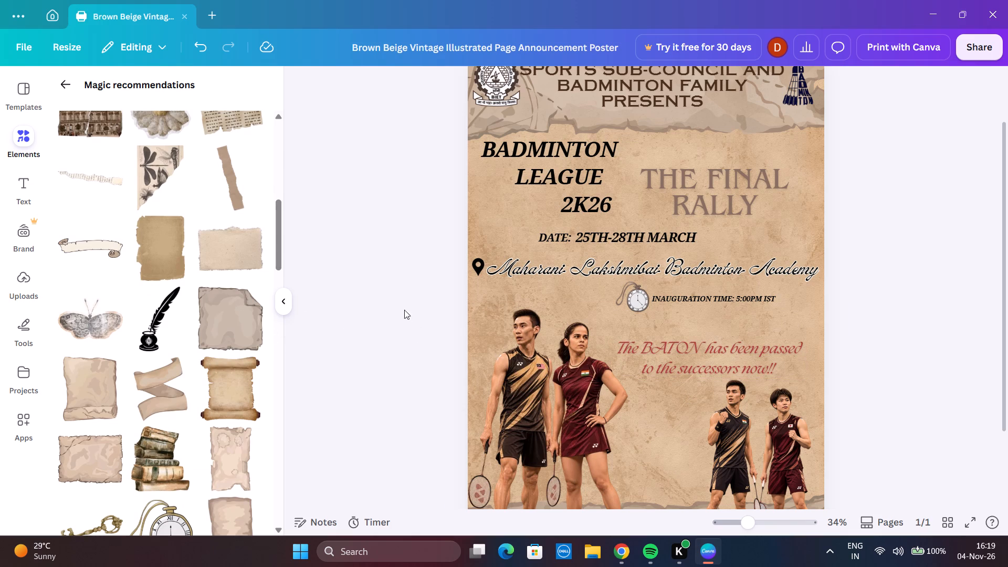
Extend the top edge of the large player-pair image slightly upward, to just below the academy name.
left_click(490, 334)
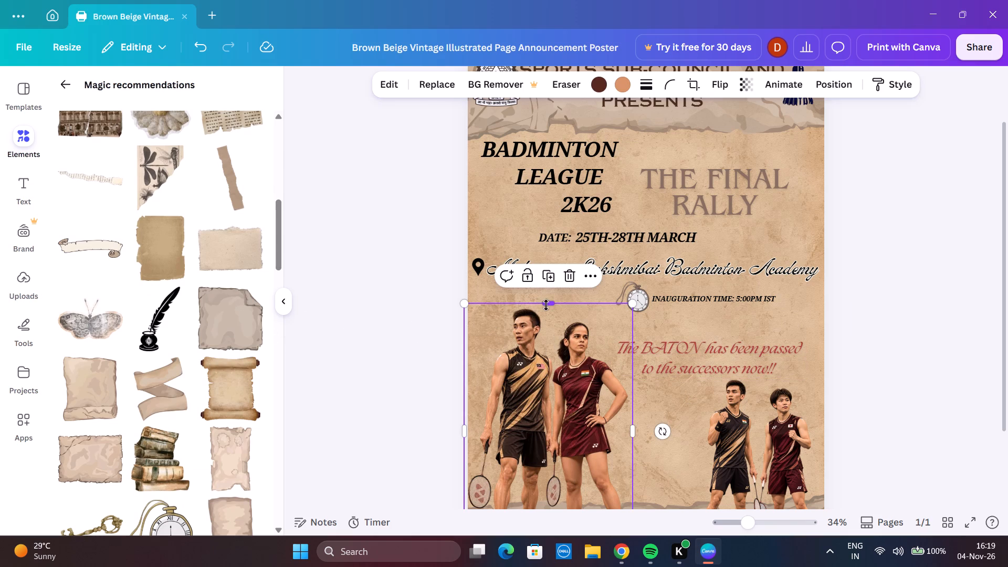
left_click_drag(546, 305, 548, 284)
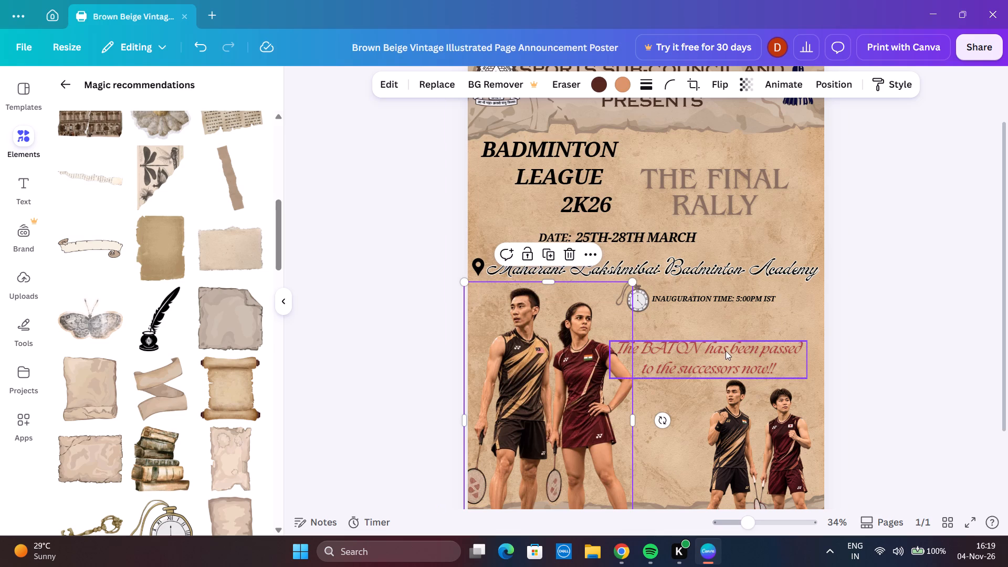
Move the tagline "The BATON has been passed to the successors now!!" slightly up, closer to the inauguration time.
left_click_drag(725, 351, 731, 332)
left_click(360, 333)
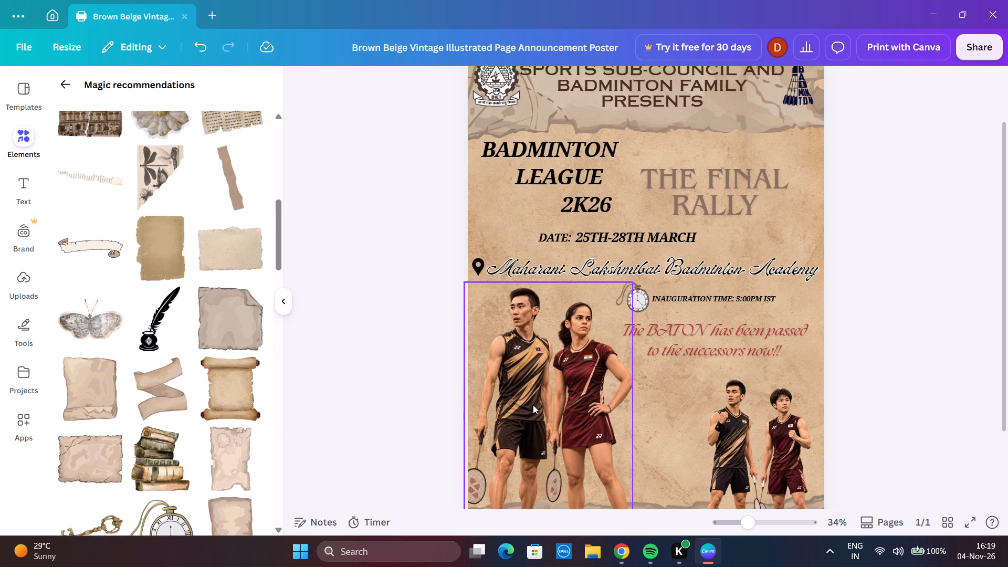
Look through the uploaded images for further material for the poster.
left_click(26, 281)
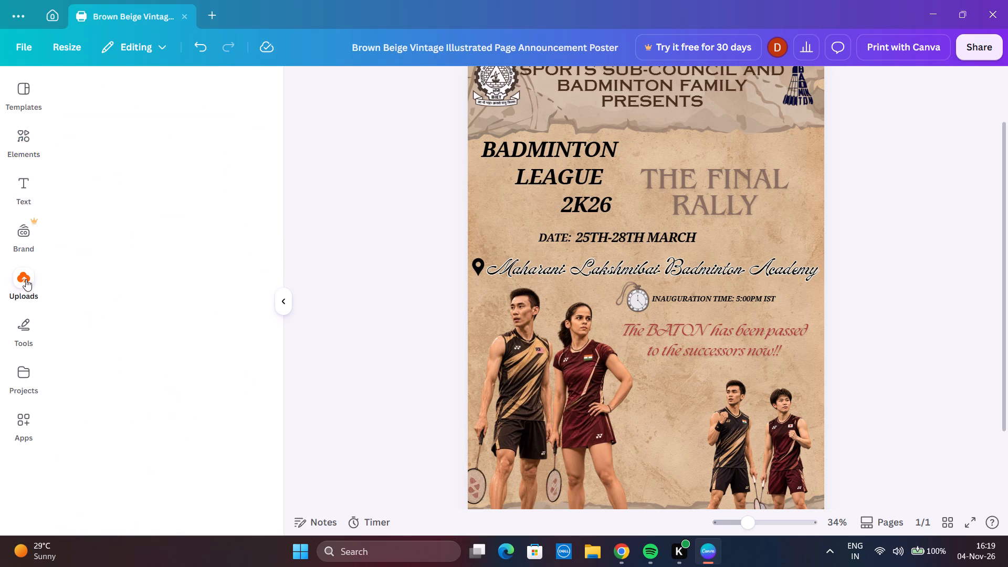
scroll(139, 325, "down", 8)
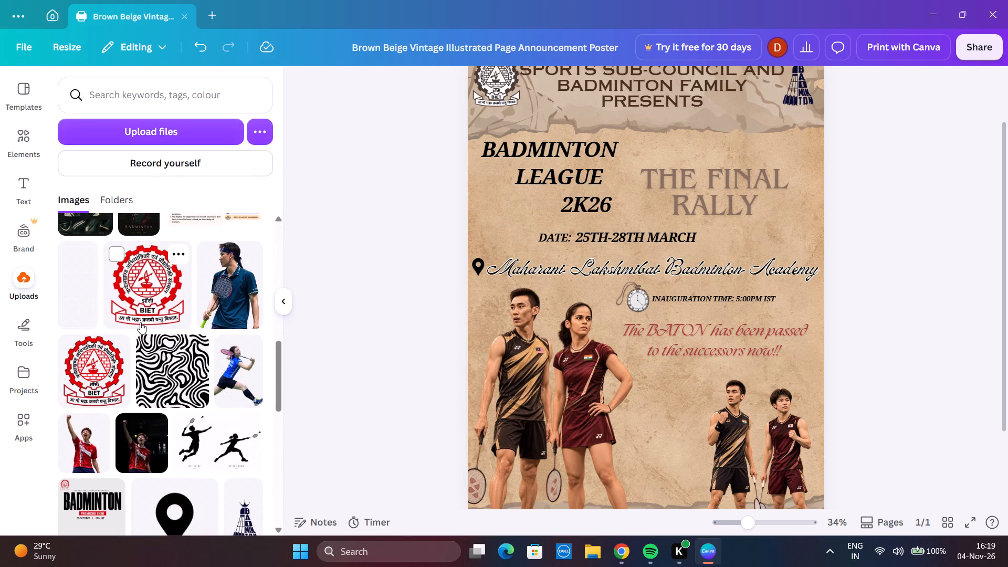
scroll(143, 327, "down", 1)
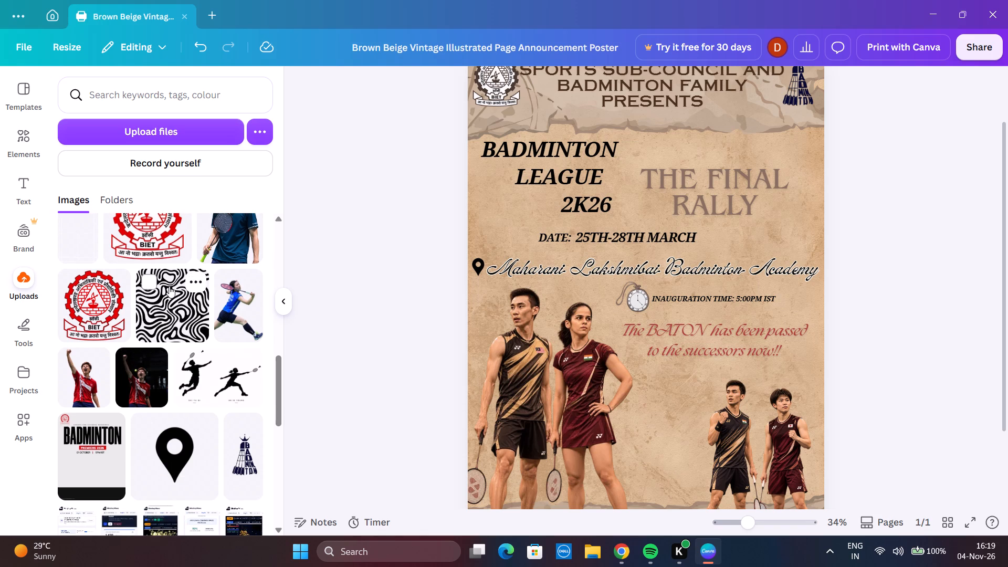
scroll(169, 282, "down", 4)
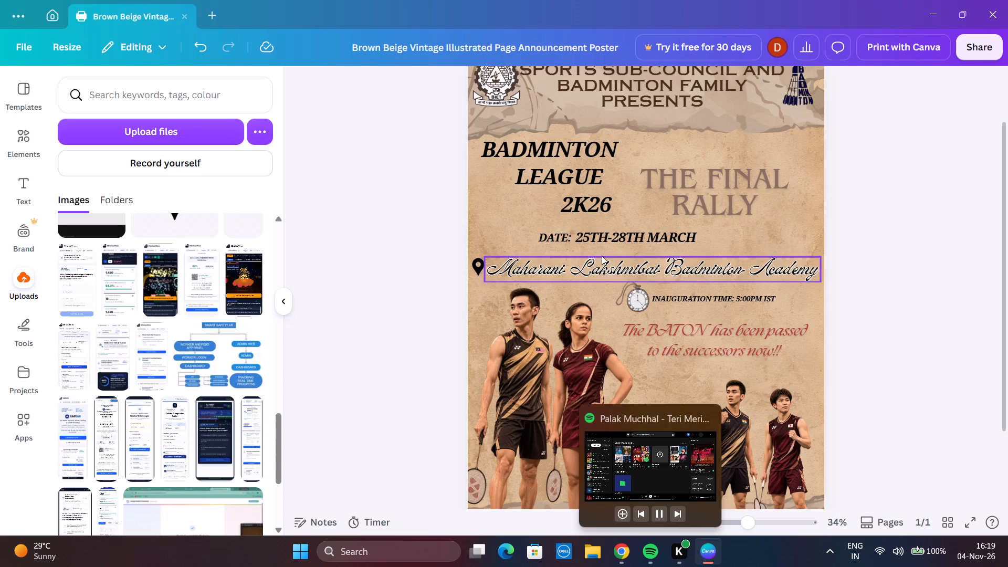
Switch to Chrome and open the Pinterest website in a new browser tab.
left_click(626, 543)
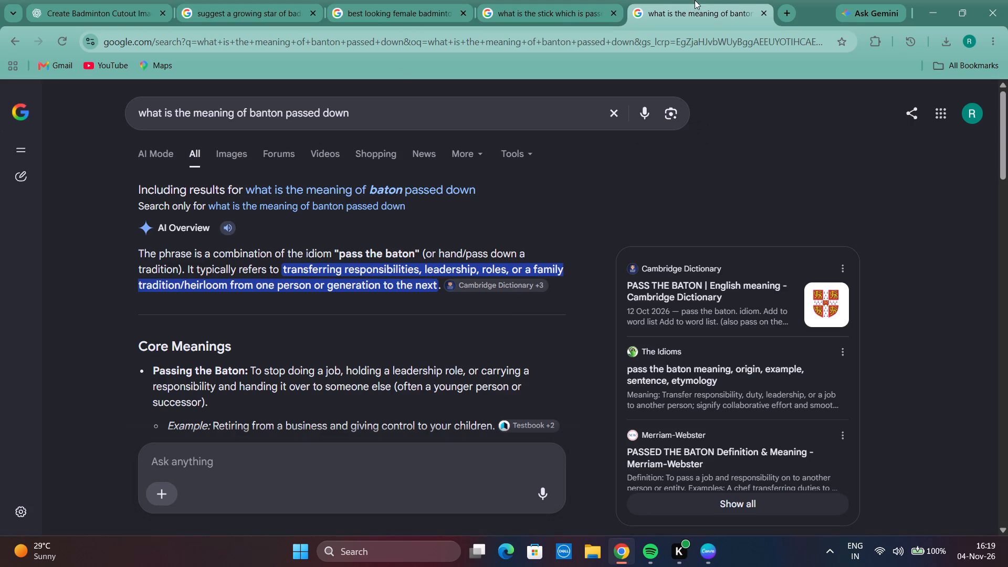
left_click(780, 1)
type("pinte")
type("re")
key("Return")
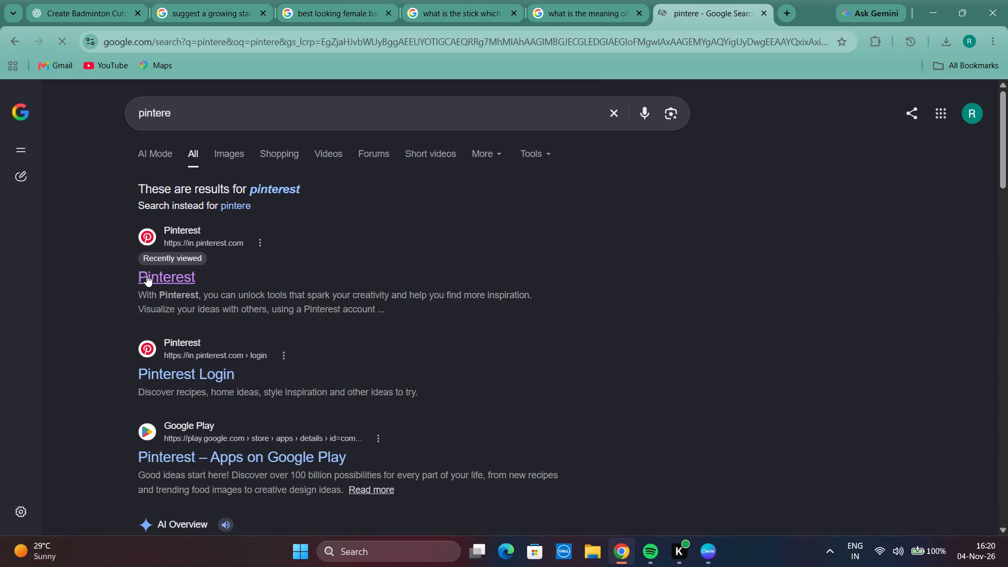
left_click(151, 276)
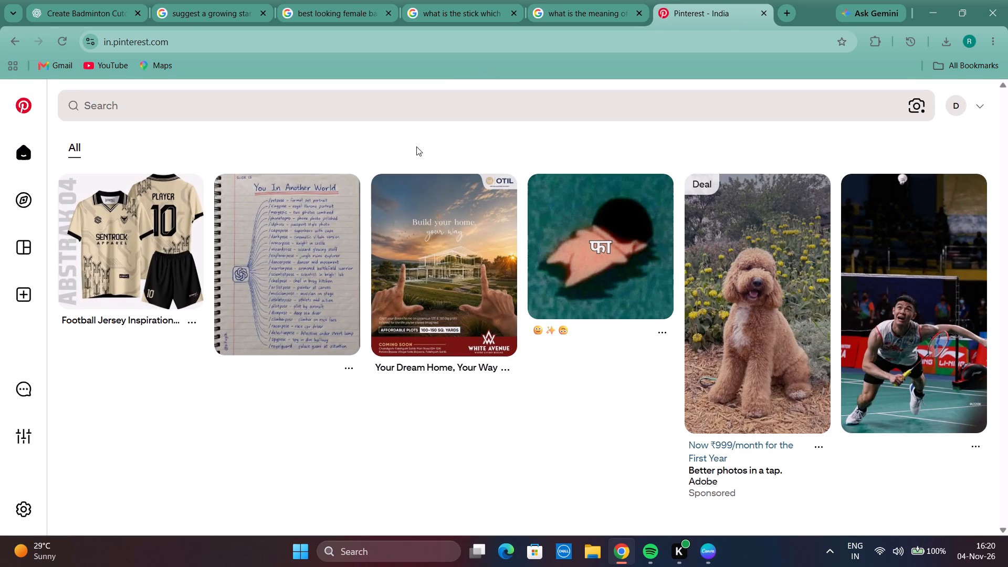
Search Pinterest for "lakshya sen".
left_click(458, 98)
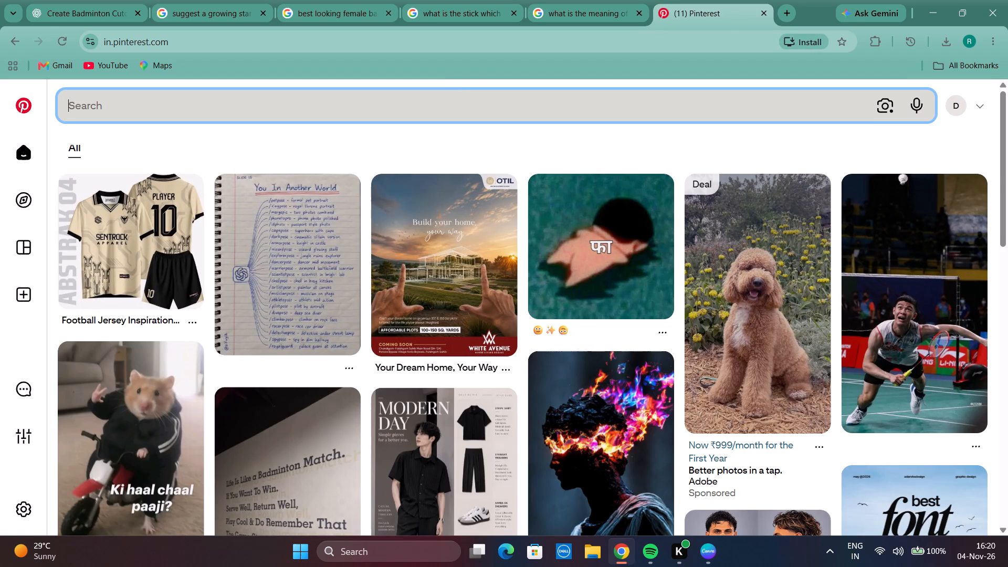
type("lakshya sen")
key("Return")
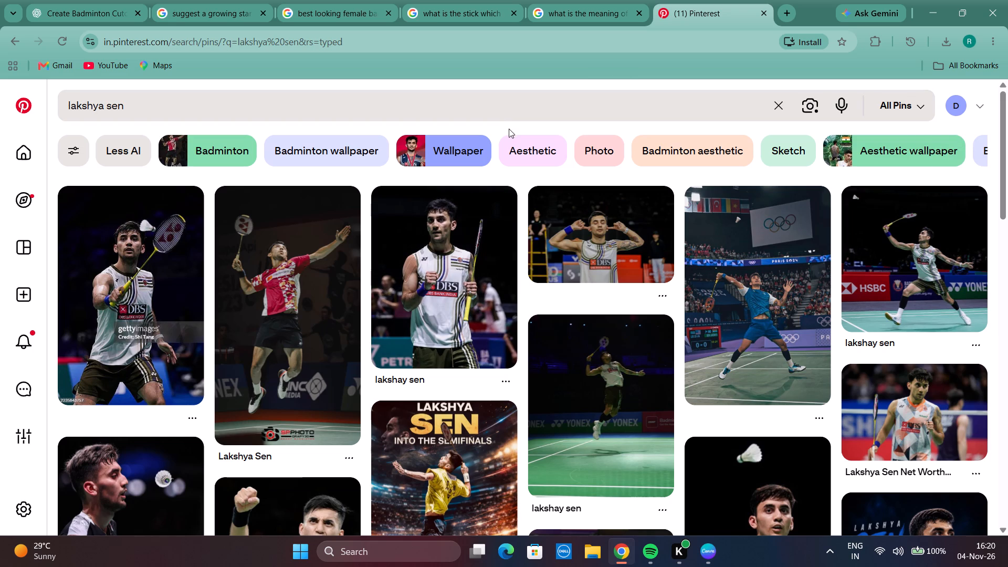
Look through the Pinterest search results for Lakshya Sen photos suitable for the poster.
scroll(445, 143, "down", 1)
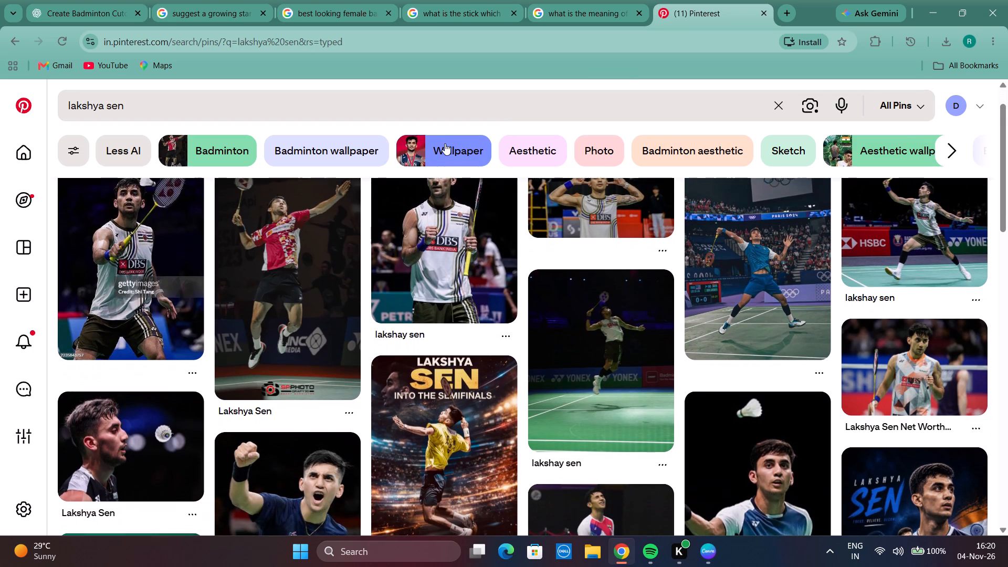
scroll(445, 143, "down", 3)
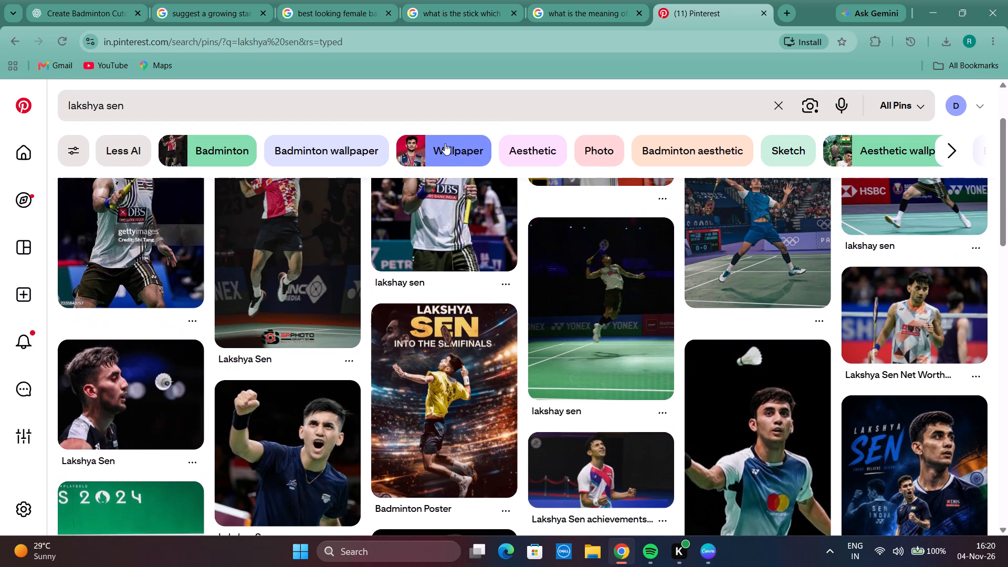
scroll(445, 143, "down", 1)
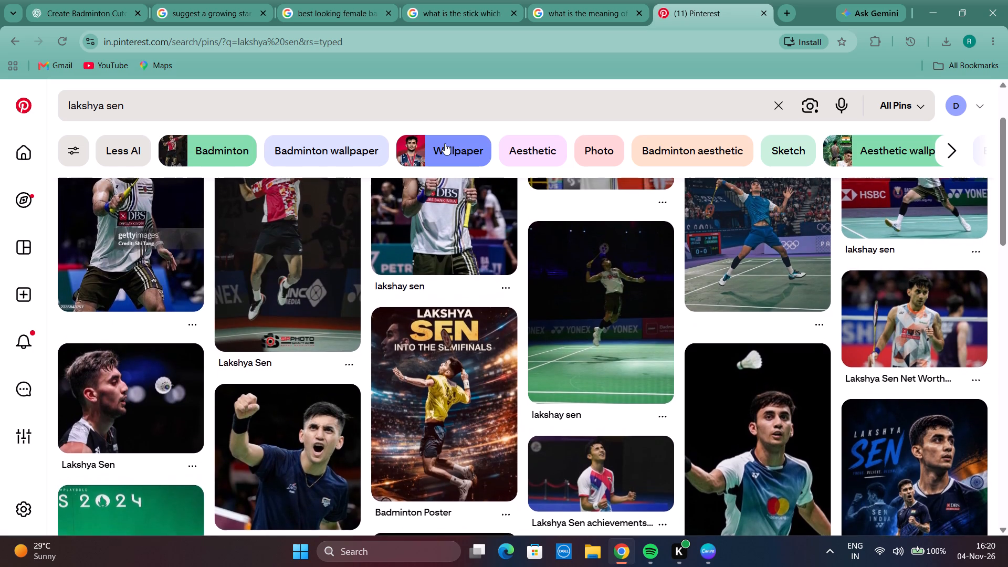
scroll(445, 143, "down", 1)
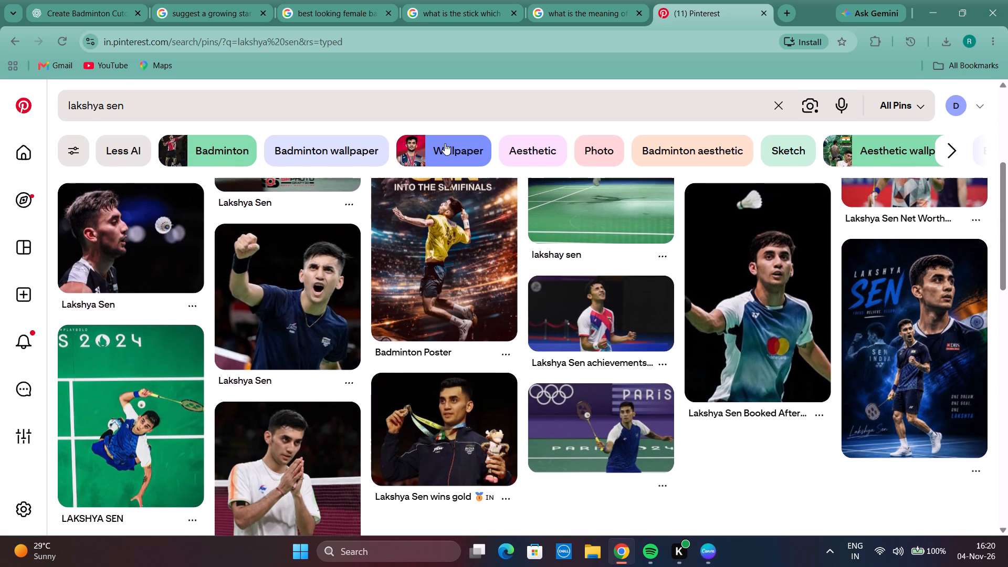
scroll(445, 143, "down", 2)
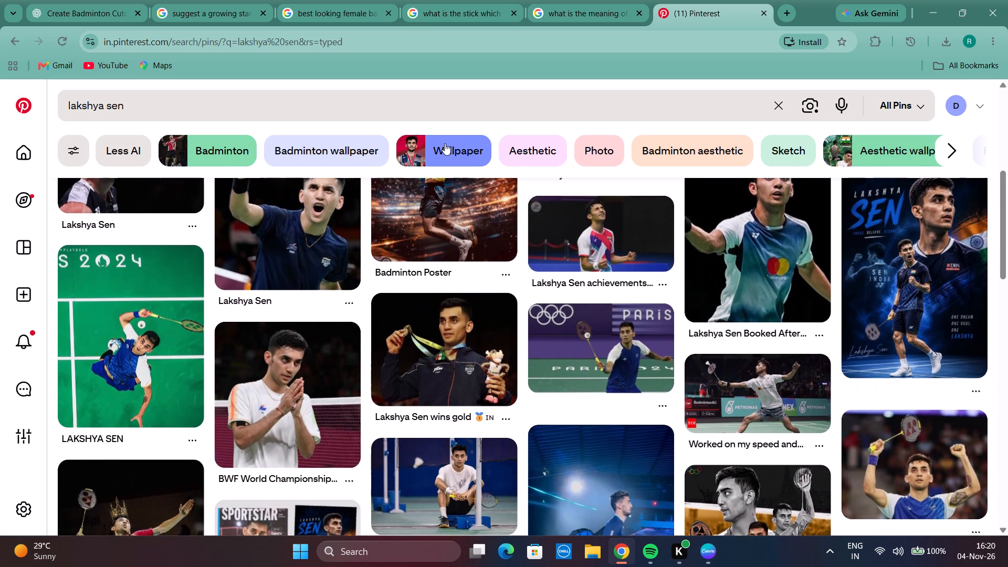
scroll(445, 143, "down", 2)
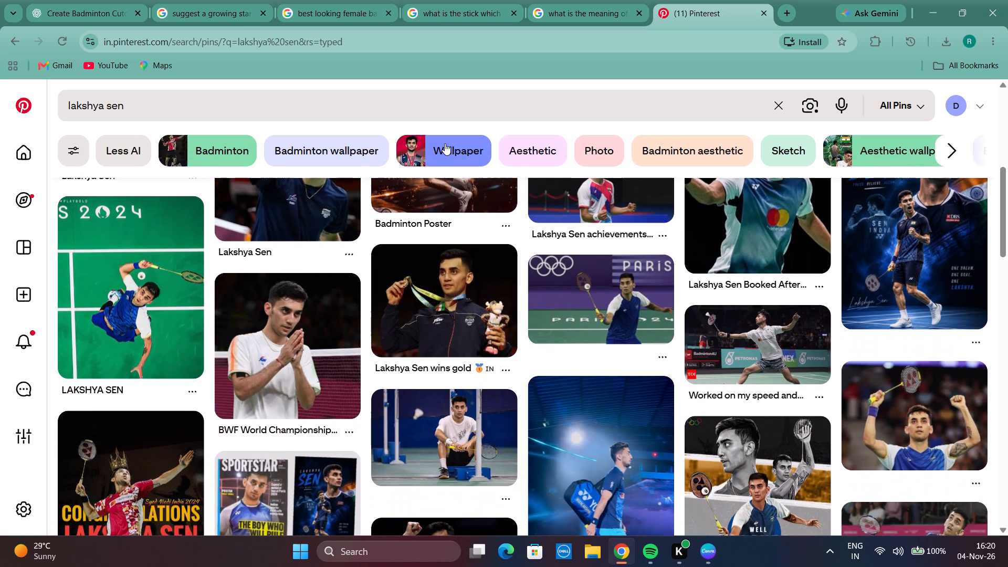
scroll(445, 143, "down", 4)
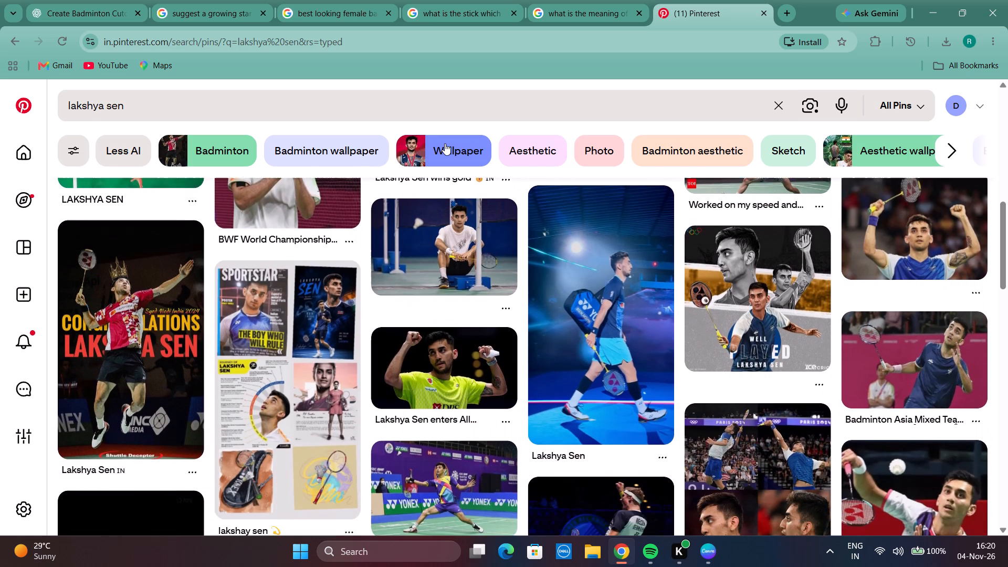
scroll(445, 143, "down", 4)
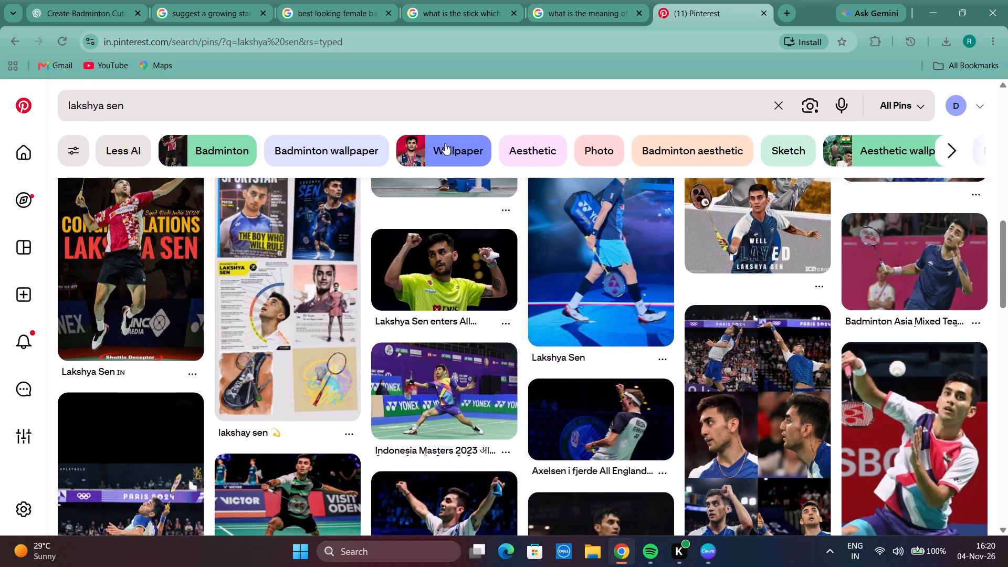
scroll(445, 143, "down", 2)
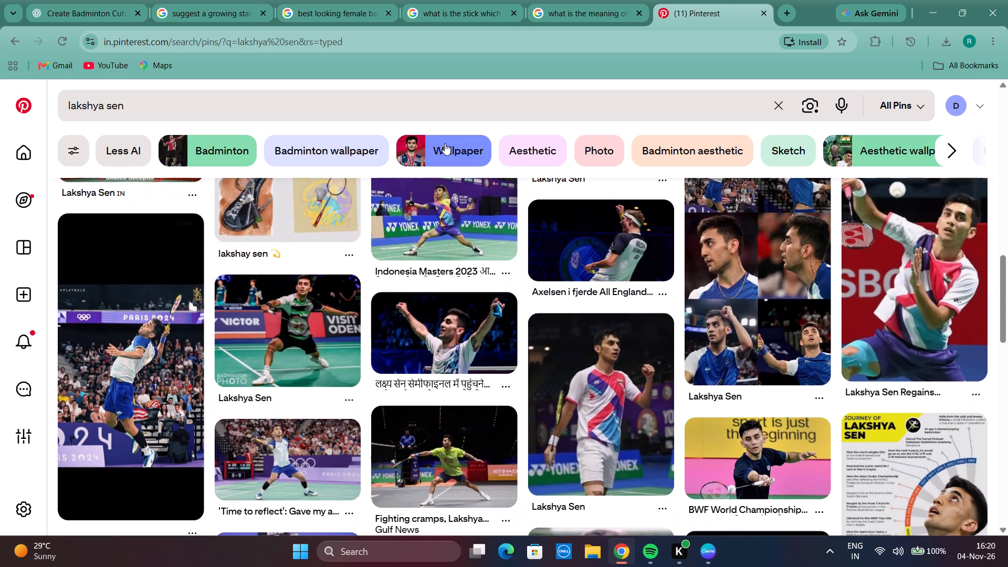
scroll(445, 143, "down", 5)
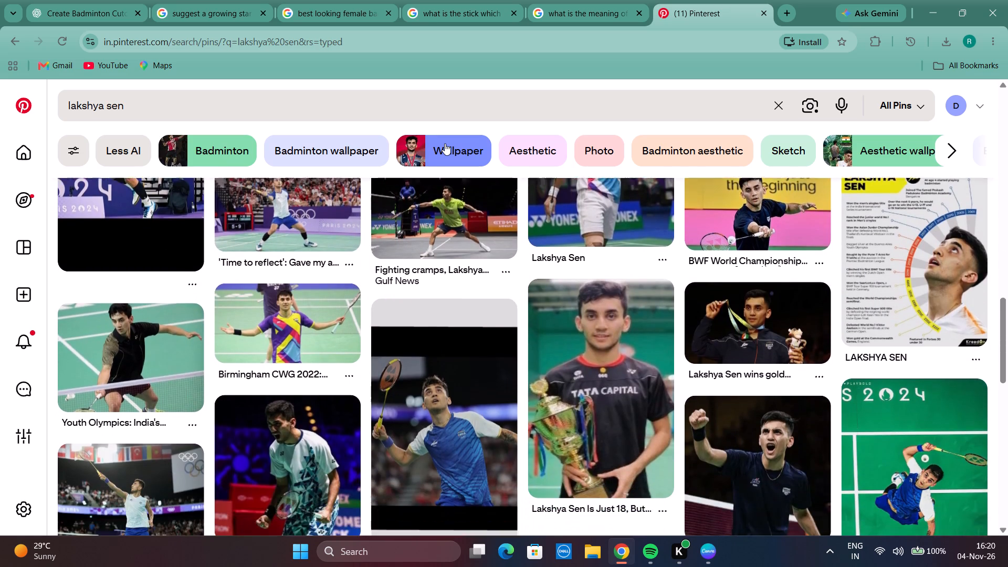
scroll(445, 143, "down", 3)
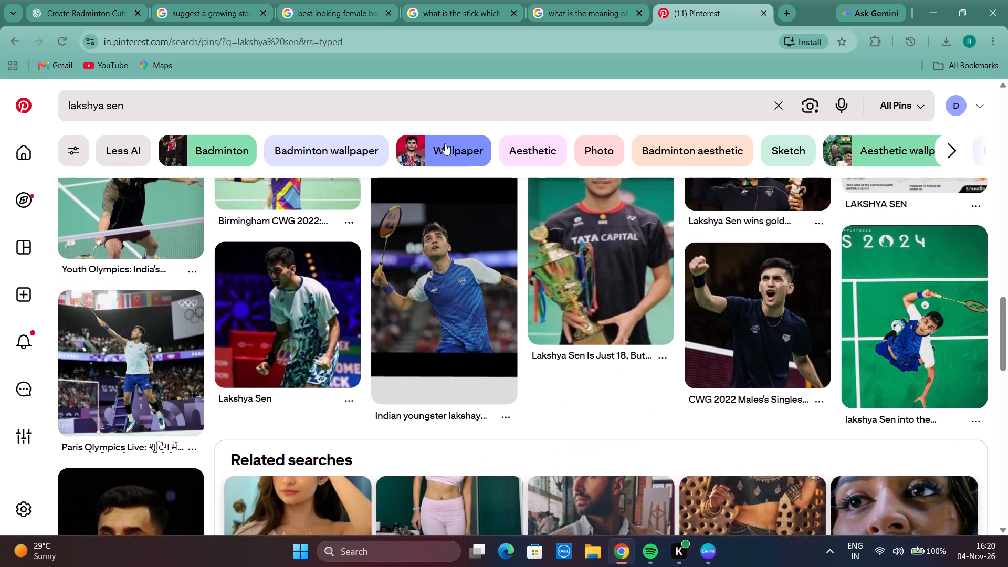
scroll(445, 143, "down", 4)
scroll(445, 143, "up", 1)
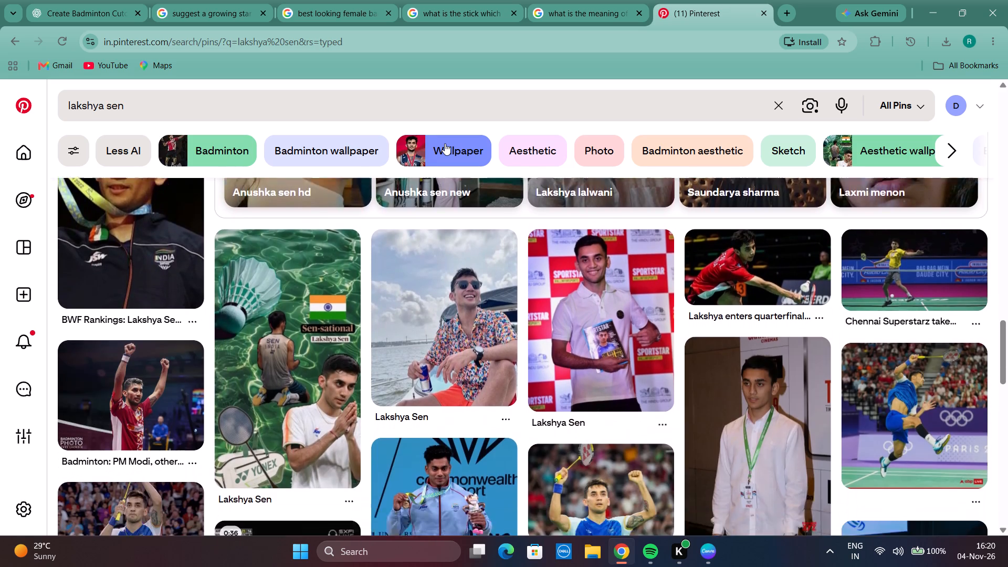
scroll(445, 143, "up", 14)
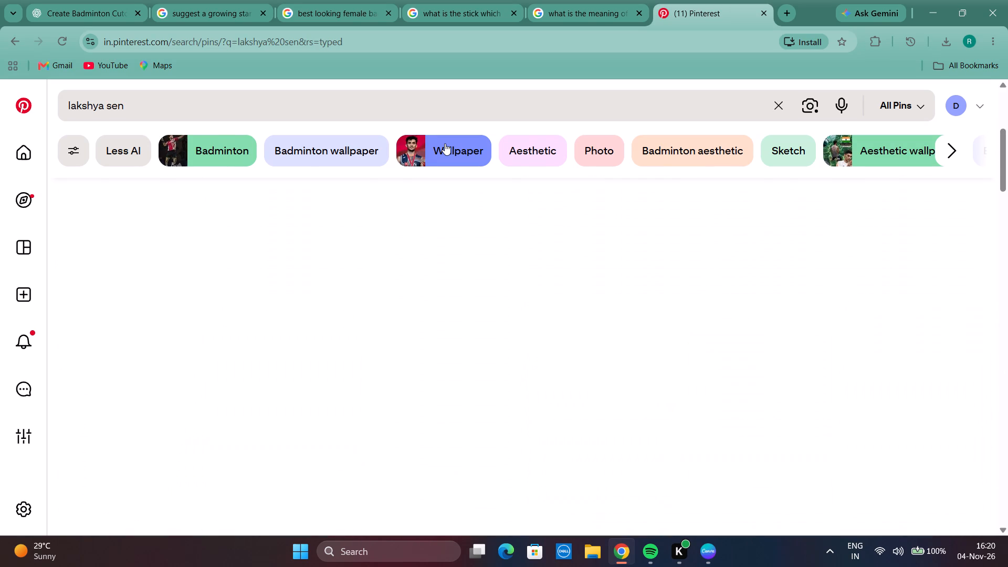
Narrow the Pinterest search to "lakshya sen badminton wallpaper" and look through the resulting photos.
left_click(345, 141)
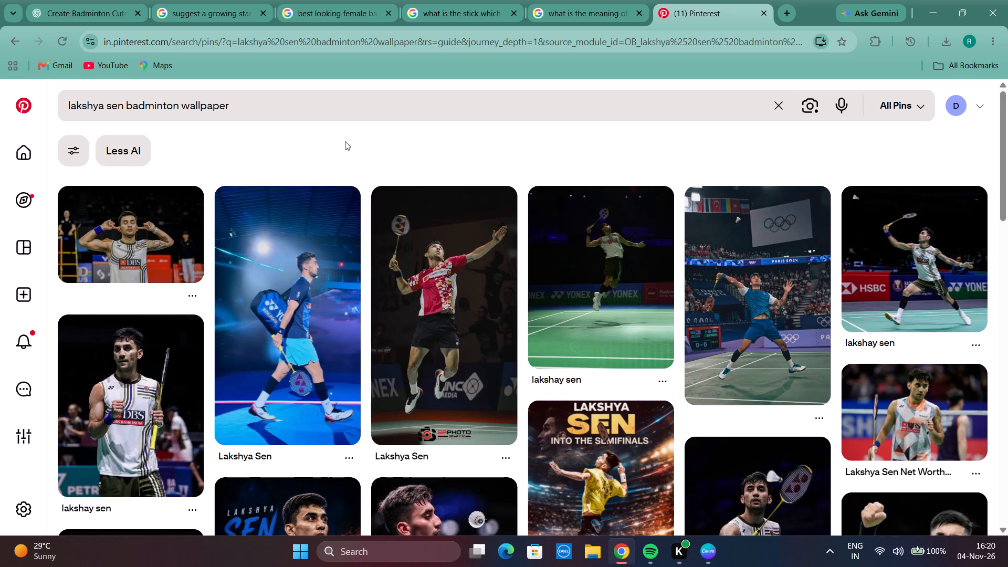
scroll(391, 298, "down", 1)
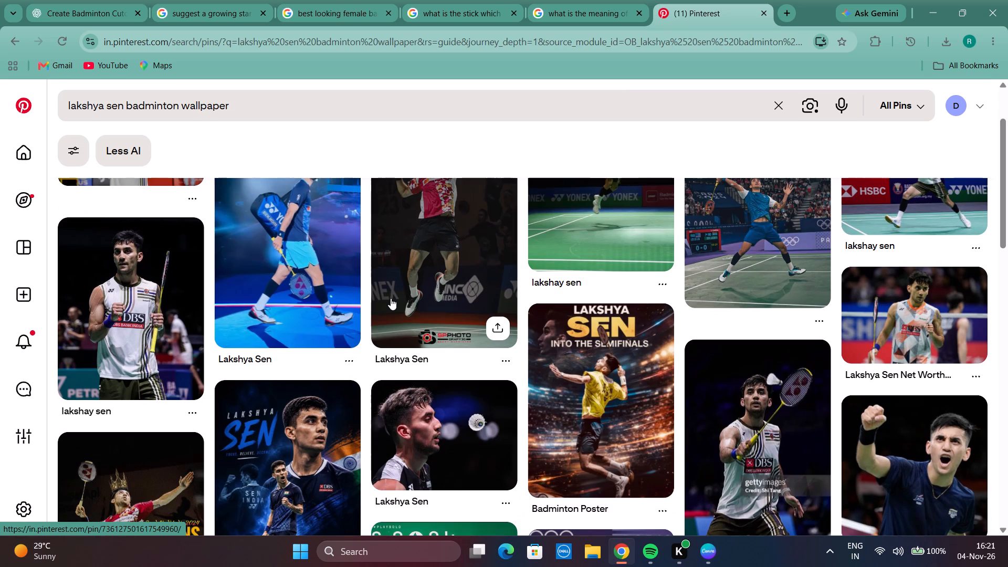
scroll(391, 298, "down", 2)
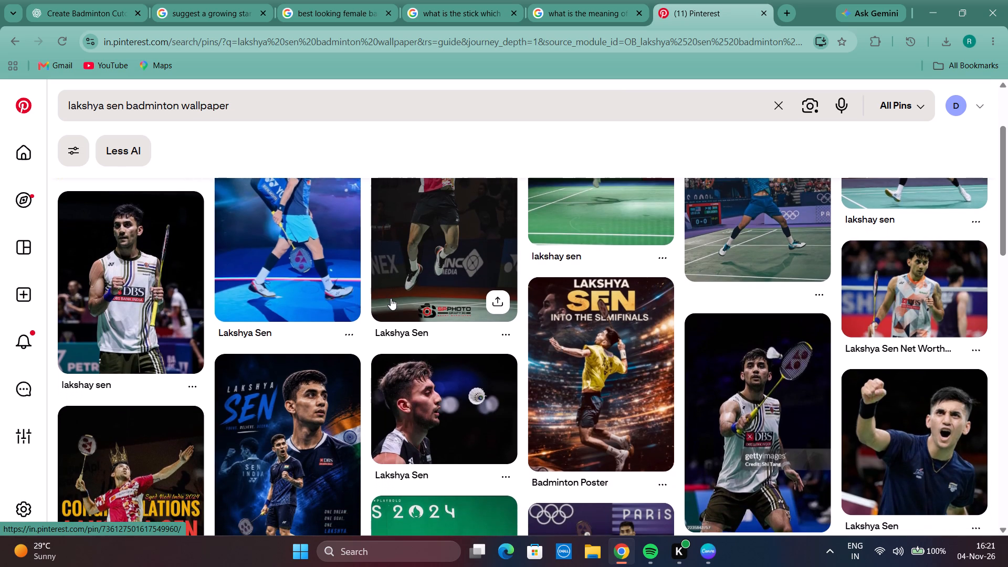
scroll(391, 298, "down", 1)
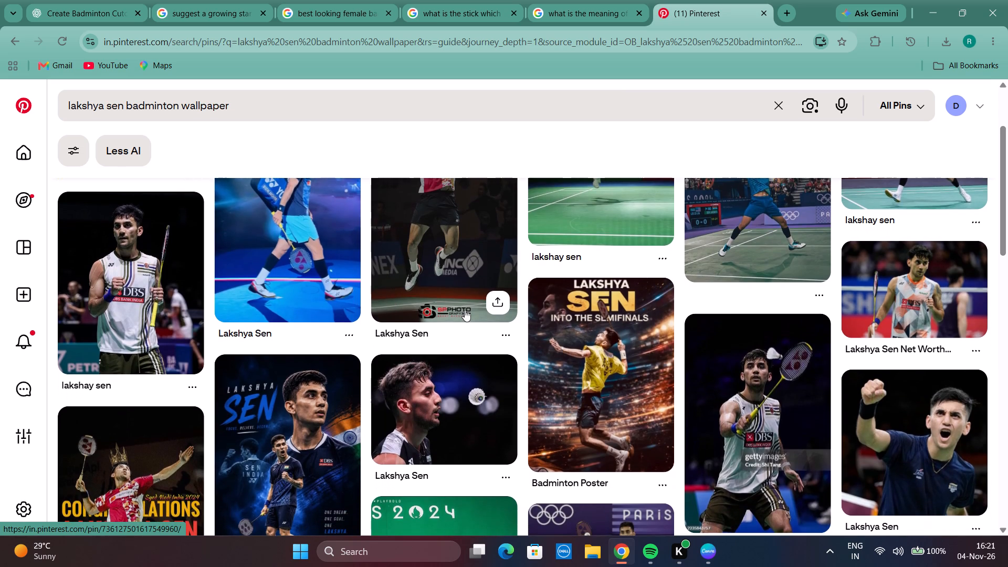
Open the Getty Images pin of Lakshya Sen playing the shuttlecock and view its image in a separate browser tab.
left_click(798, 366)
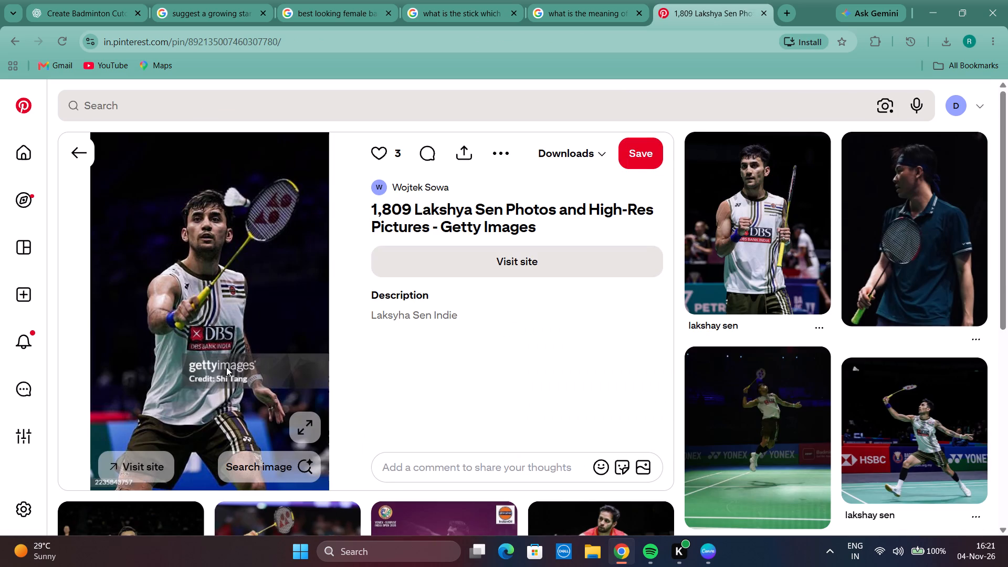
left_click_drag(188, 366, 404, 374)
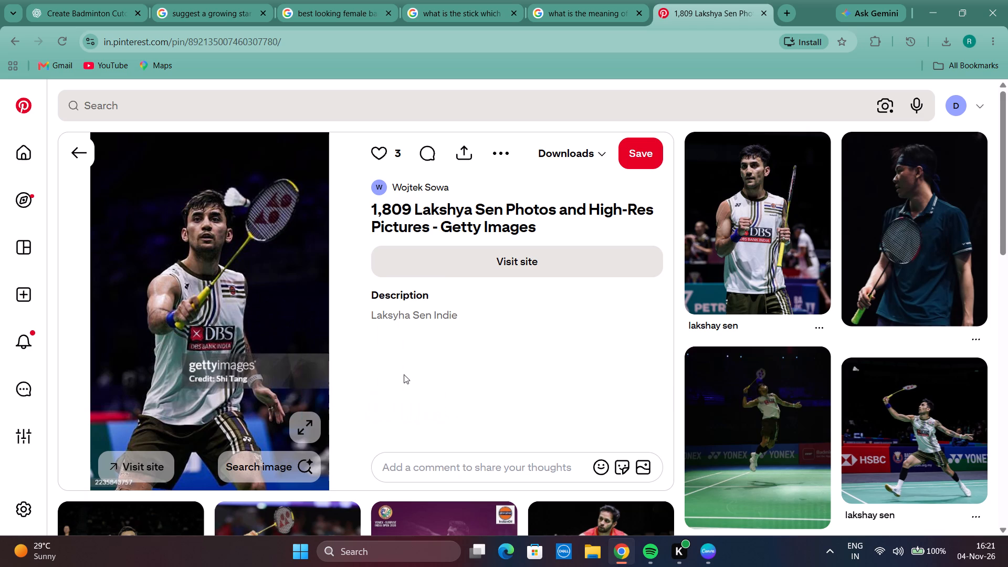
left_click_drag(186, 289, 825, 0)
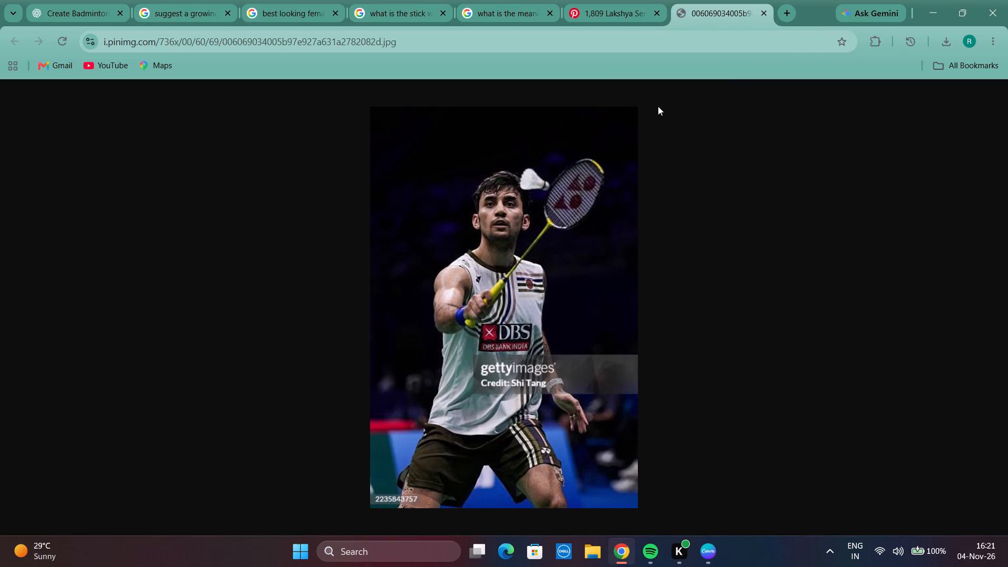
Return to the Getty Images pin, browse its related photos, and open the "lakshay sen" clenched-fist pin in the other browser tab.
left_click(616, 1)
scroll(553, 366, "down", 1)
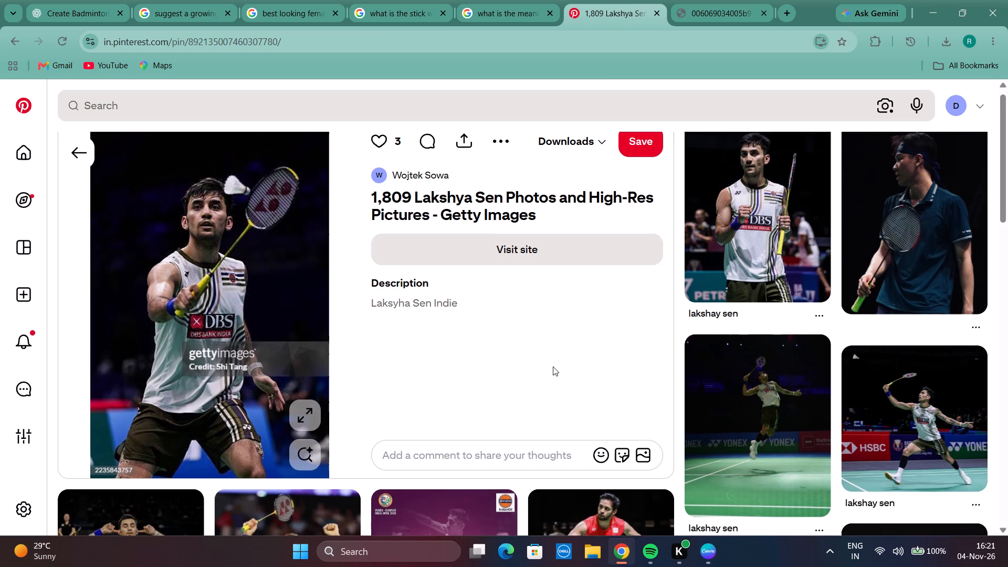
scroll(553, 366, "down", 3)
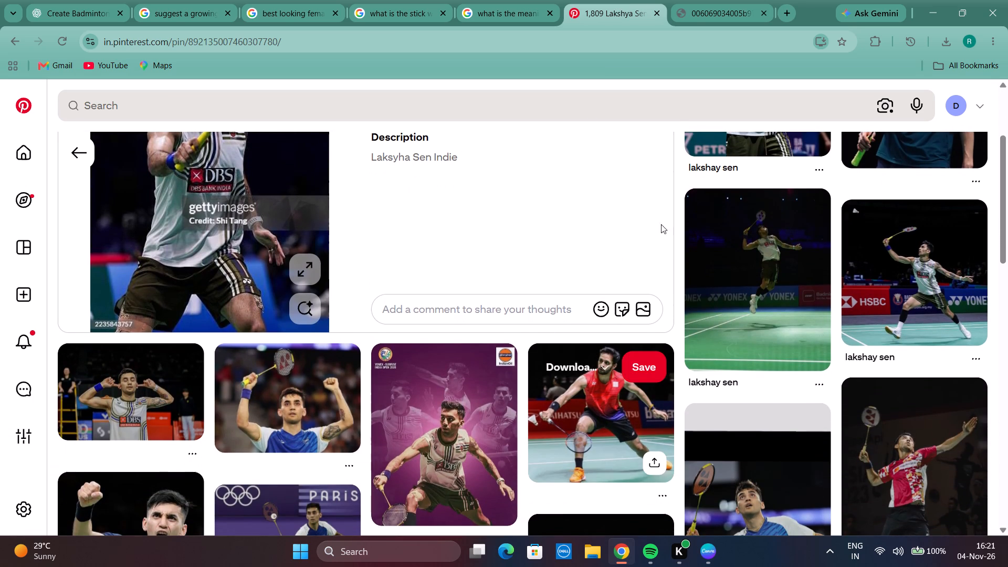
scroll(599, 241, "up", 1)
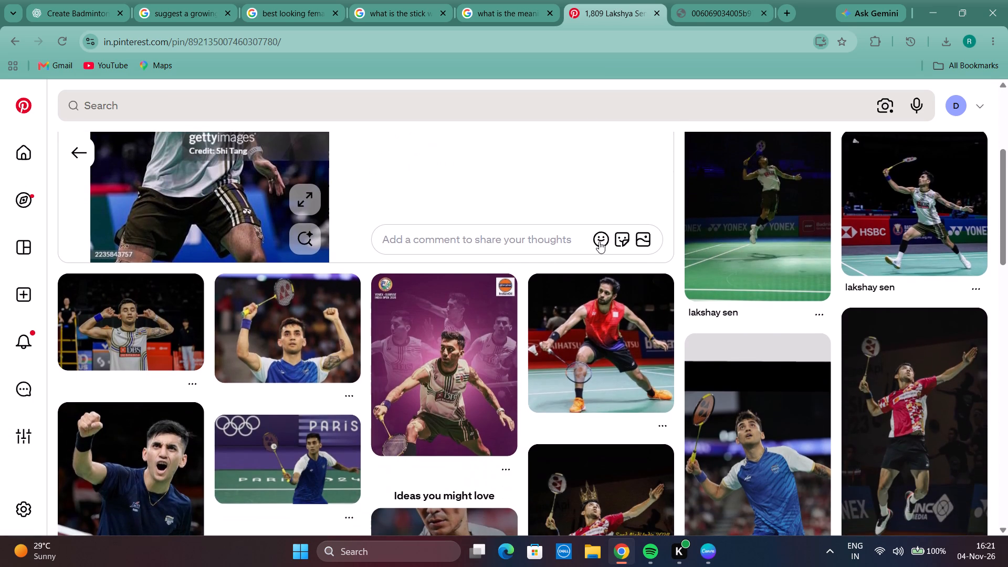
scroll(599, 241, "up", 1)
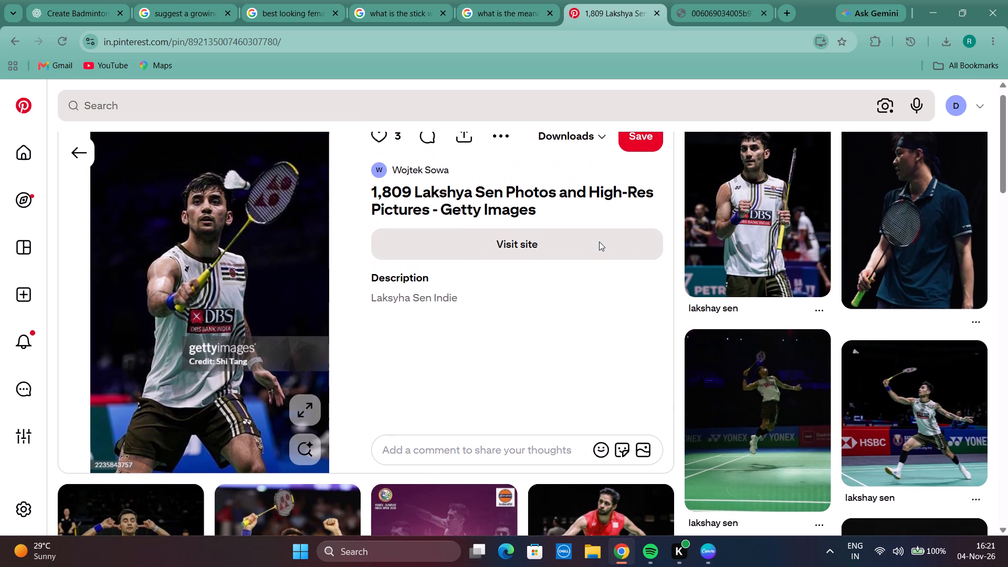
scroll(599, 241, "up", 1)
left_click_drag(599, 241, 562, 266)
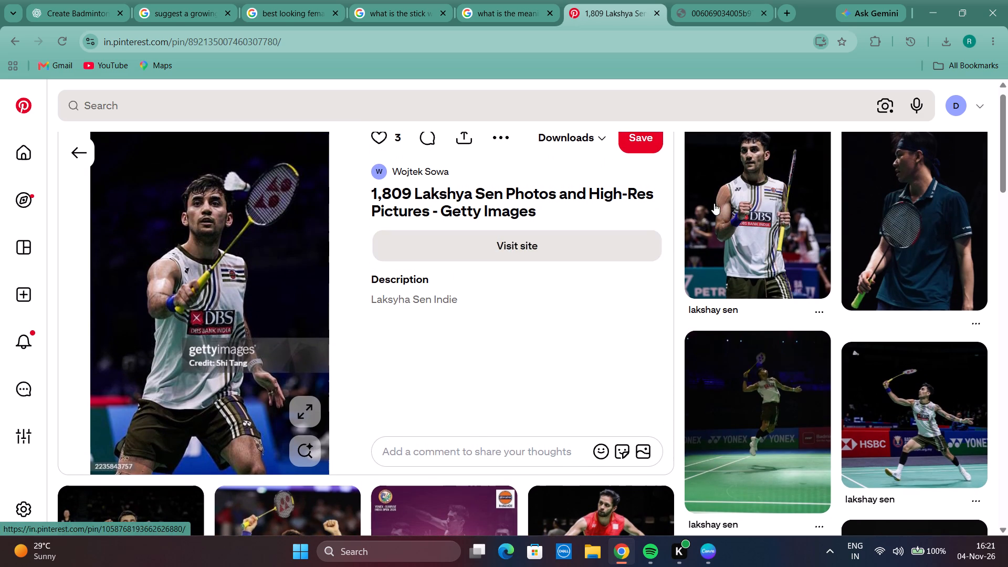
left_click_drag(715, 203, 727, 0)
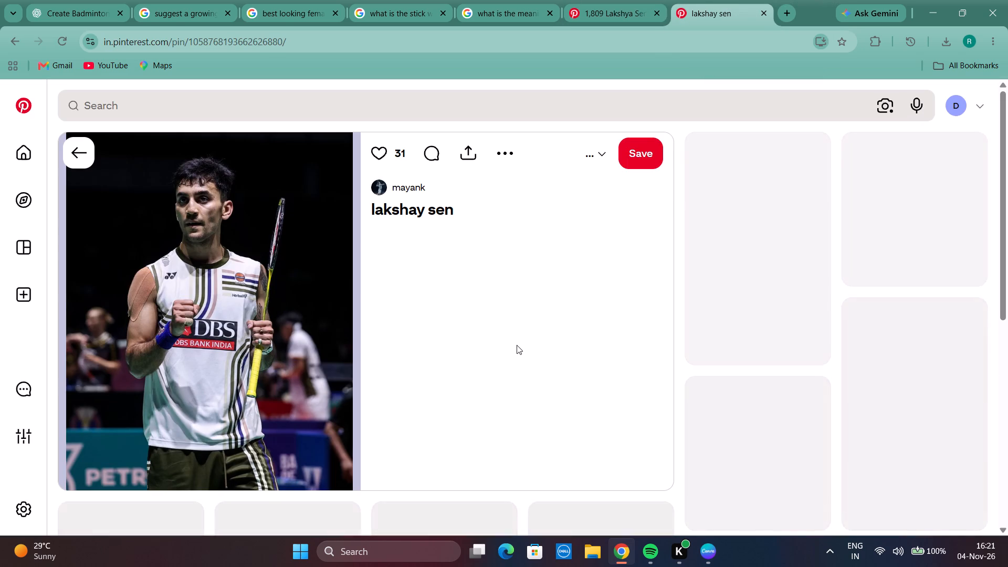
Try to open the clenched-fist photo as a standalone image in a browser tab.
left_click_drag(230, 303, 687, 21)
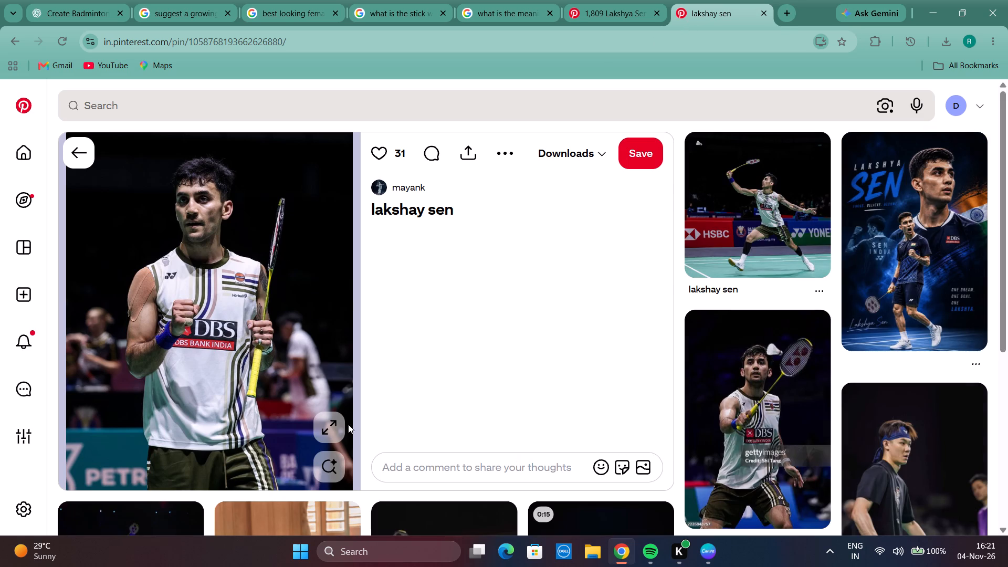
Copy the share link of the "lakshay sen" clenched-fist pin.
left_click(467, 154)
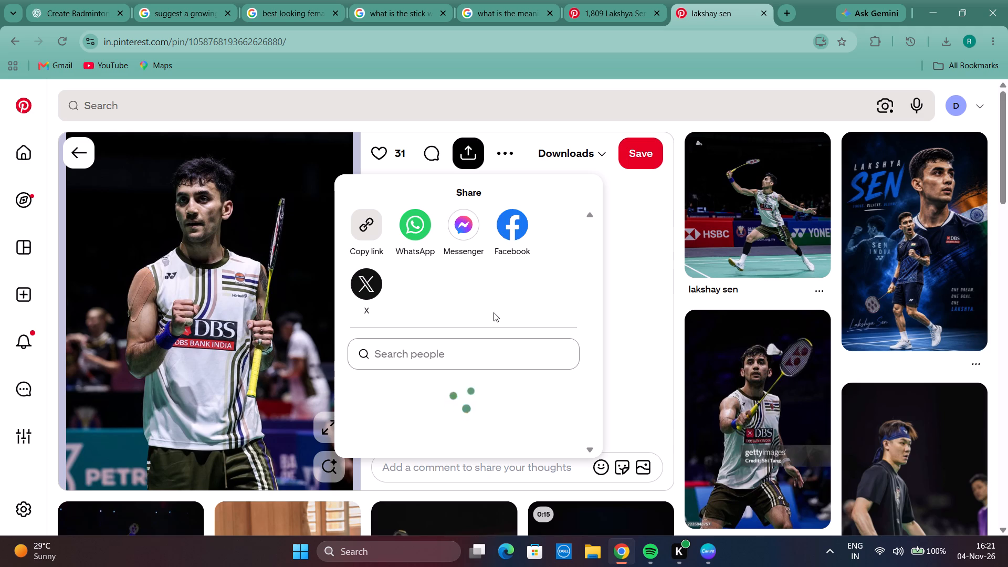
left_click(370, 222)
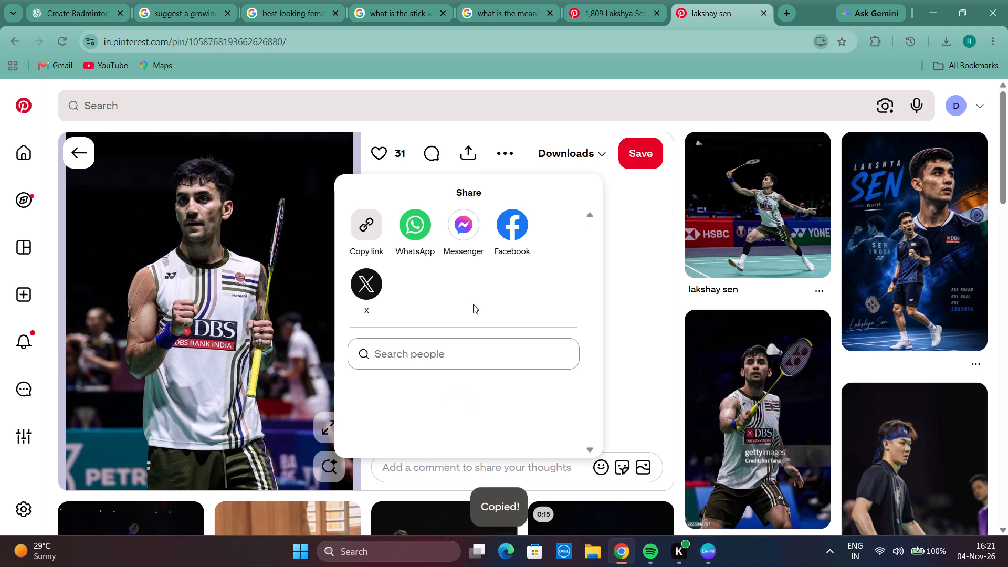
scroll(458, 302, "down", 5)
scroll(458, 302, "up", 7)
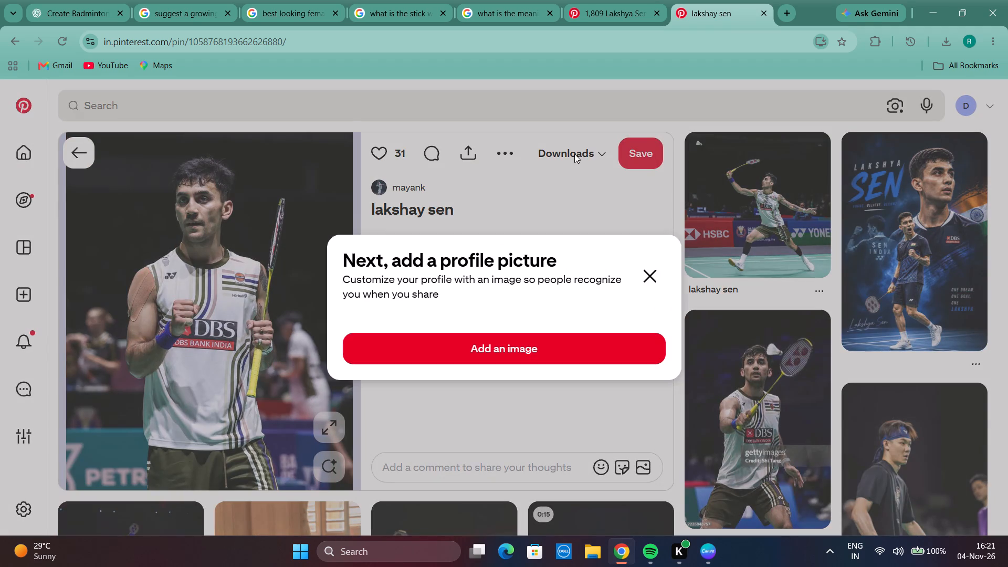
left_click(574, 154)
Save the "lakshay sen" clenched-fist pin to the Downloads board.
left_click(572, 153)
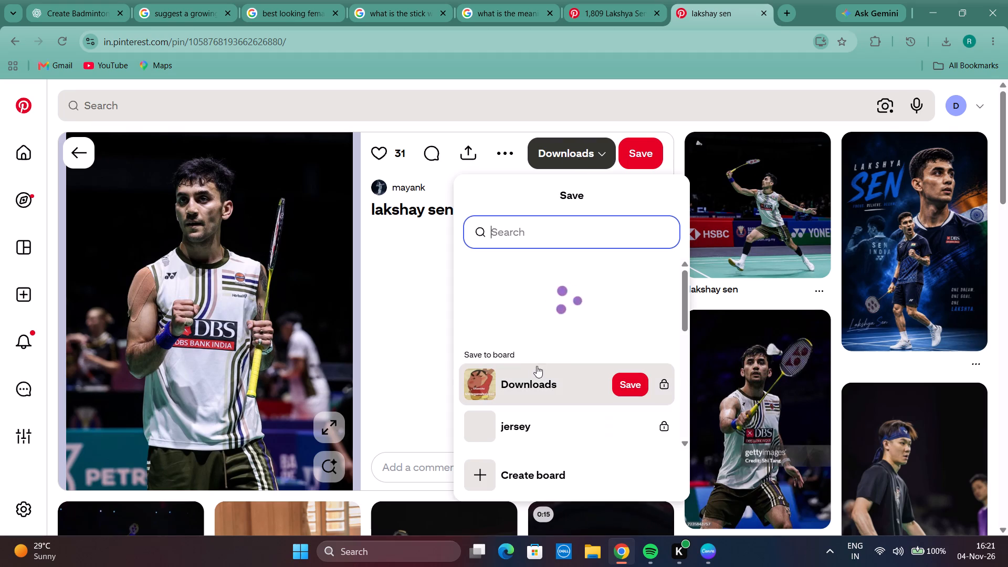
left_click(622, 380)
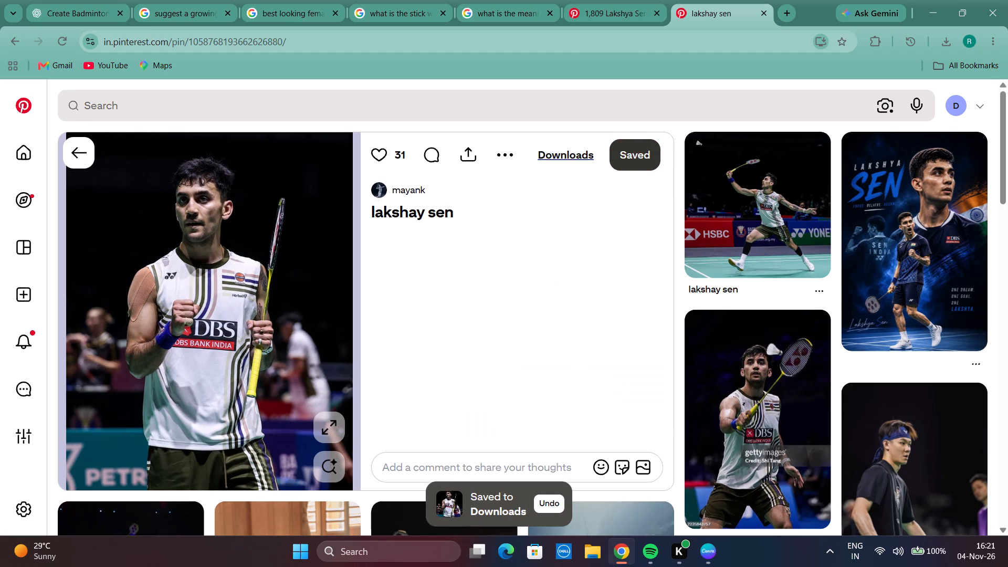
left_click(630, 158)
left_click(630, 158)
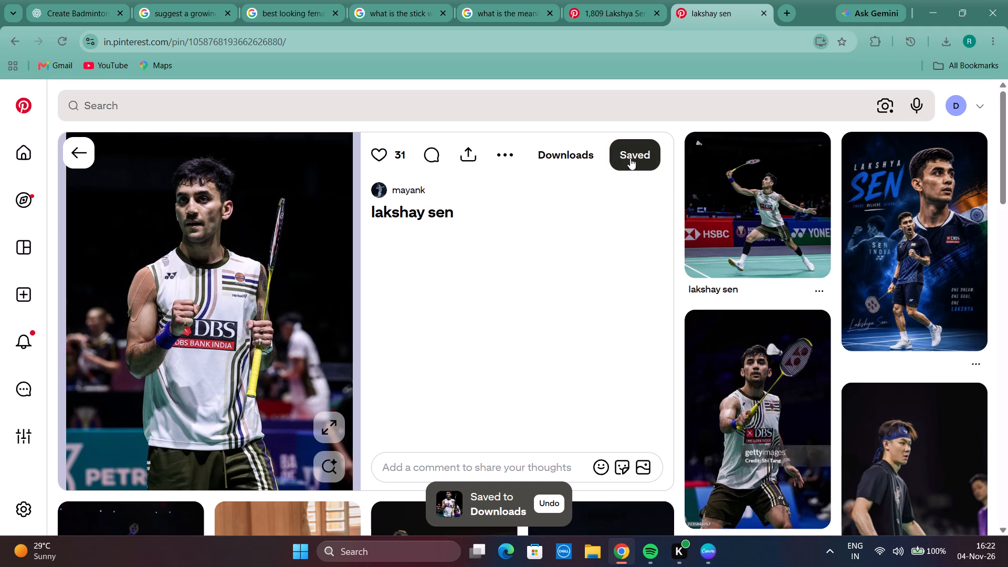
Open the additional actions for the "lakshay sen" clenched-fist pin.
left_click(500, 151)
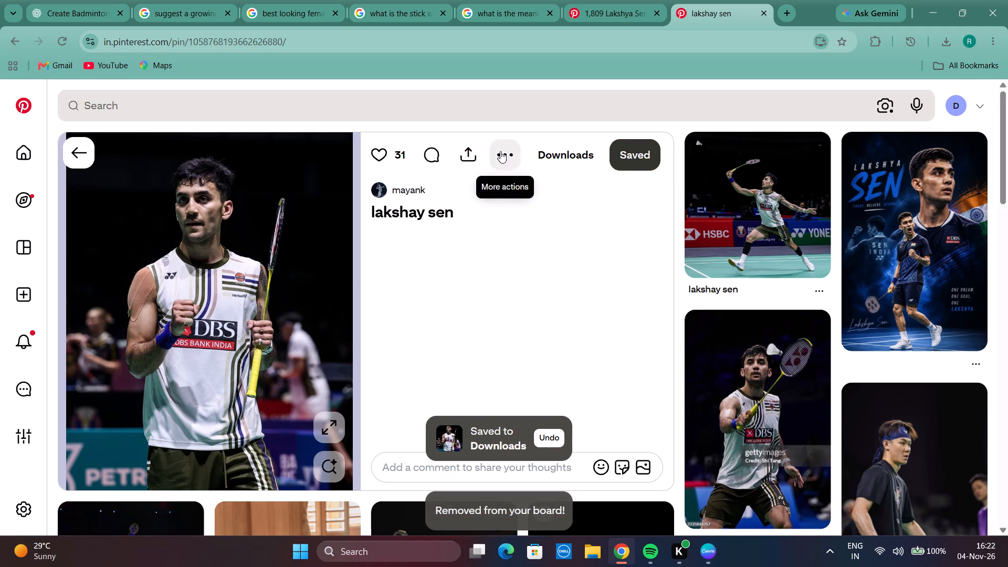
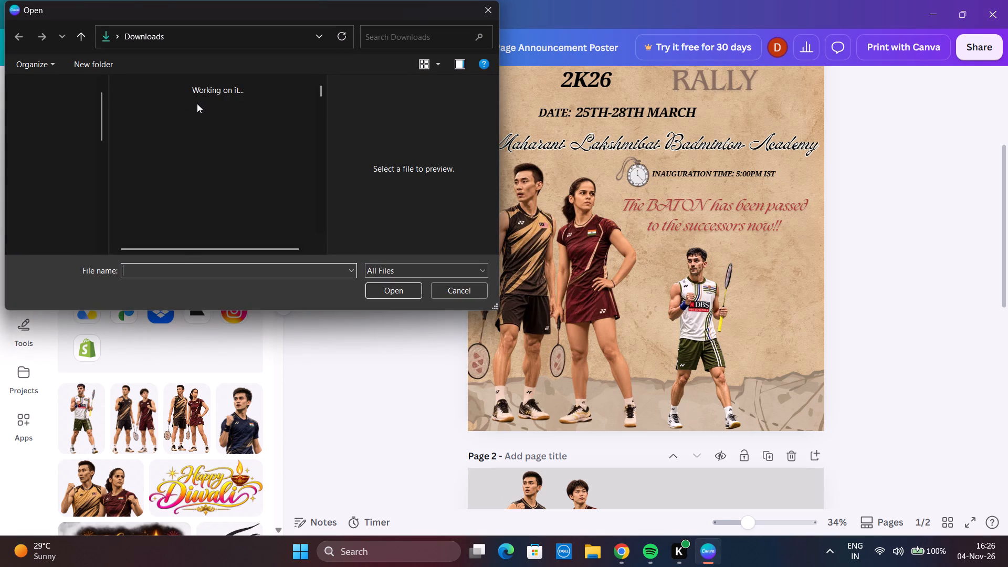
left_click(203, 106)
left_click(389, 286)
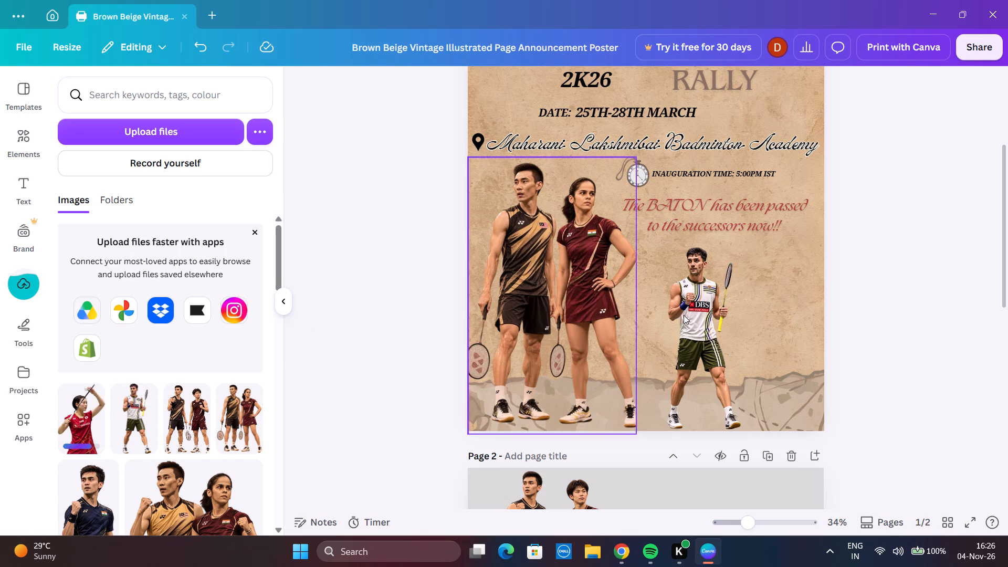
Add the red-jersey cutout to the poster, scale it down and move it low, beside the white-jersey player.
left_click_drag(680, 320, 670, 322)
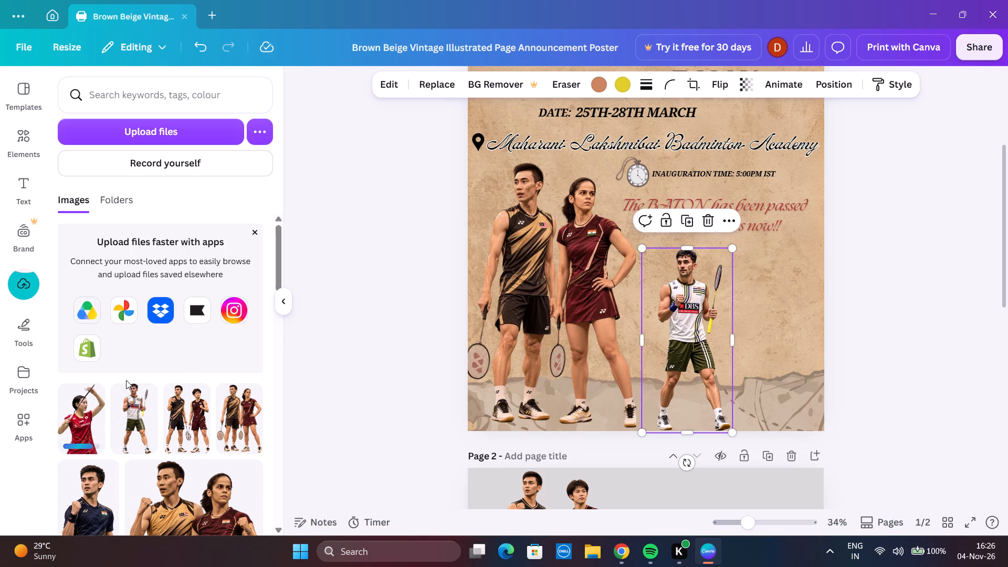
left_click(87, 439)
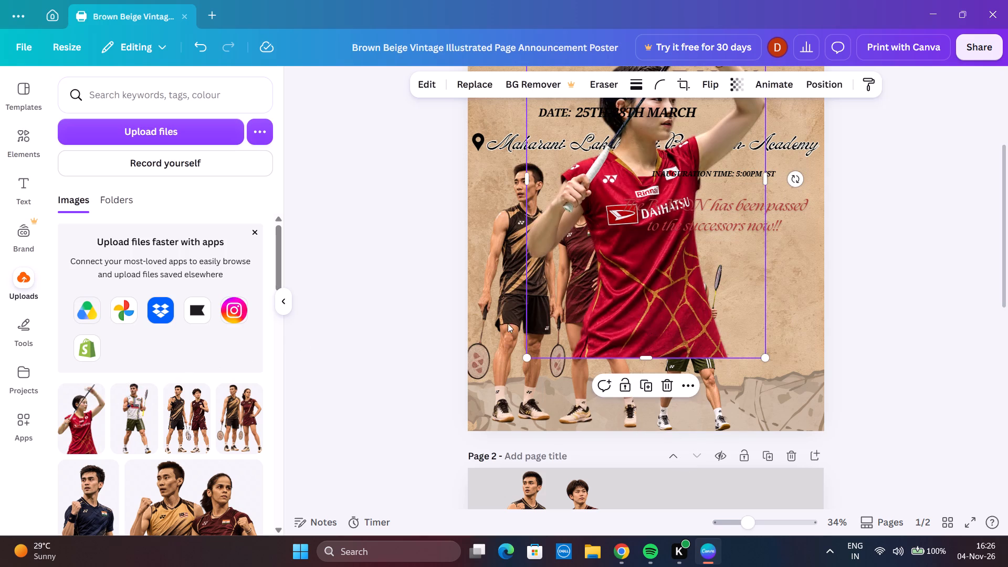
left_click_drag(691, 248, 582, 306)
left_click_drag(657, 413, 570, 297)
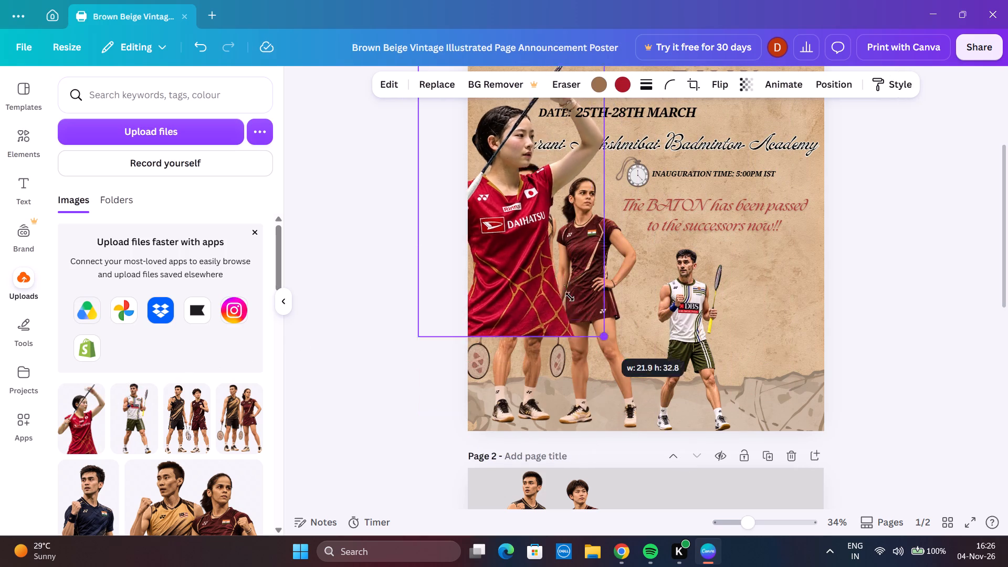
left_click_drag(570, 297, 555, 277)
left_click_drag(500, 187, 607, 324)
Move the white-jersey player to the poster's right edge, keeping him on the bottom edge.
left_click_drag(700, 320, 709, 319)
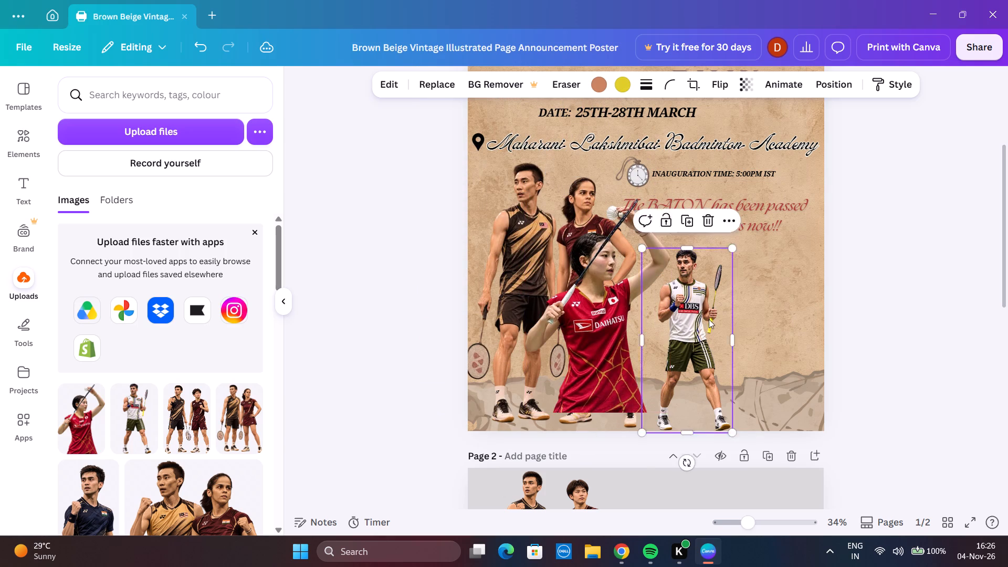
left_click_drag(709, 319, 790, 318)
Shrink the red-jersey player to about 12 wide and place her on the bottom edge between the duo and the white-jersey player.
left_click_drag(591, 317, 659, 338)
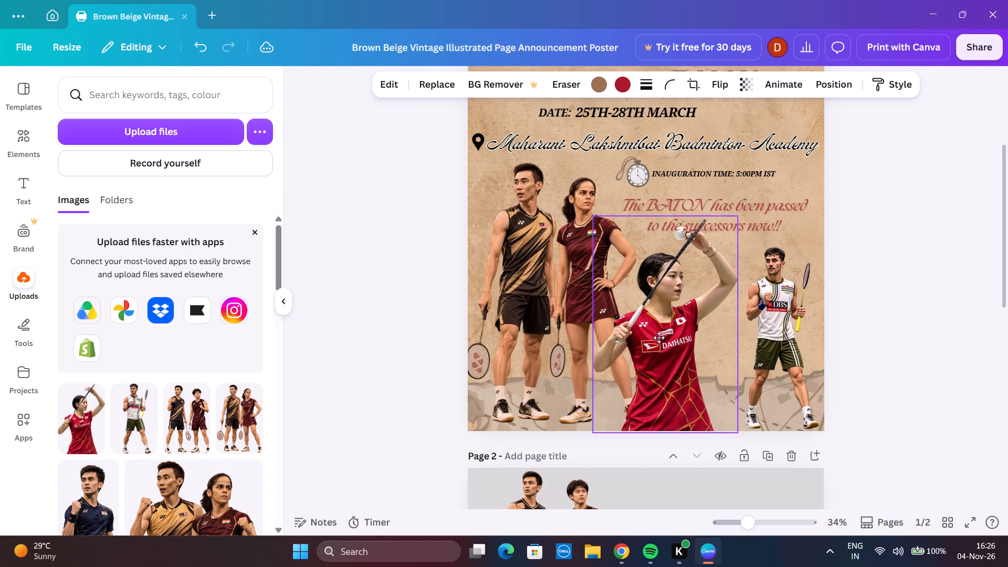
left_click_drag(659, 338, 680, 335)
left_click_drag(759, 432, 723, 356)
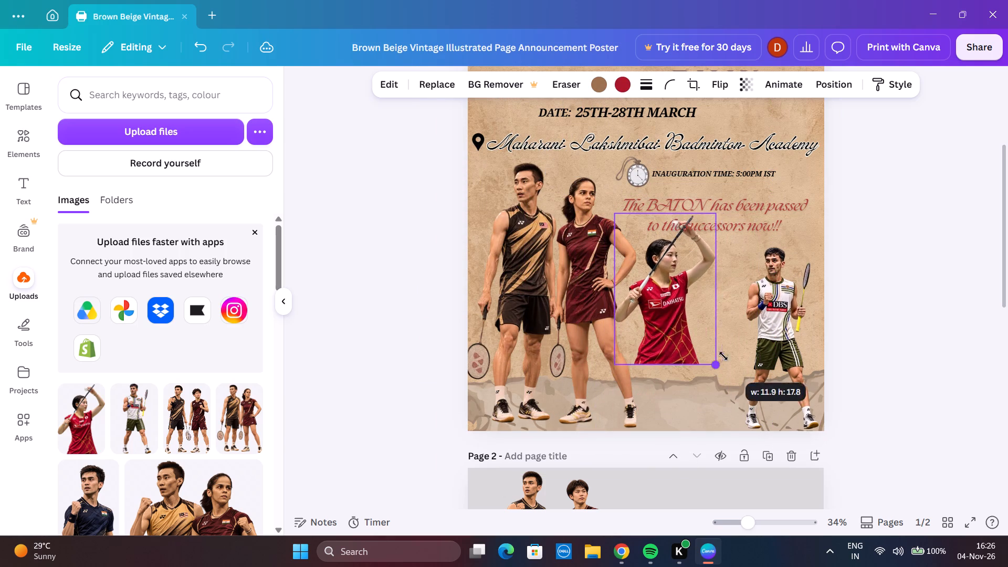
left_click_drag(670, 306, 694, 375)
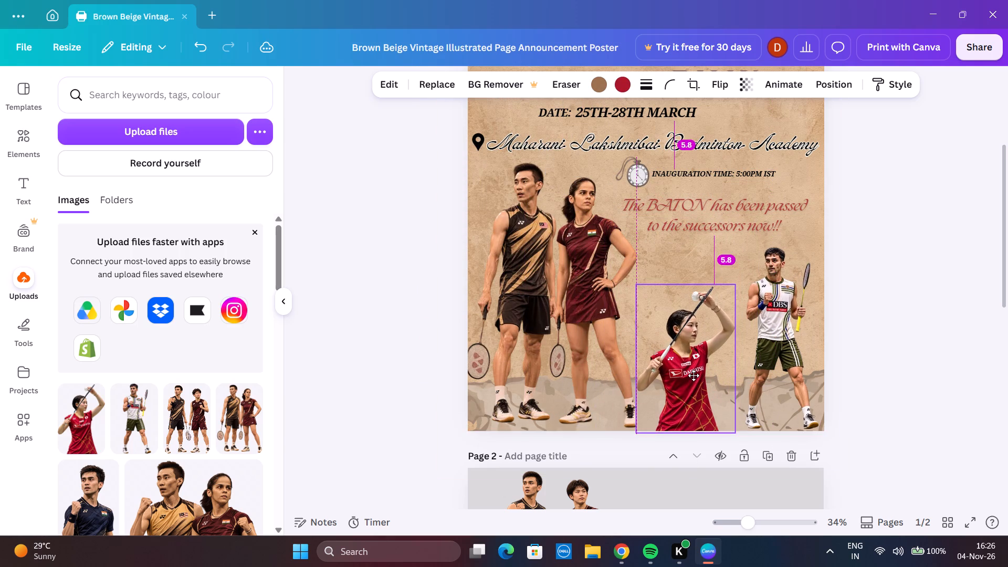
left_click_drag(694, 375, 696, 372)
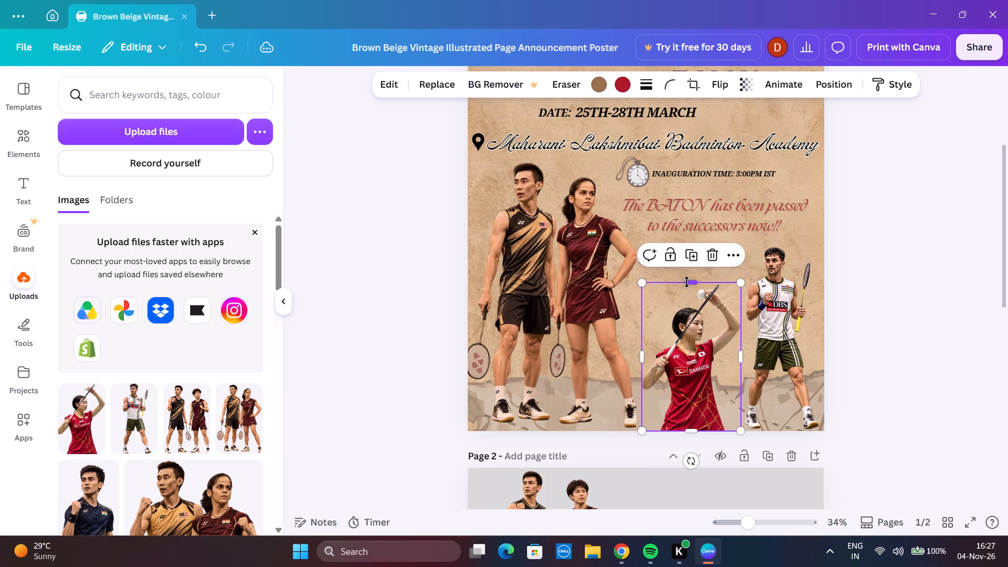
Extend the red-jersey player's frame upward, shift her slightly towards the large duo, and widen the frame towards the white-jersey player.
left_click_drag(688, 278, 692, 256)
left_click(414, 320)
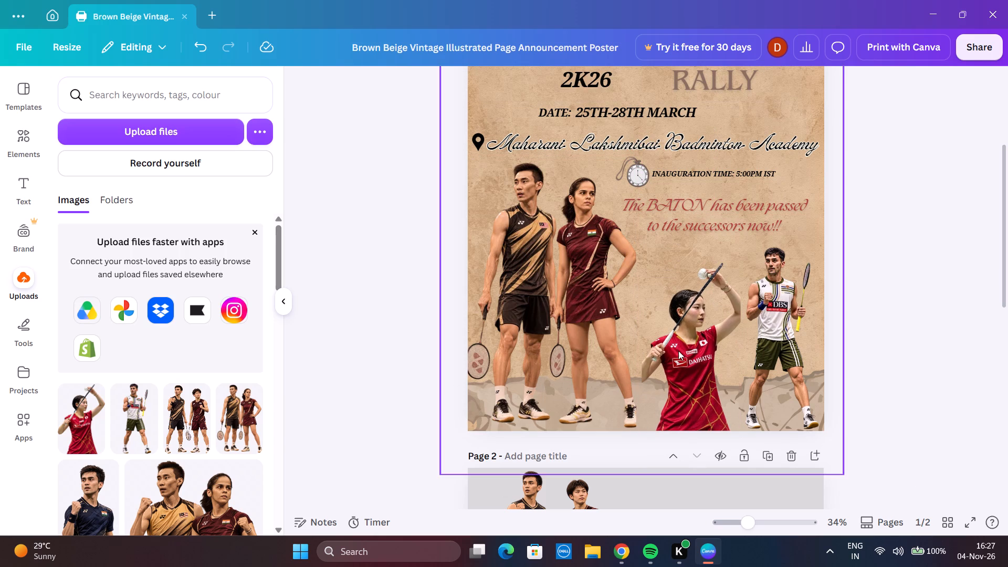
left_click_drag(681, 350, 675, 340)
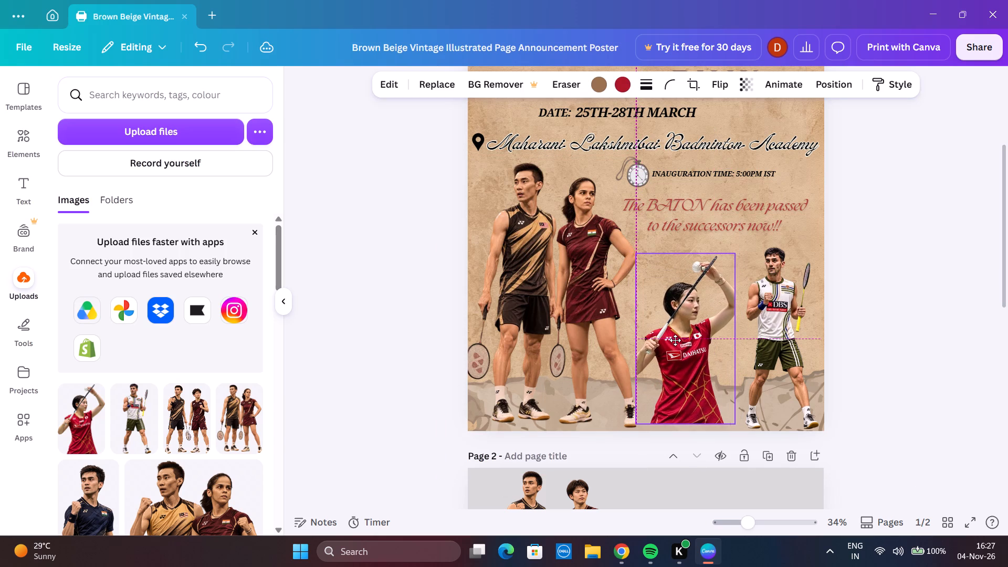
left_click_drag(736, 334, 744, 335)
left_click(400, 309)
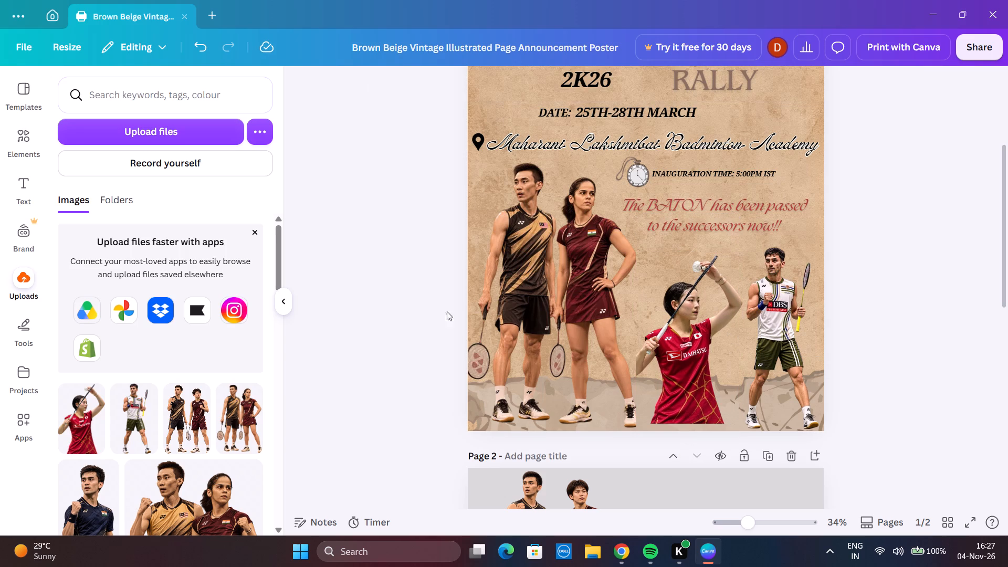
Scale down the red-jersey player and adjust her frame to a height of about 17.3, keeping her raised arm and elbow uncropped.
left_click(672, 339)
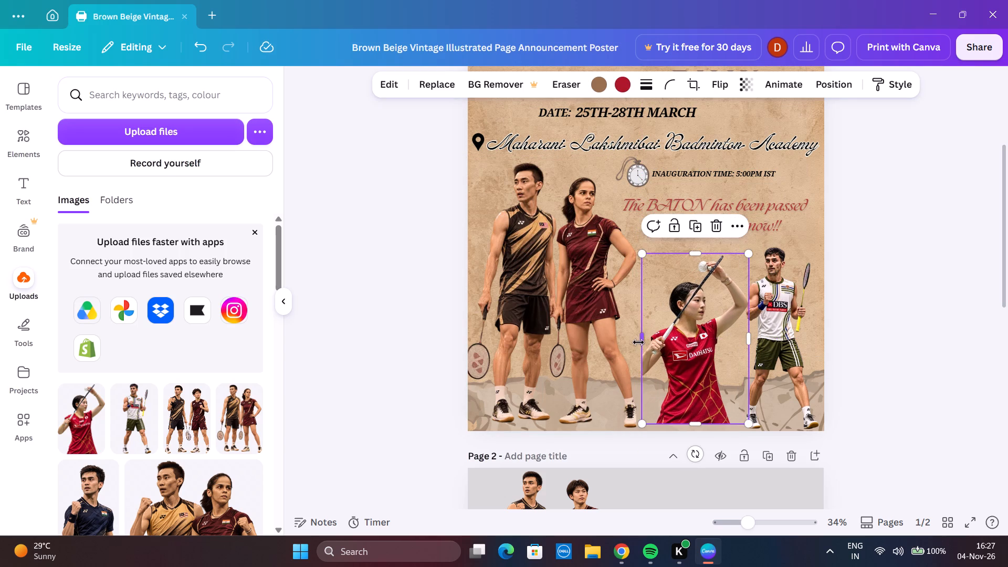
left_click(638, 342)
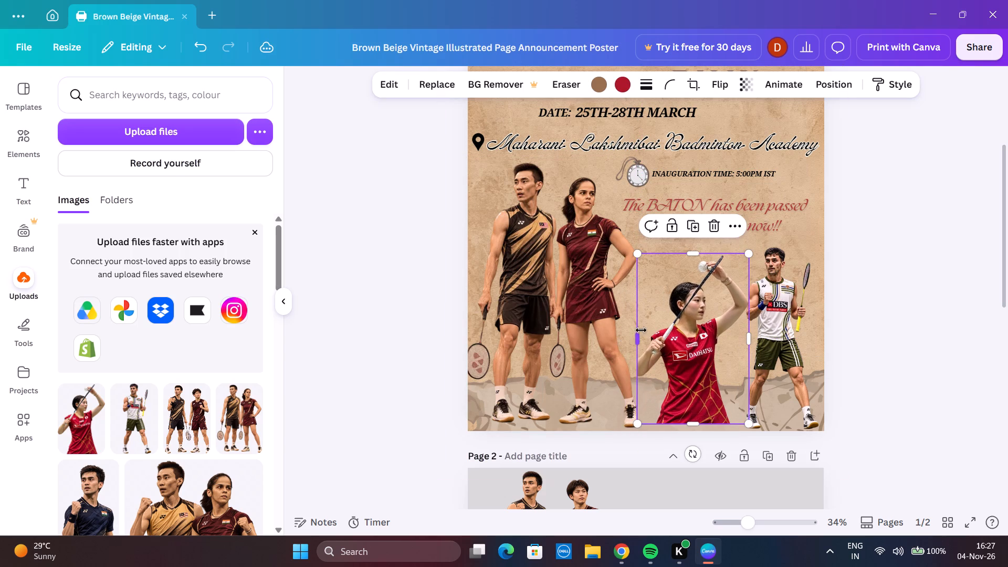
left_click_drag(639, 256, 659, 287)
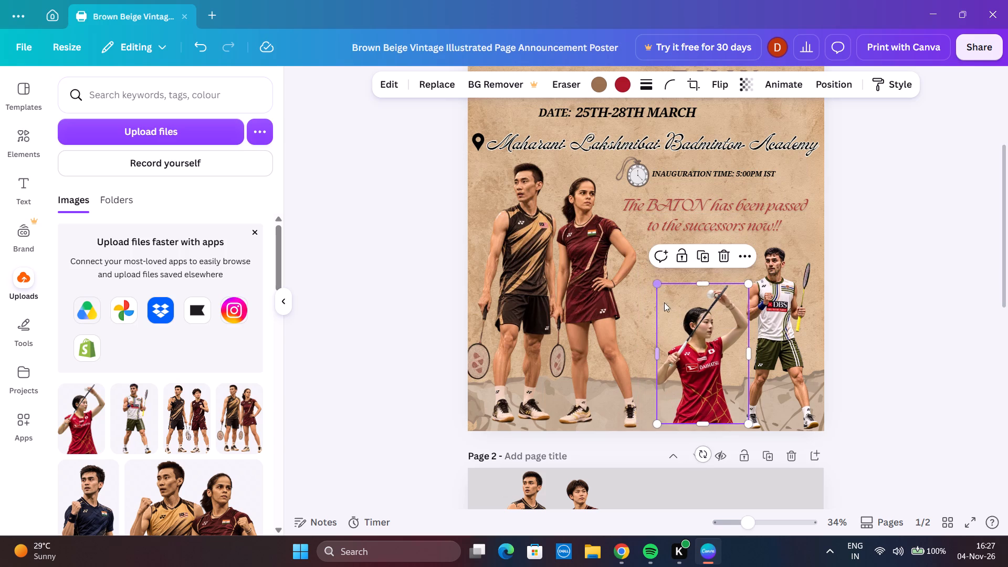
left_click_drag(701, 283, 695, 312)
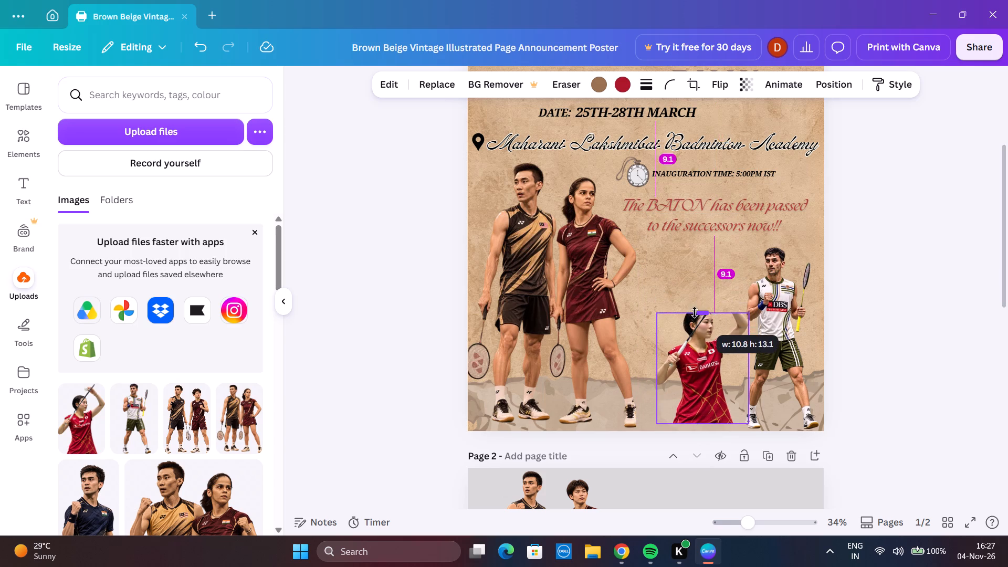
left_click_drag(695, 312, 698, 277)
left_click(698, 286)
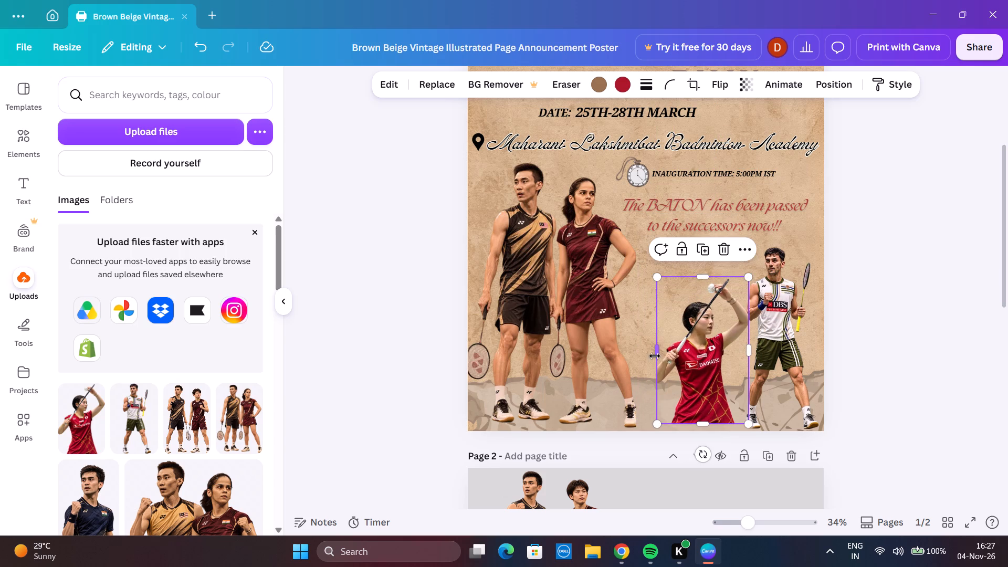
left_click_drag(655, 352, 668, 347)
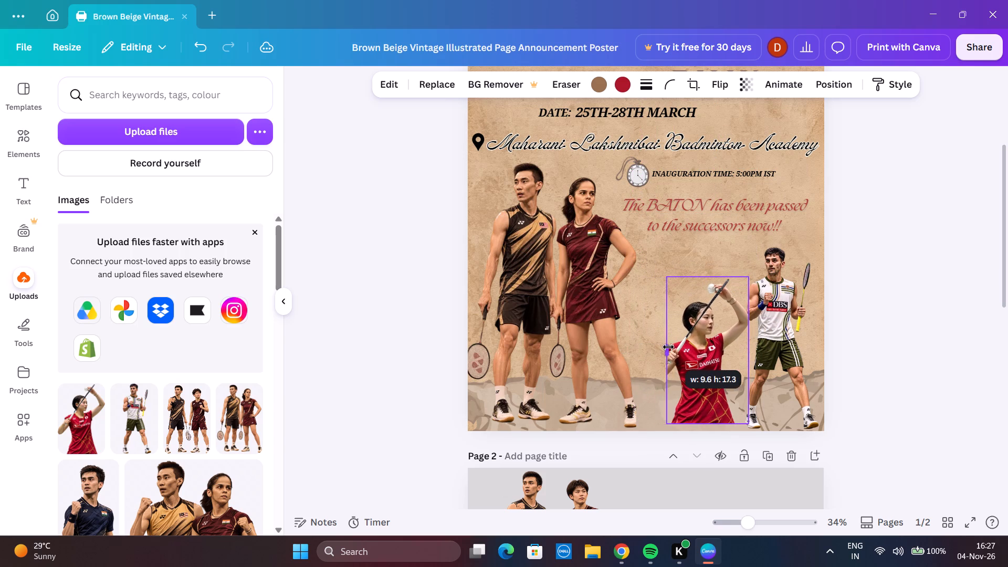
left_click_drag(668, 347, 649, 347)
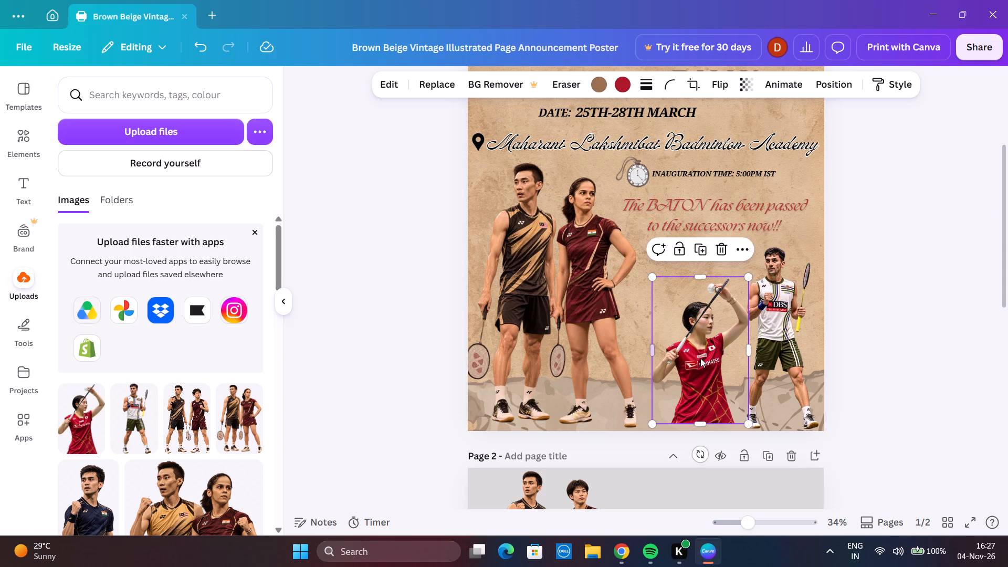
Rest the red-jersey player on the poster's bottom edge nearer the large duo and enlarge her slightly.
left_click_drag(700, 358, 695, 360)
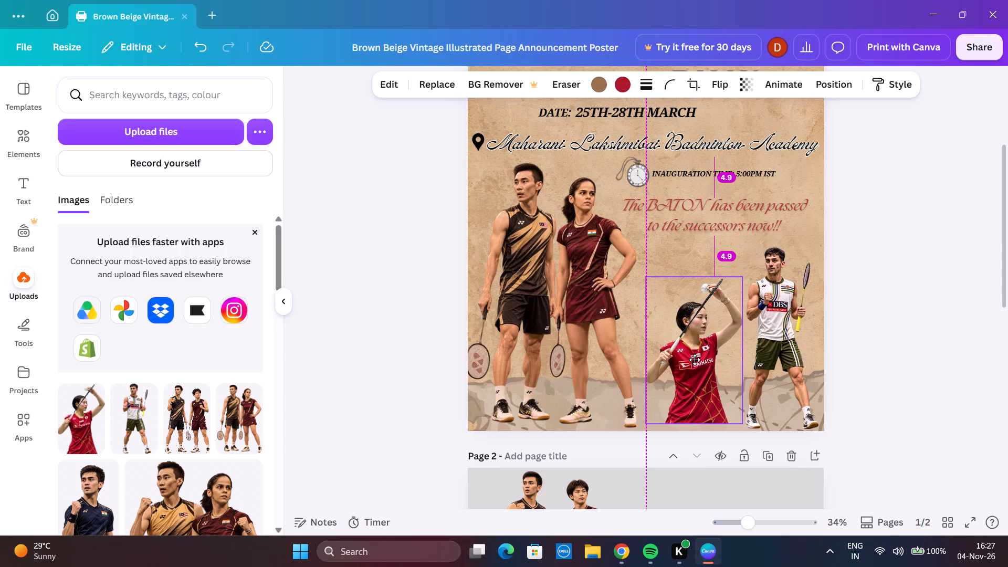
left_click_drag(695, 360, 695, 363)
left_click(385, 293)
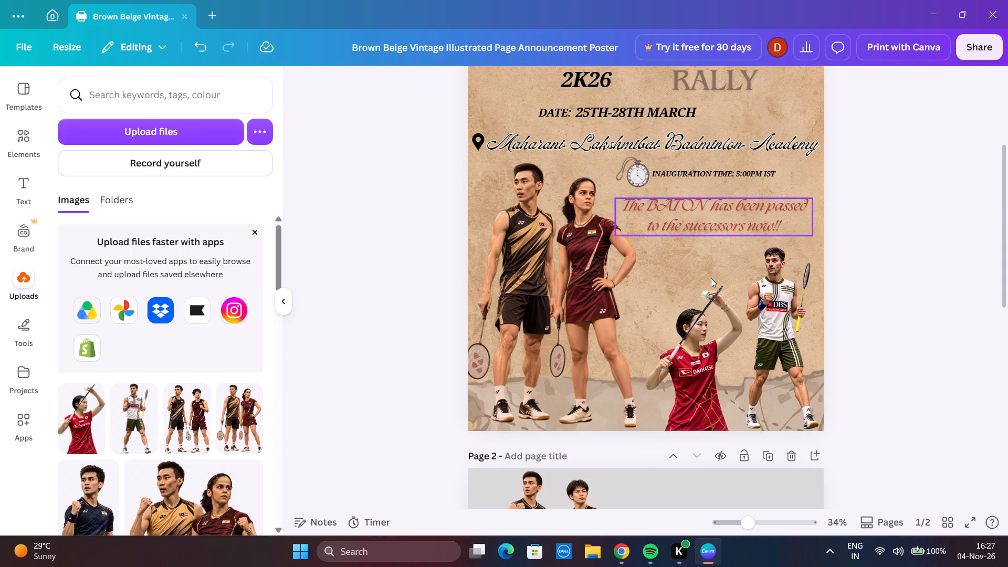
left_click(696, 312)
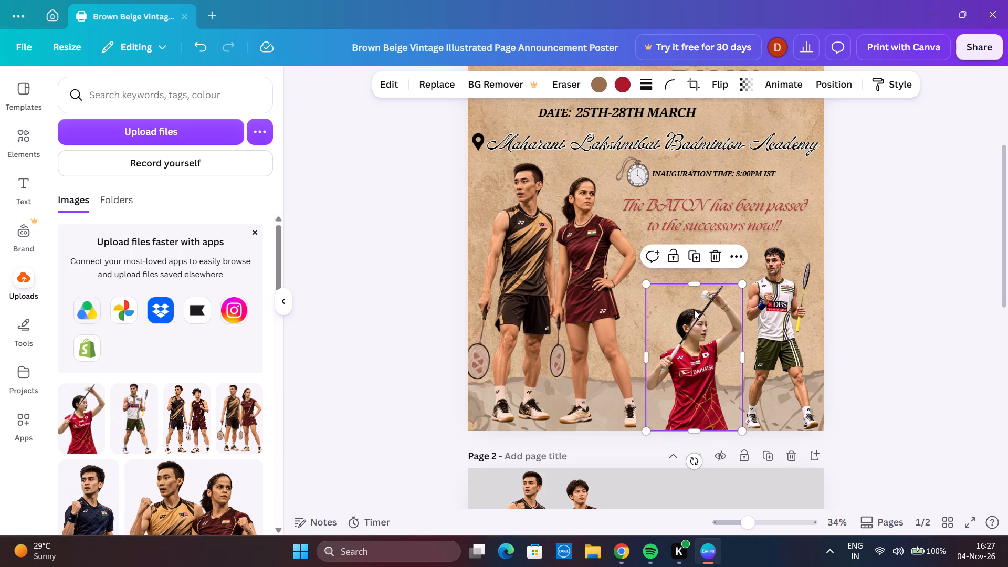
left_click_drag(646, 286, 625, 265)
Widen the large duo's frame slightly, then scale the cutout down a little, keeping it at the poster's bottom-left corner.
left_click(601, 288)
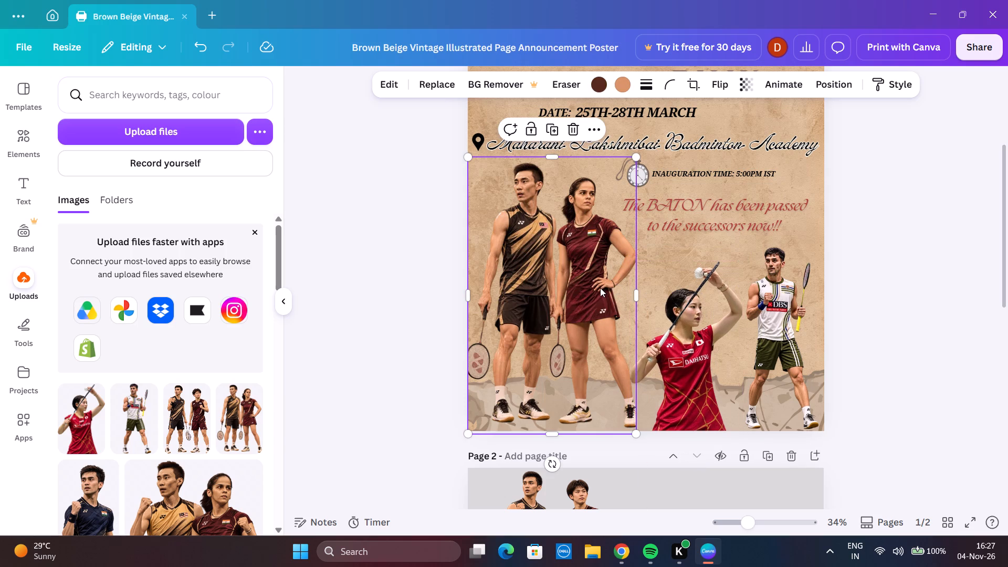
left_click_drag(638, 162, 635, 170)
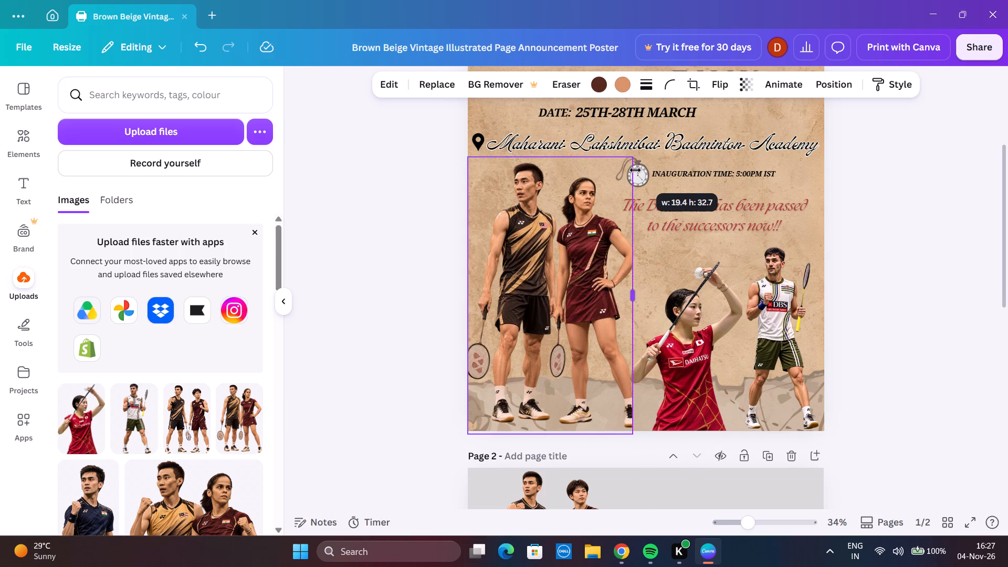
left_click_drag(635, 170, 645, 164)
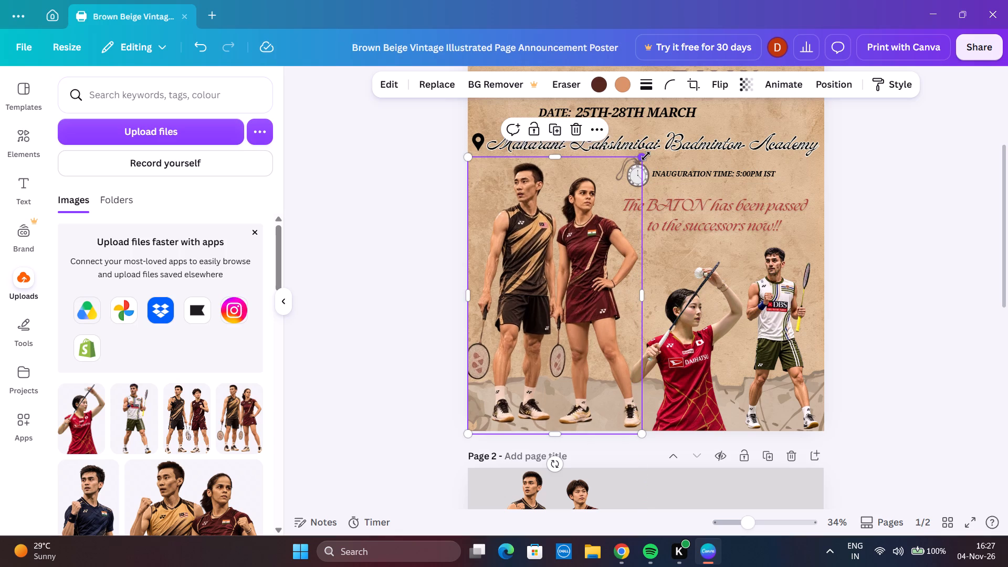
left_click_drag(644, 156, 639, 164)
left_click(356, 194)
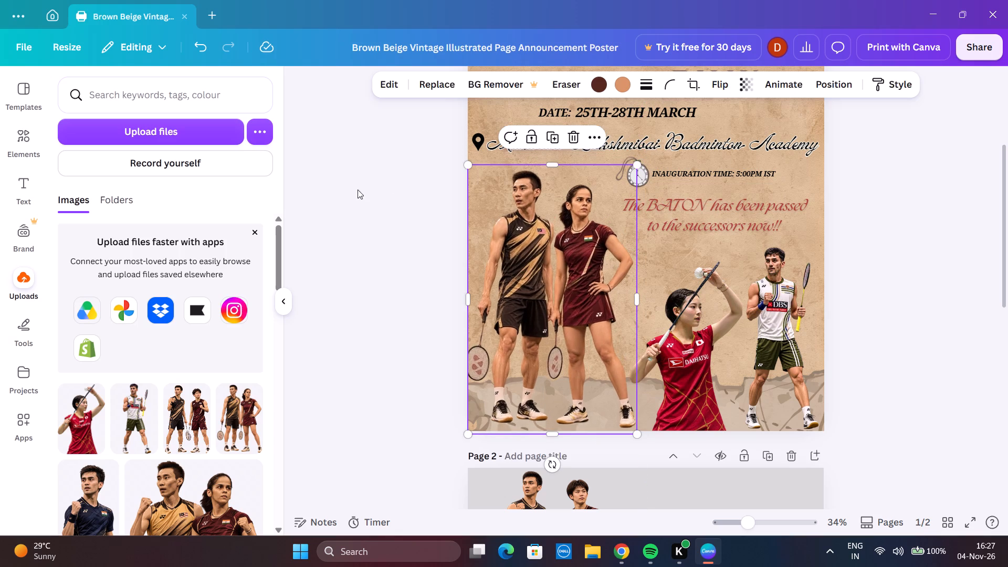
Scale down both successor cutouts slightly, and shift the red-jersey player a little up and towards the white-jersey player.
left_click(765, 319)
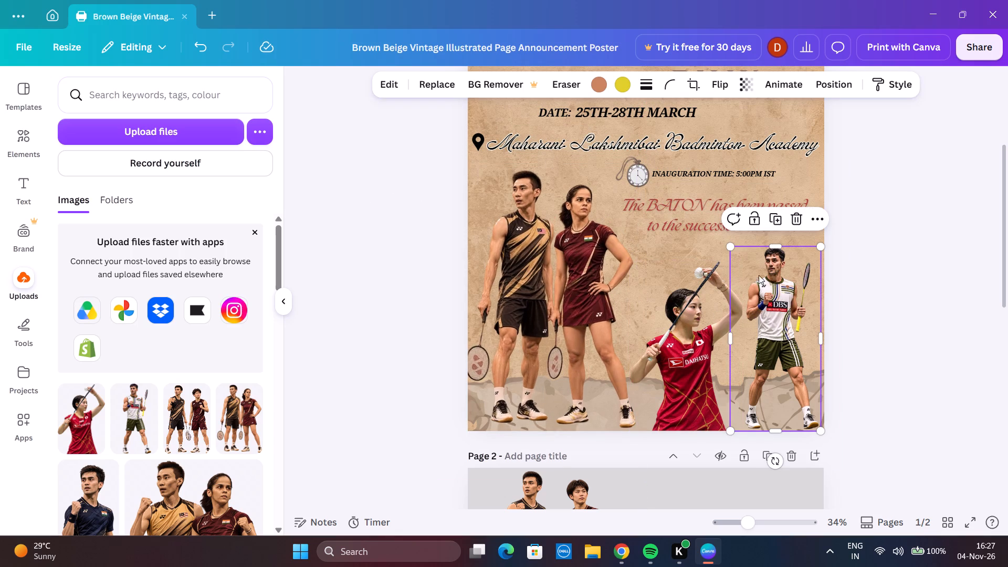
left_click_drag(728, 247, 736, 258)
left_click(688, 312)
left_click_drag(629, 259, 640, 260)
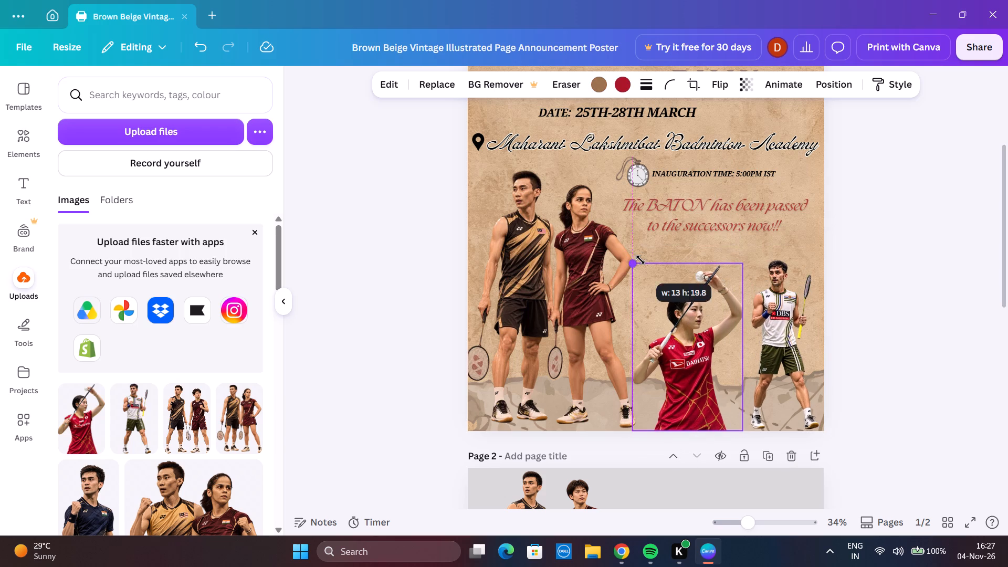
left_click_drag(640, 260, 646, 261)
left_click_drag(691, 331, 699, 328)
left_click(408, 306)
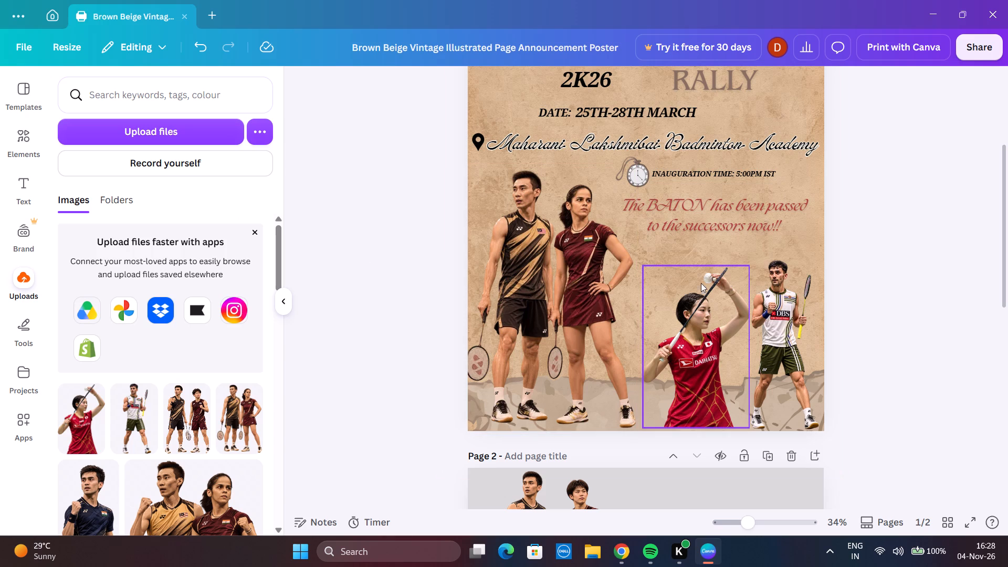
left_click(796, 290)
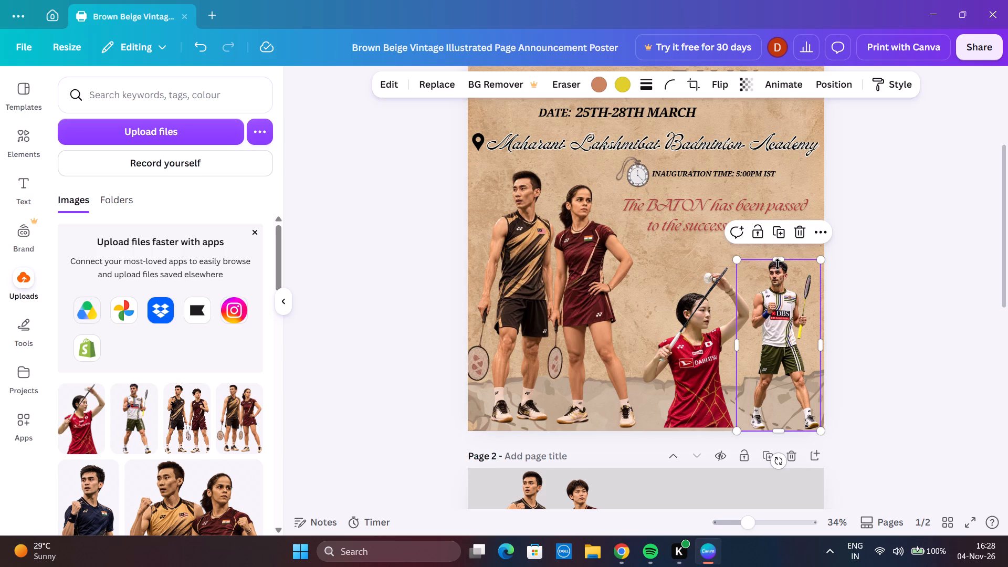
left_click_drag(734, 257, 741, 264)
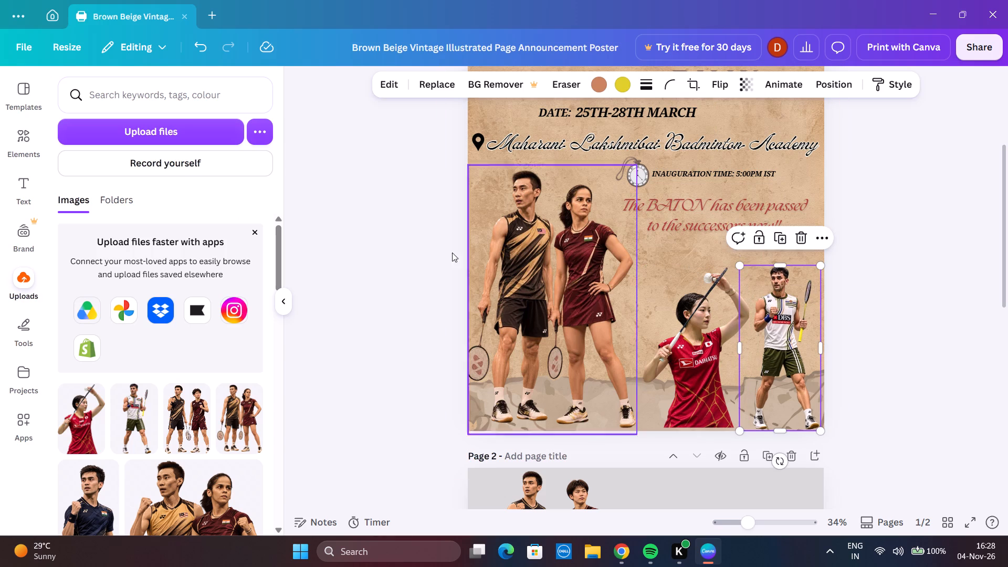
left_click(340, 230)
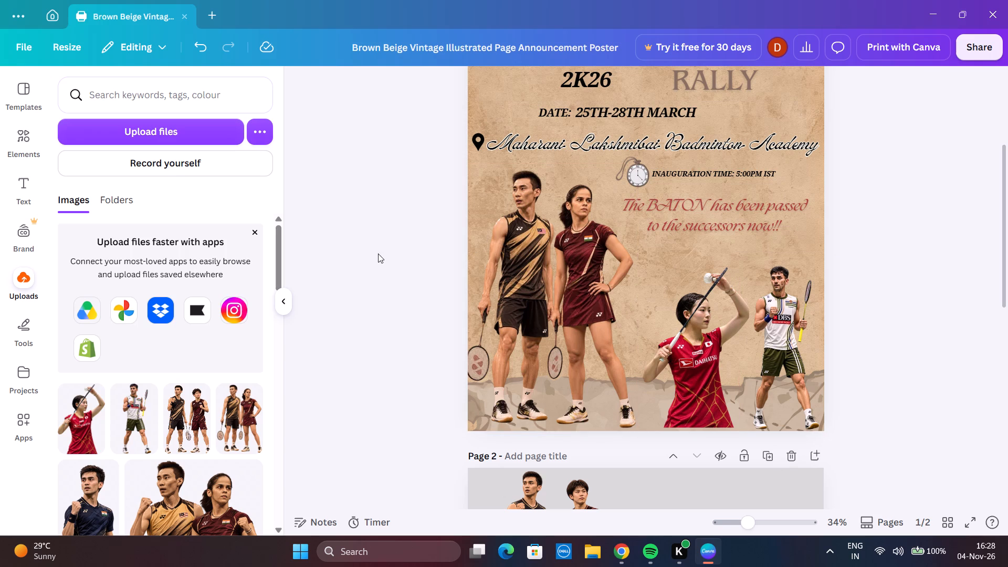
Enlarge the "The BATON has been passed to the successors now!!" tagline to font size 49.6 and shift it towards the large duo.
left_click(709, 229)
left_click_drag(813, 233, 818, 244)
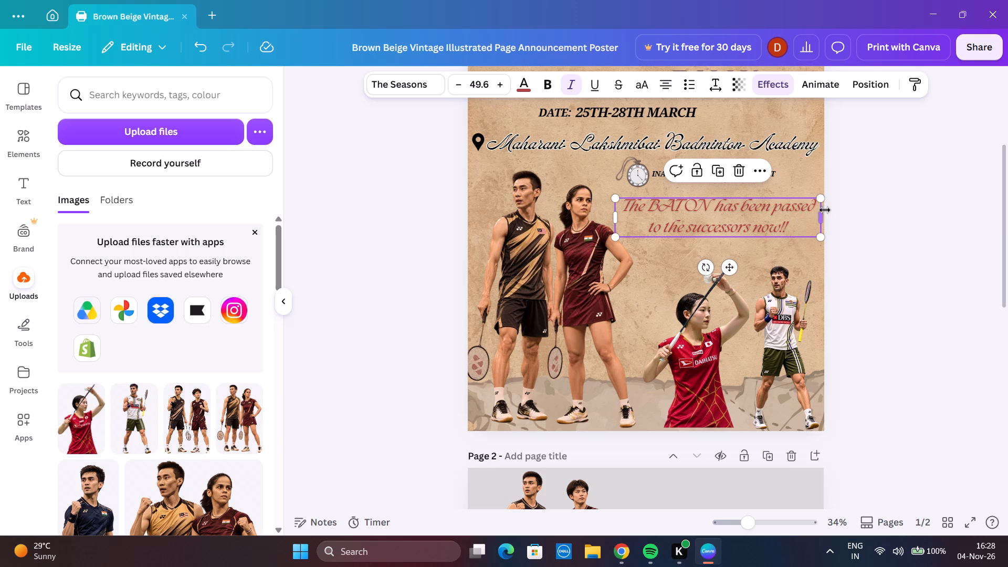
left_click_drag(819, 212, 805, 215)
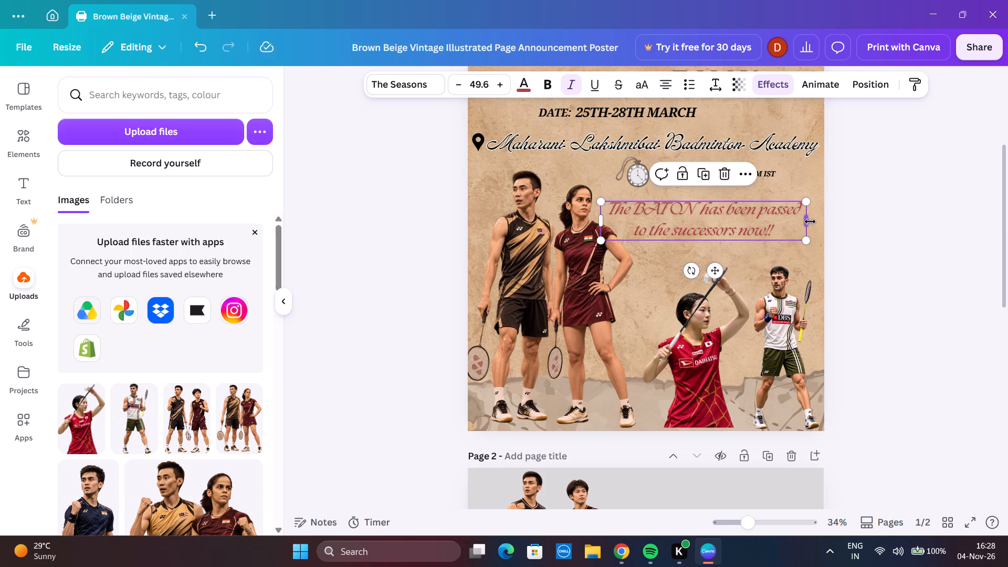
left_click_drag(806, 223, 793, 223)
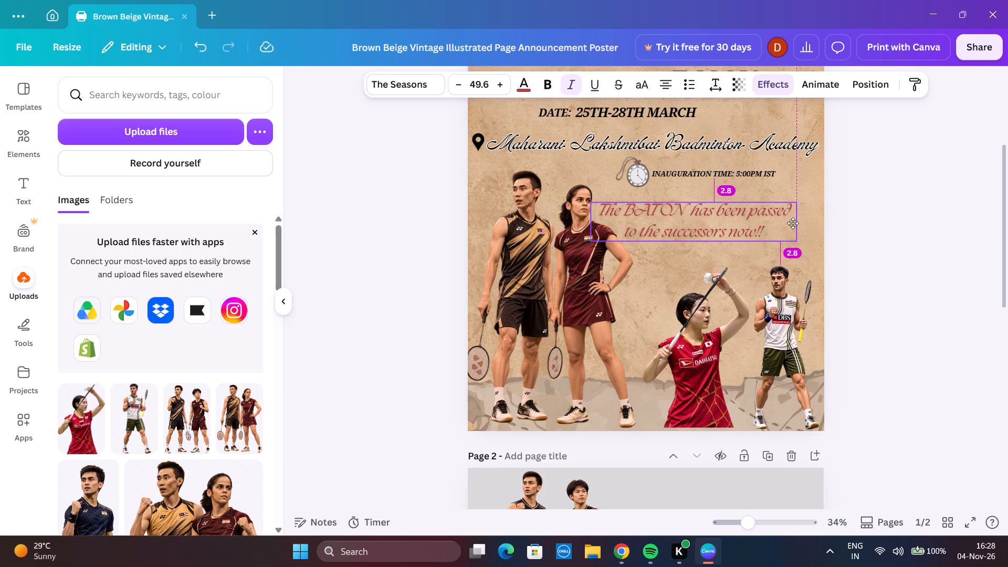
left_click_drag(793, 223, 799, 223)
Narrow the tagline box so its first line ends at "has been", scale the text to size 54.6, and move it away from the duo.
left_click_drag(802, 223, 763, 226)
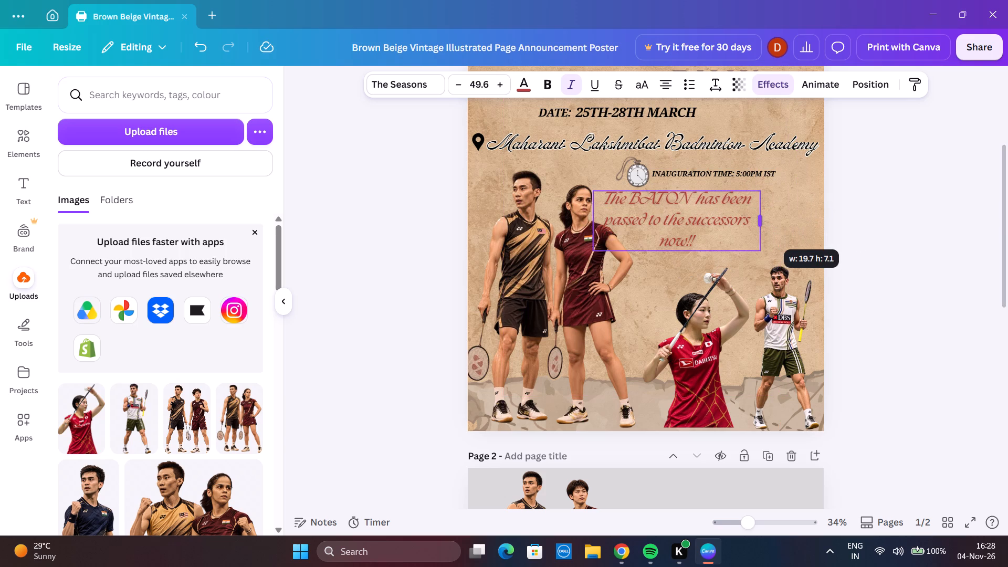
left_click_drag(763, 226, 771, 227)
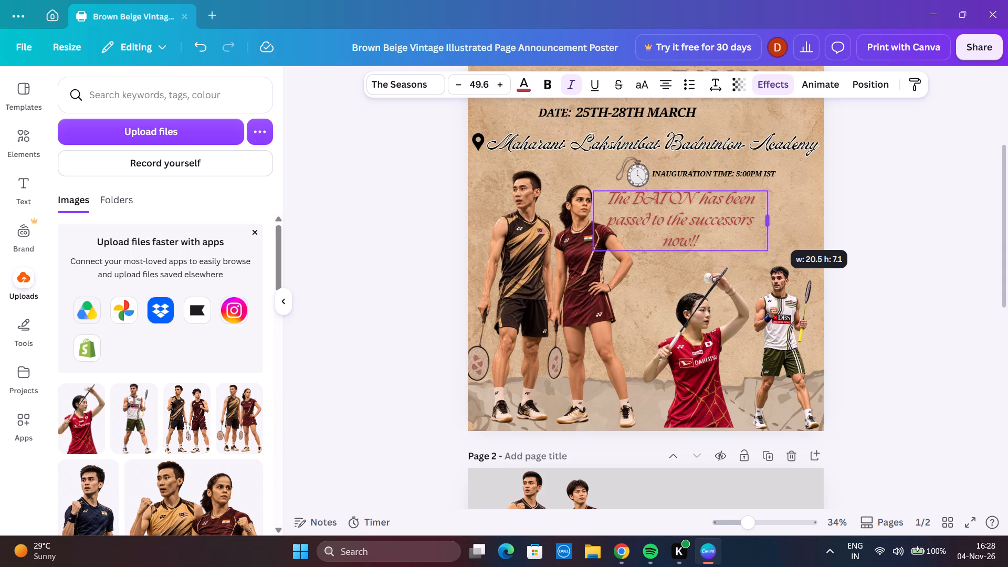
left_click_drag(771, 227, 782, 228)
left_click_drag(781, 240, 781, 241)
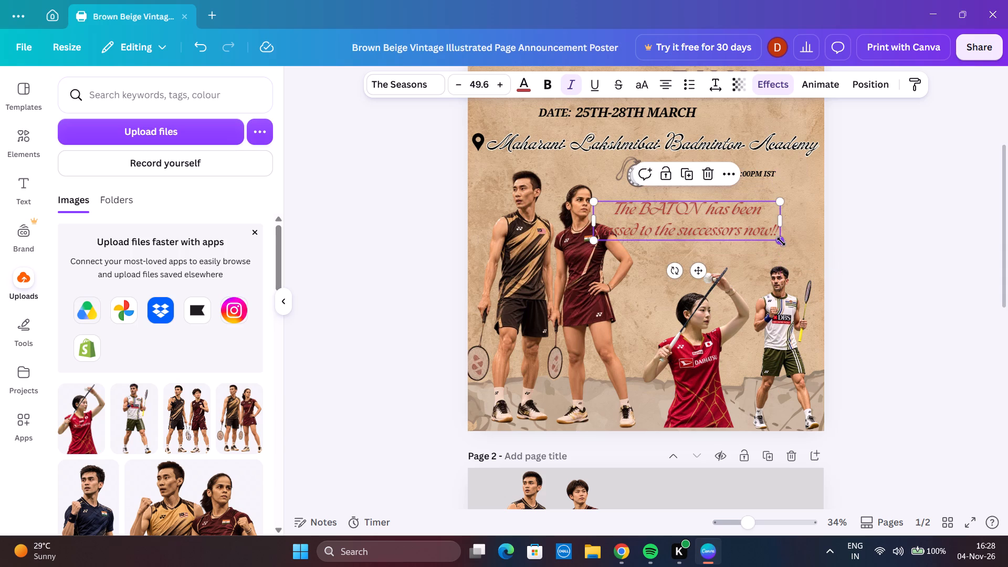
left_click_drag(781, 241, 806, 253)
left_click_drag(689, 237, 706, 234)
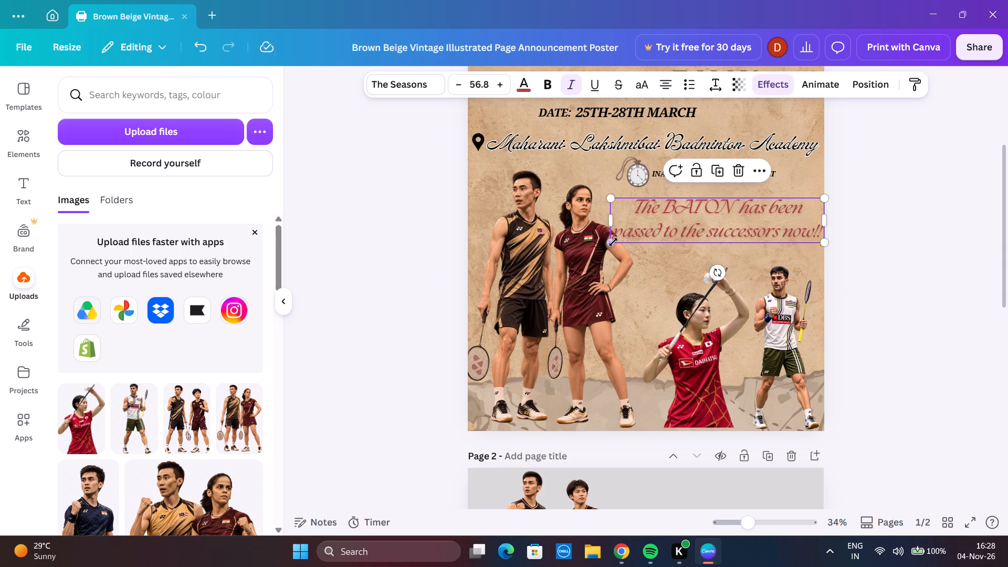
left_click_drag(611, 240, 621, 229)
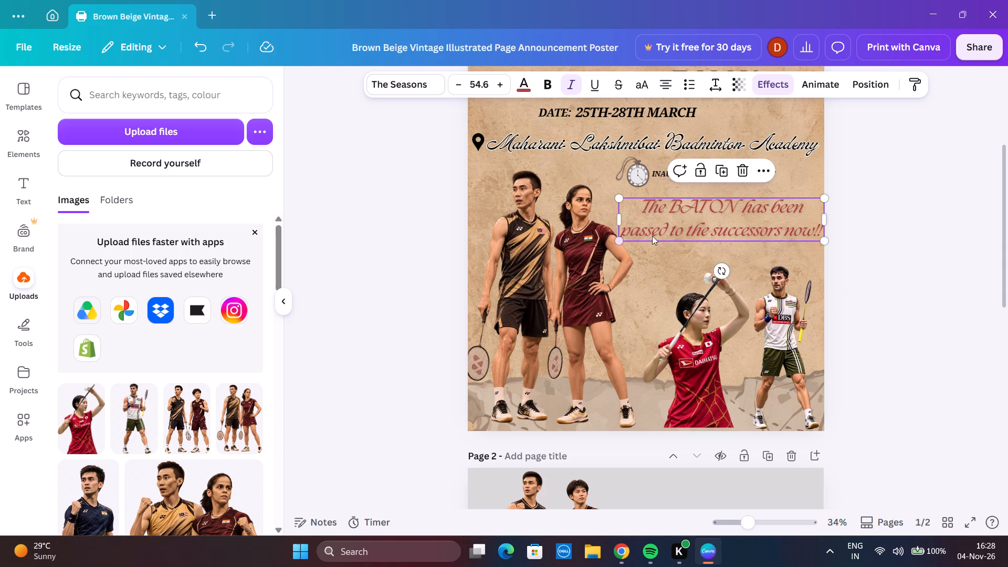
Shift the tagline towards the duo, widen its box so the first line ends with "passed", and enlarge the text slightly.
left_click(853, 244)
left_click_drag(750, 222, 734, 219)
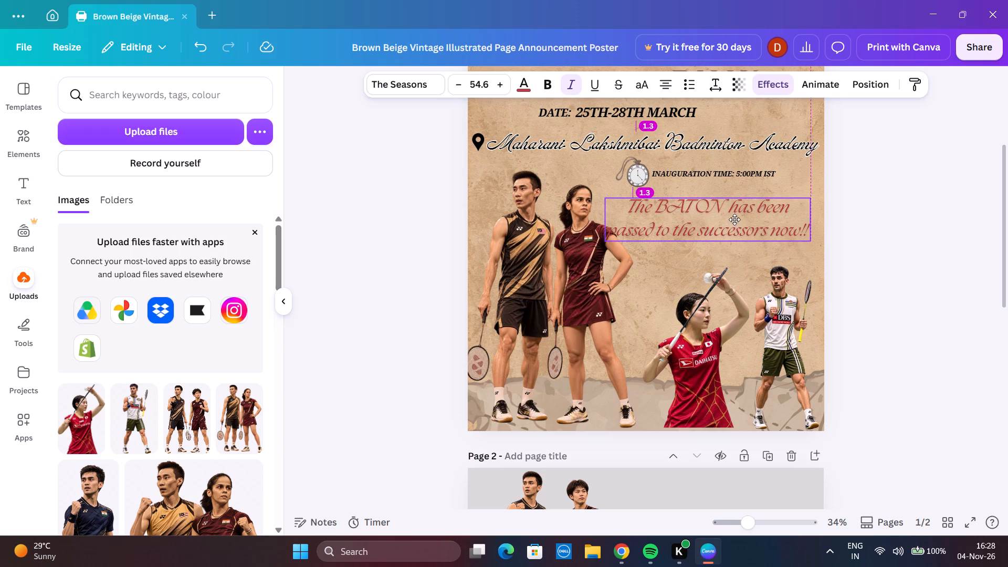
left_click_drag(734, 219, 736, 223)
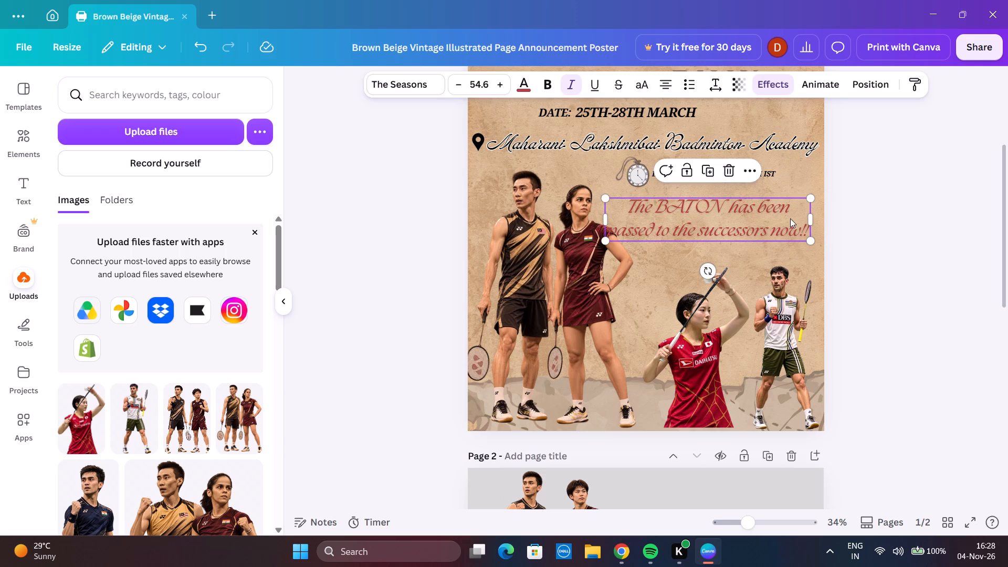
left_click_drag(812, 219, 822, 218)
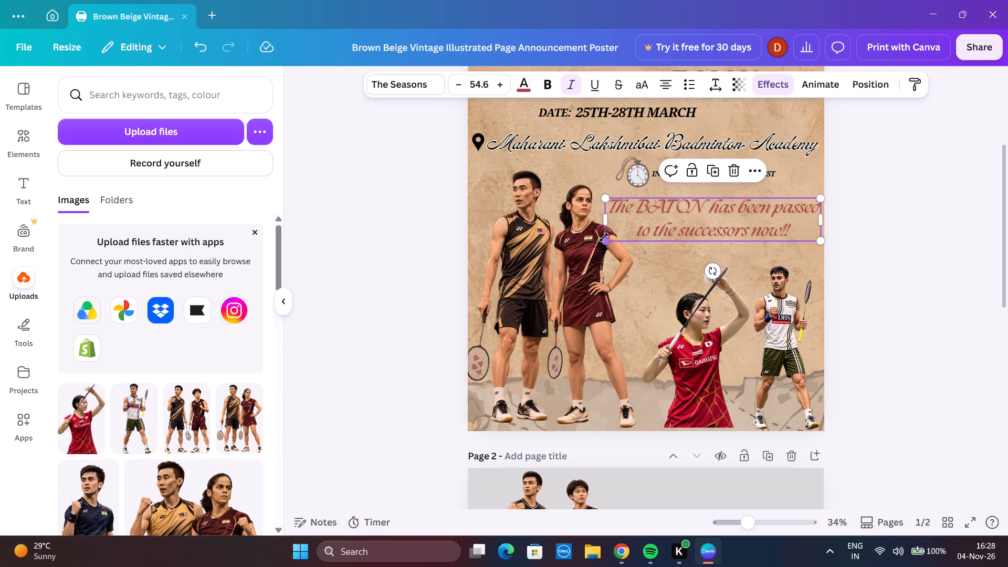
left_click_drag(607, 240, 593, 255)
left_click(383, 245)
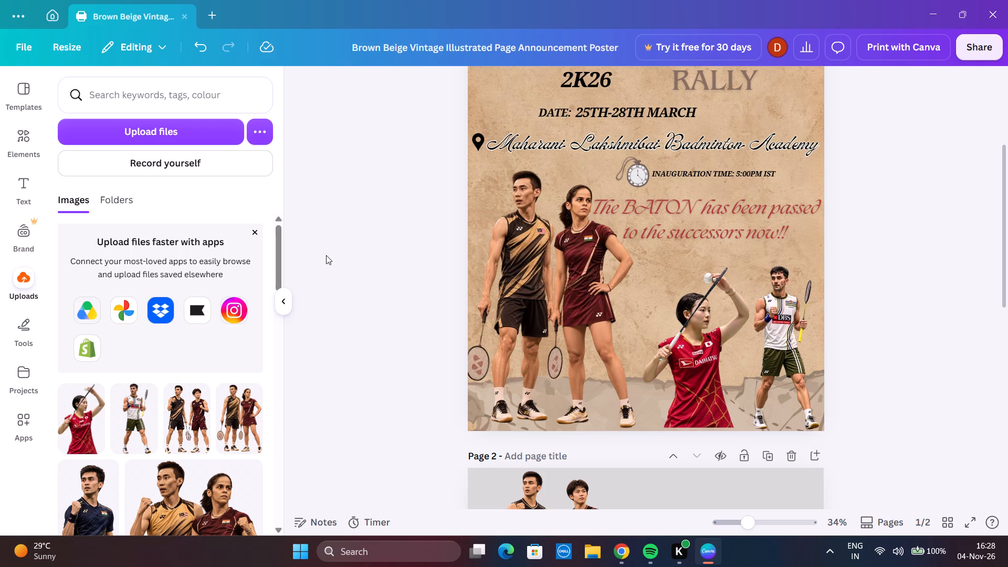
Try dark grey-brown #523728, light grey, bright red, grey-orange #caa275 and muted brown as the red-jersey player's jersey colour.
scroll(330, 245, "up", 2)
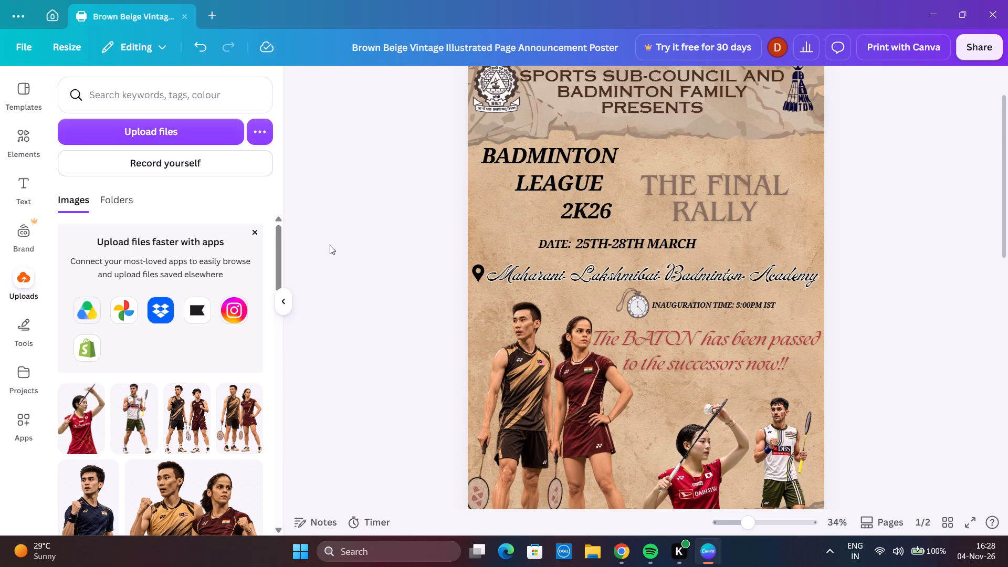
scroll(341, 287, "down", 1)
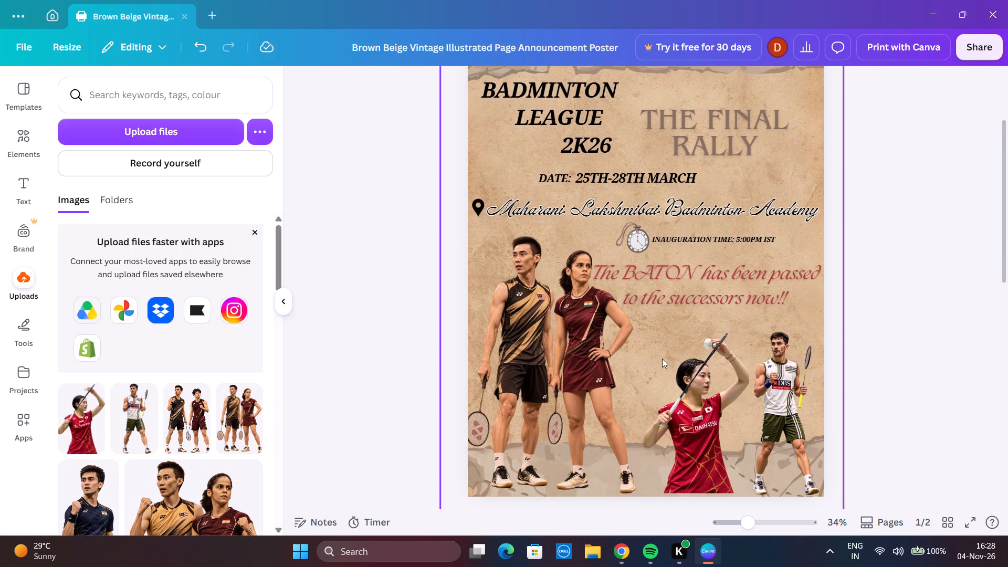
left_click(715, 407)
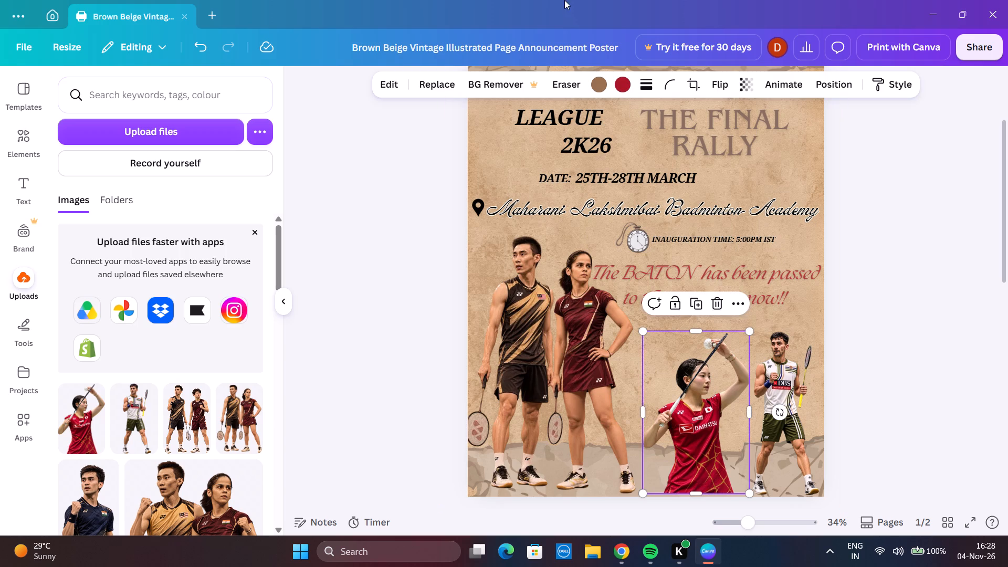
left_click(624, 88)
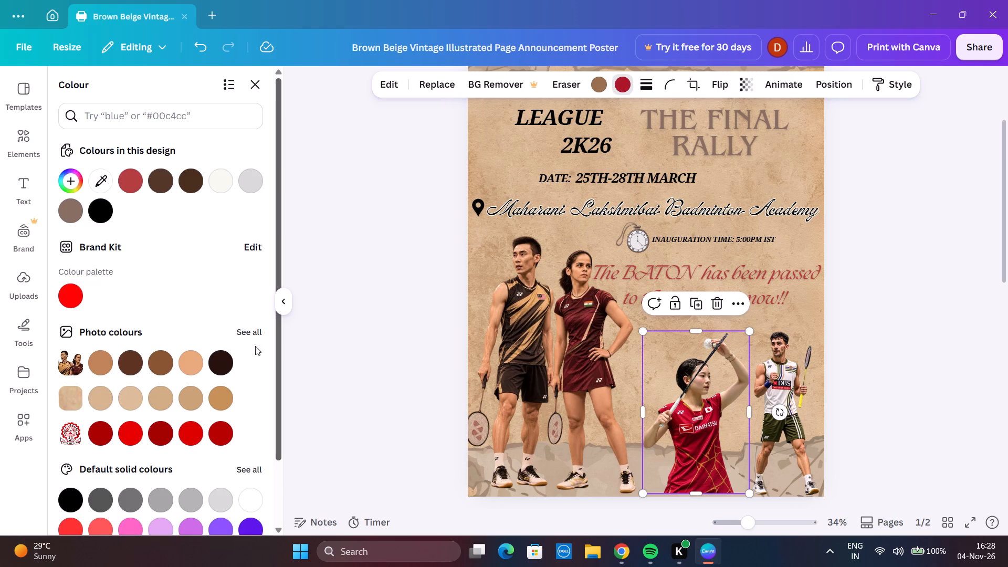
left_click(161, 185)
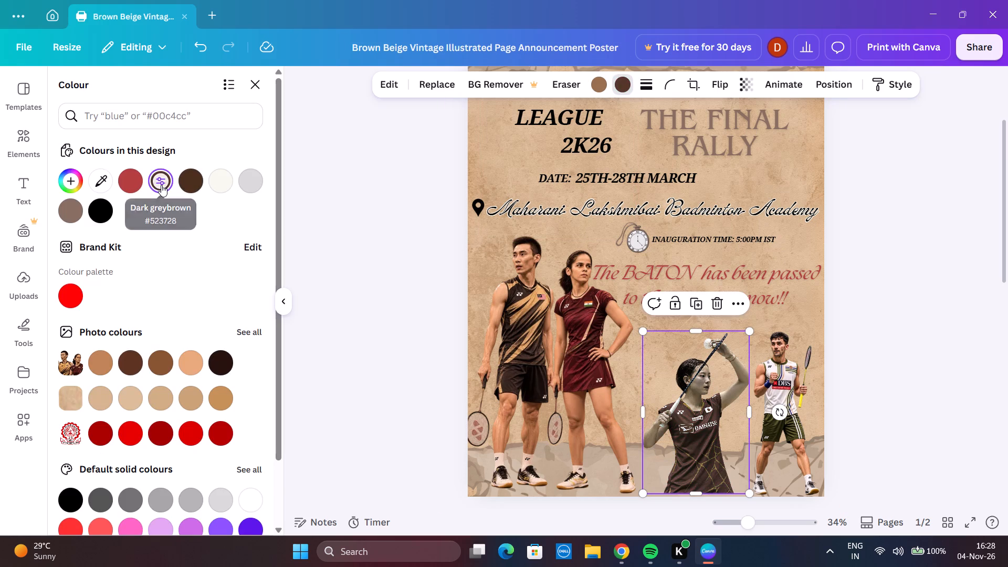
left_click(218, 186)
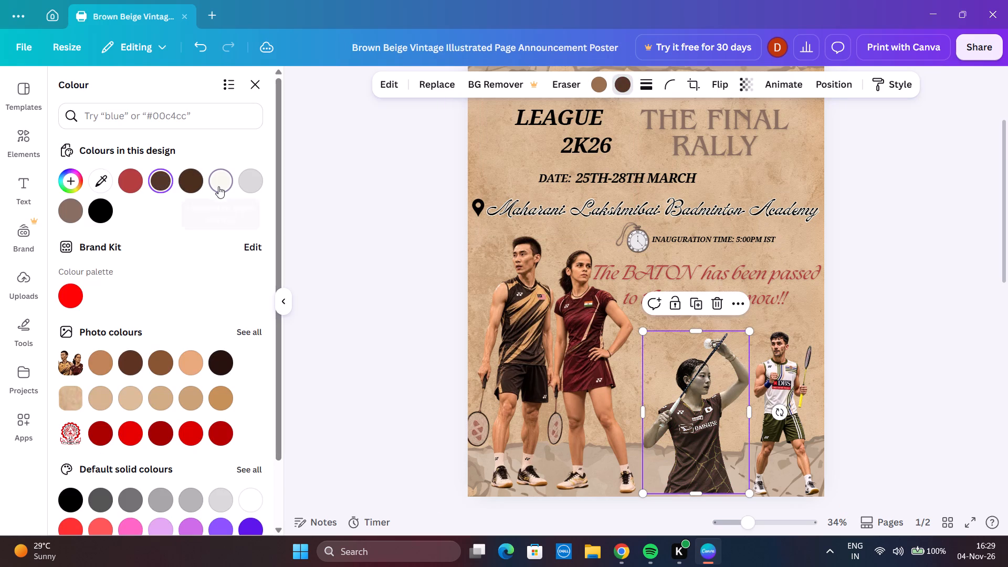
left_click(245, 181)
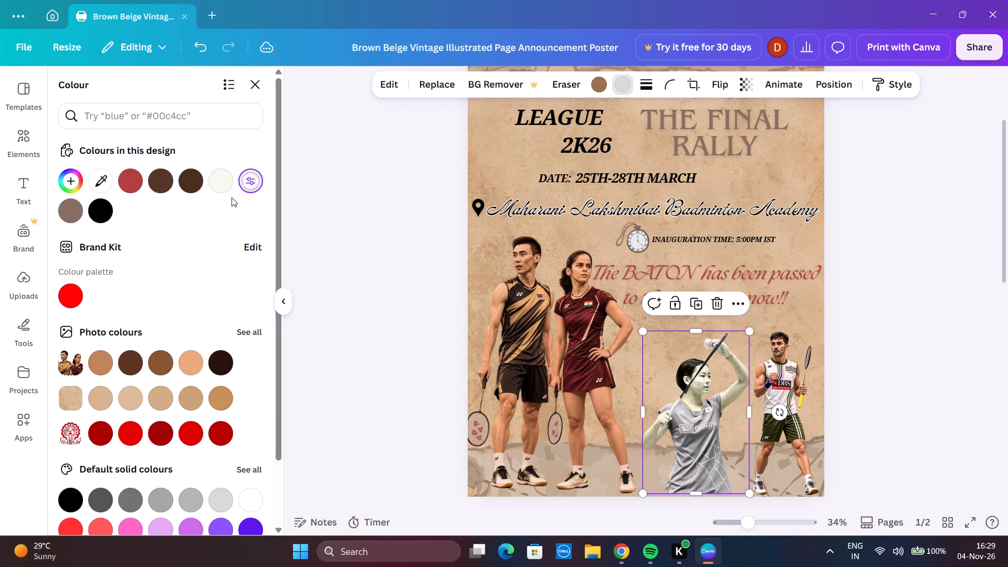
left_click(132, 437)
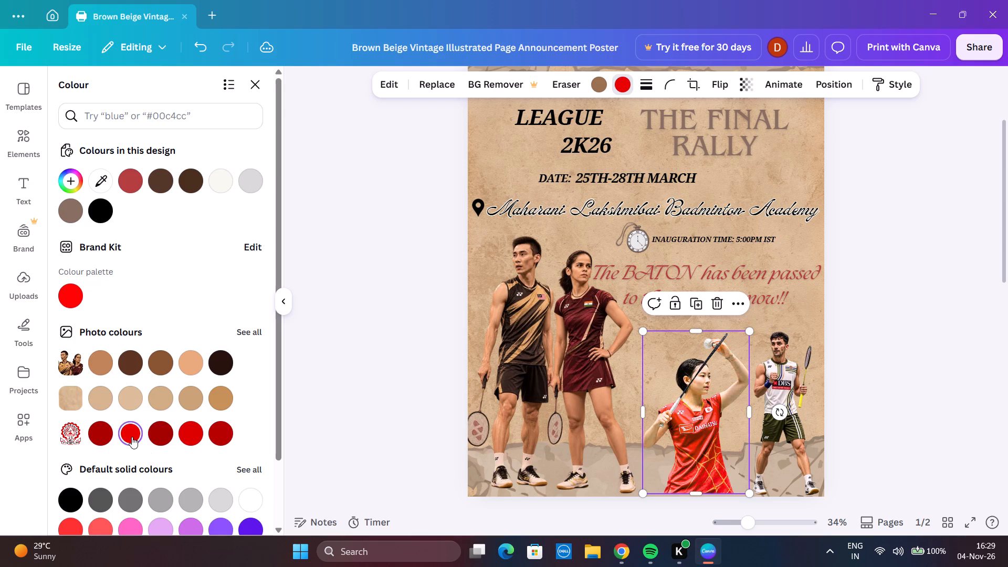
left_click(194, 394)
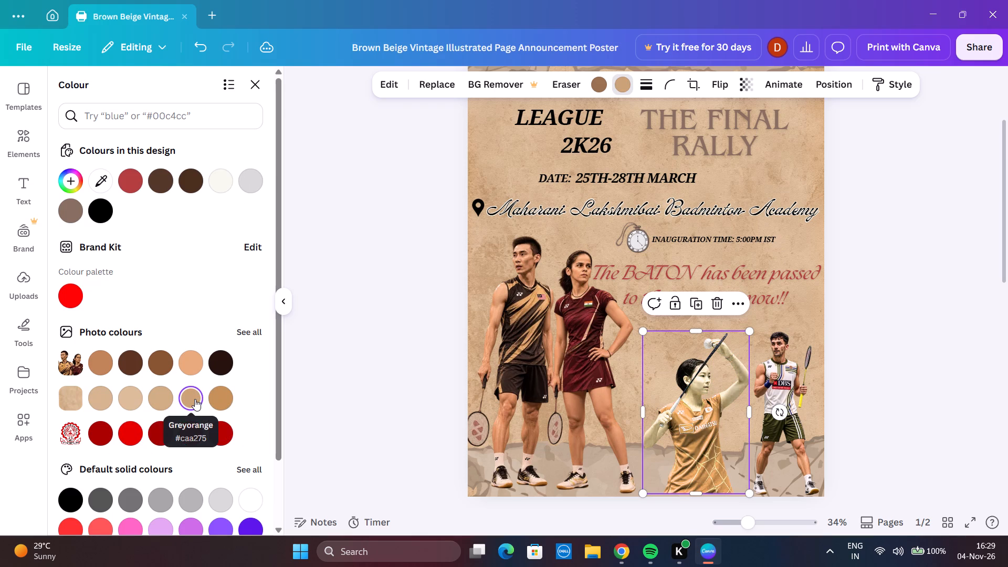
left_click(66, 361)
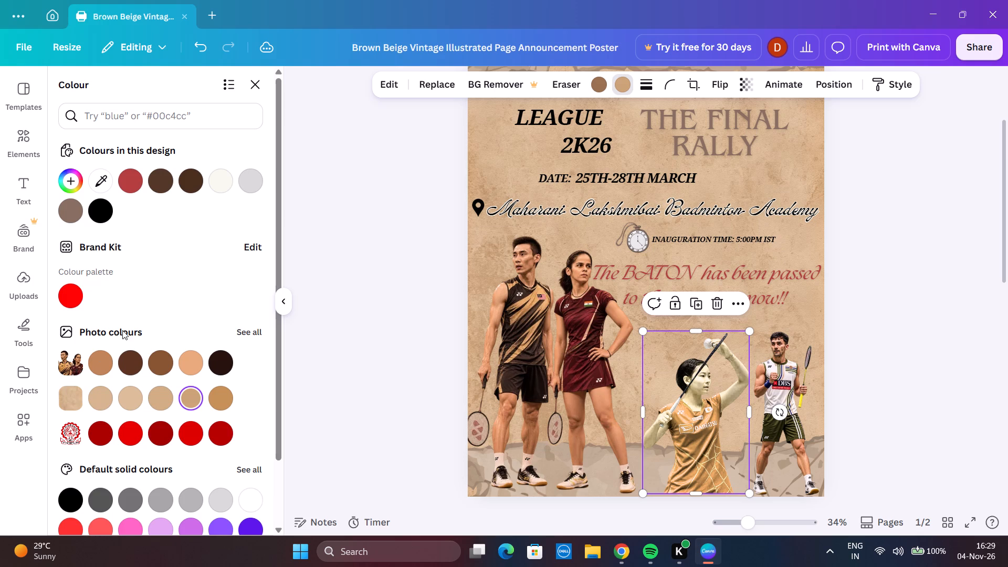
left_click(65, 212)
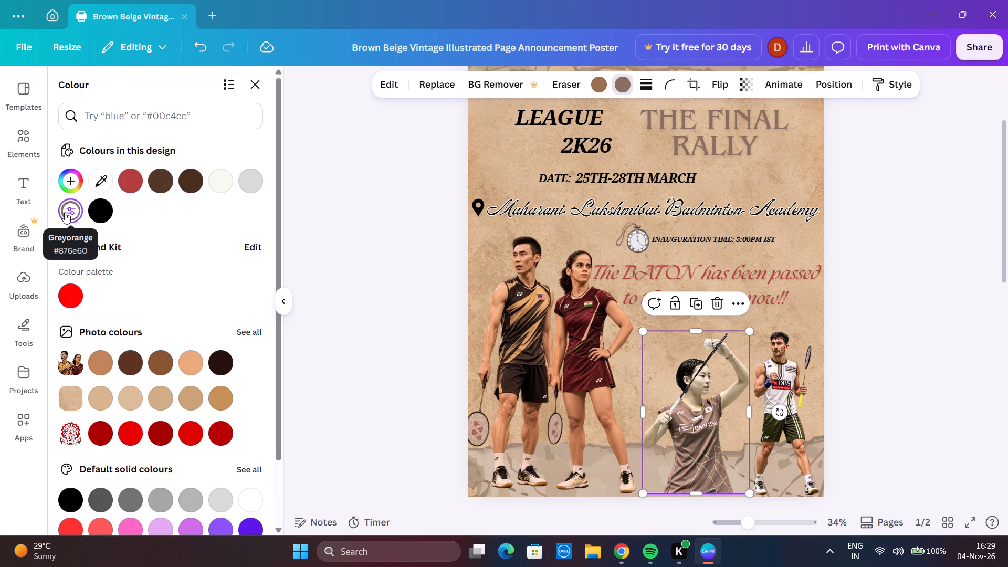
Try peach and lavender for the player's jersey, and settle on the design's red #b23e3e.
left_click(191, 357)
scroll(215, 435, "down", 2)
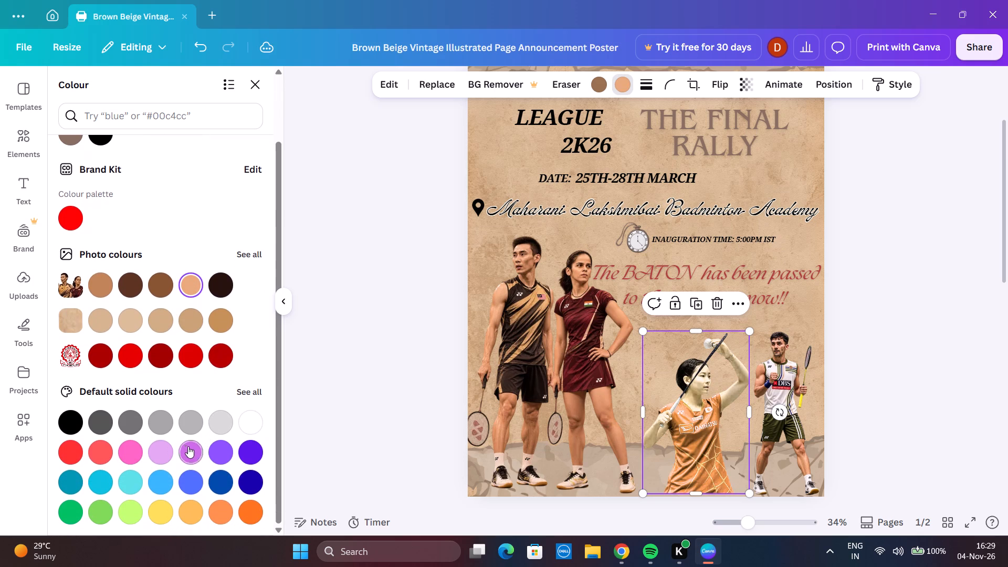
left_click(185, 446)
left_click(167, 453)
scroll(190, 405, "up", 2)
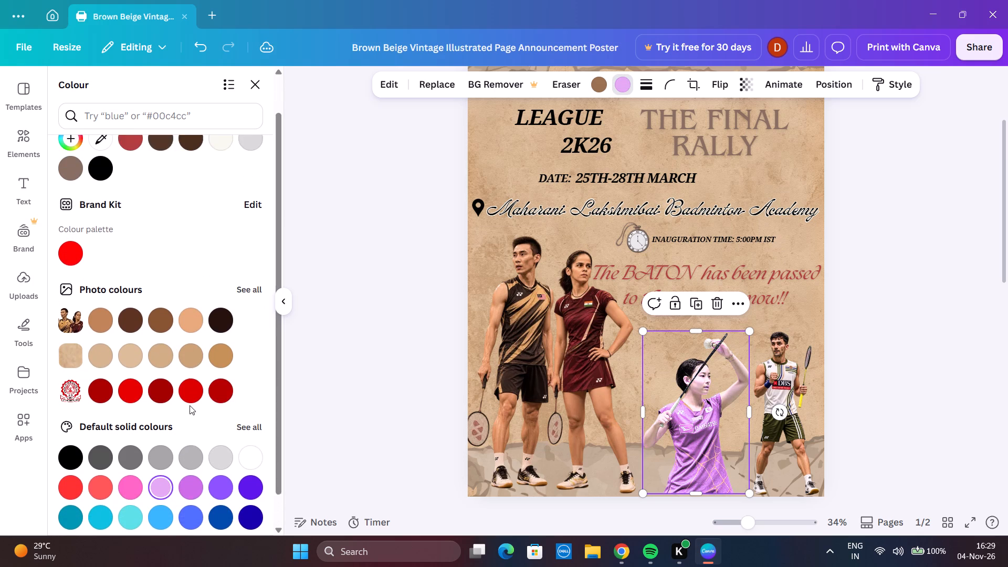
left_click(125, 175)
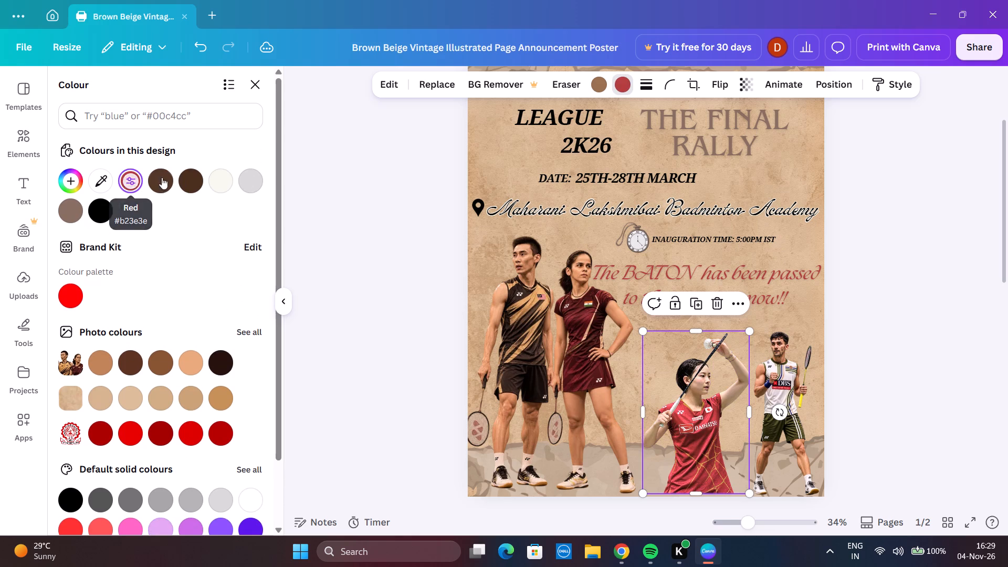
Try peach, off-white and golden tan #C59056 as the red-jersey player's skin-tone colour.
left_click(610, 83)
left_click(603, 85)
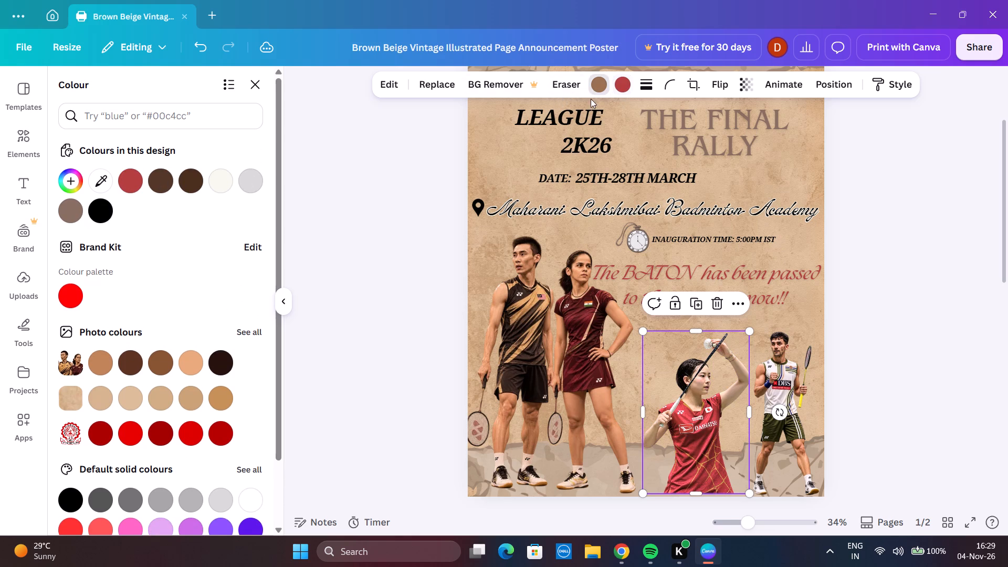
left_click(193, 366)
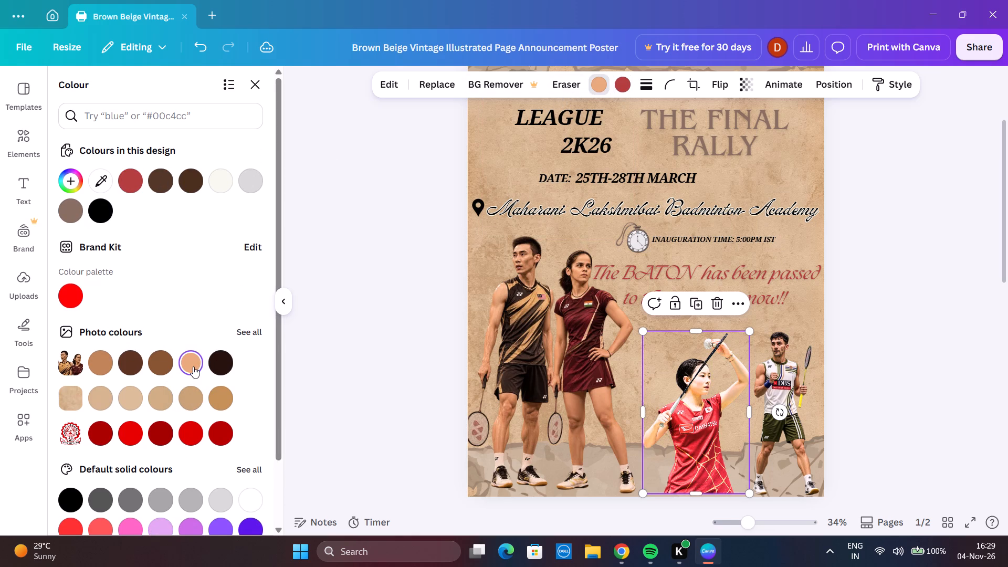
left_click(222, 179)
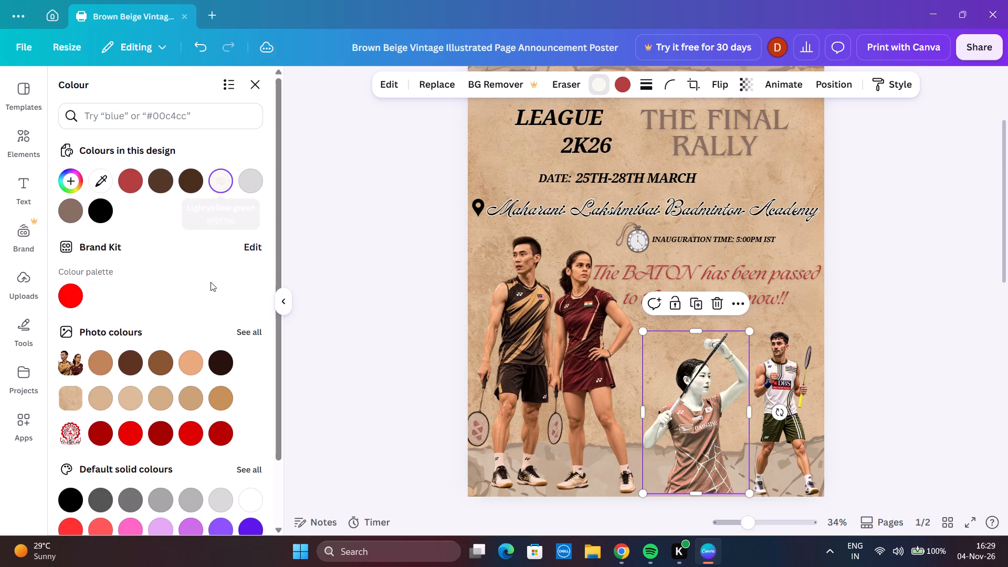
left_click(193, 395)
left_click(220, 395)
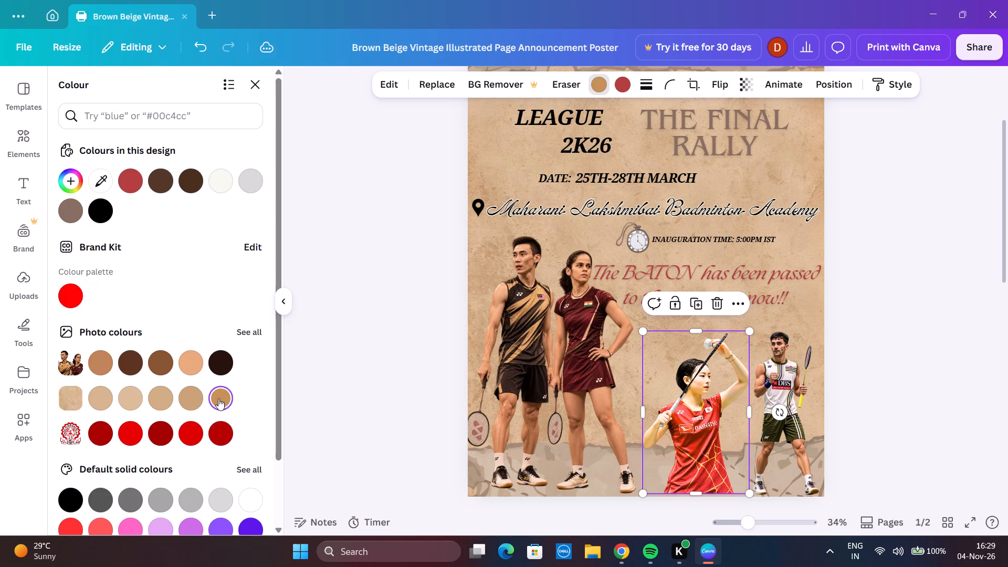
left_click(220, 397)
Mix a custom, darker golden brown from the tan as the red-jersey player's skin-tone colour.
left_click(79, 186)
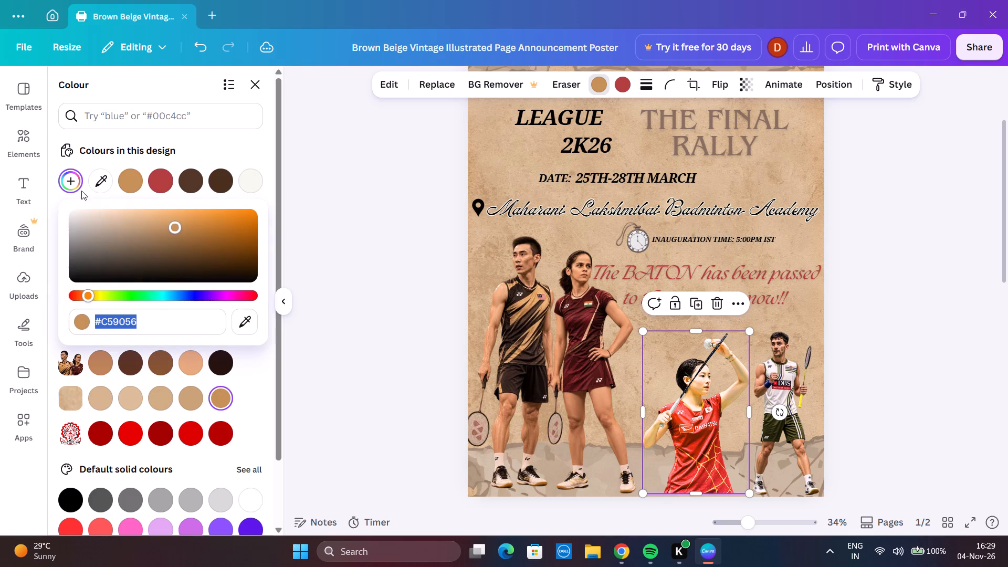
left_click_drag(175, 232, 202, 233)
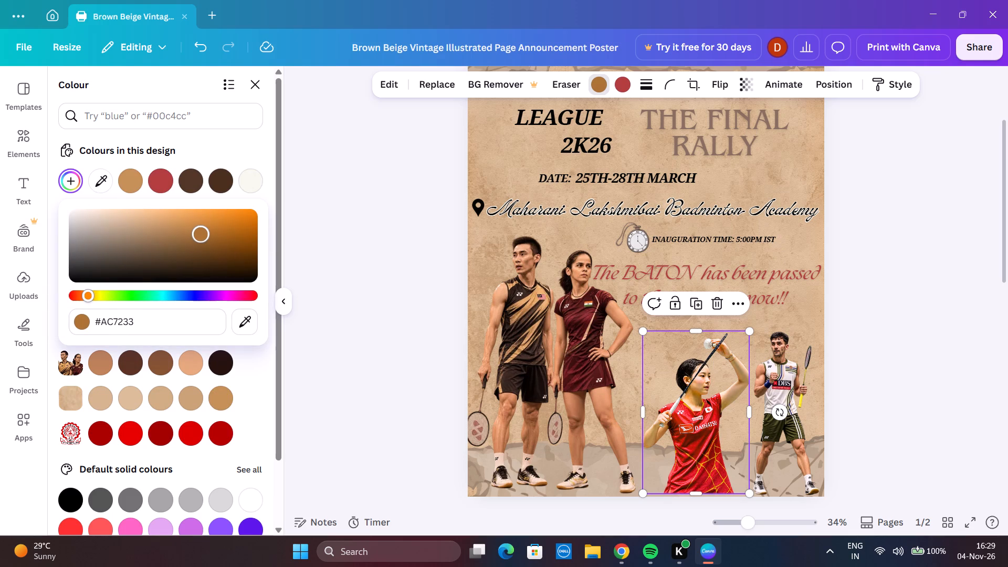
left_click_drag(202, 233, 194, 233)
left_click(396, 268)
left_click(428, 253)
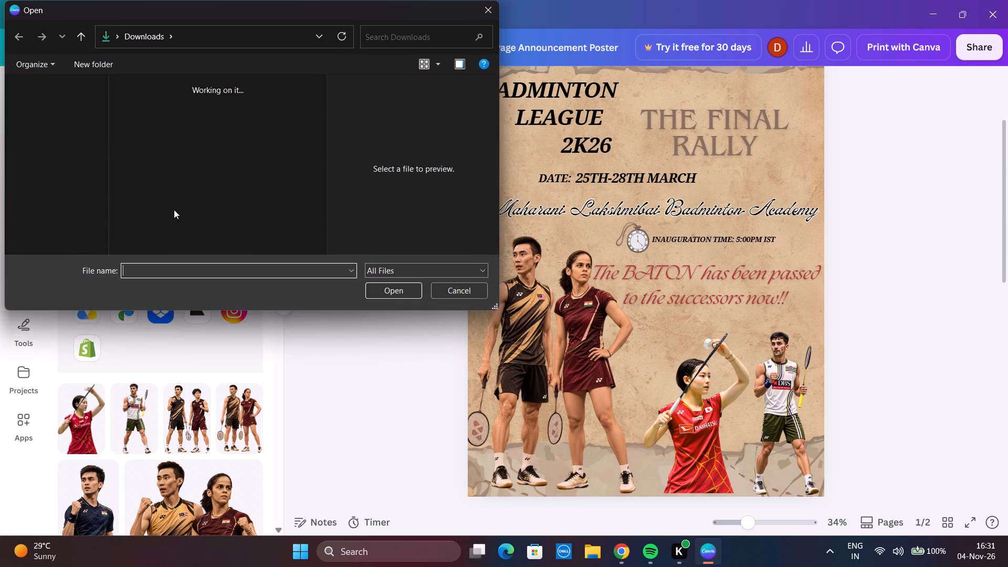
left_click(250, 112)
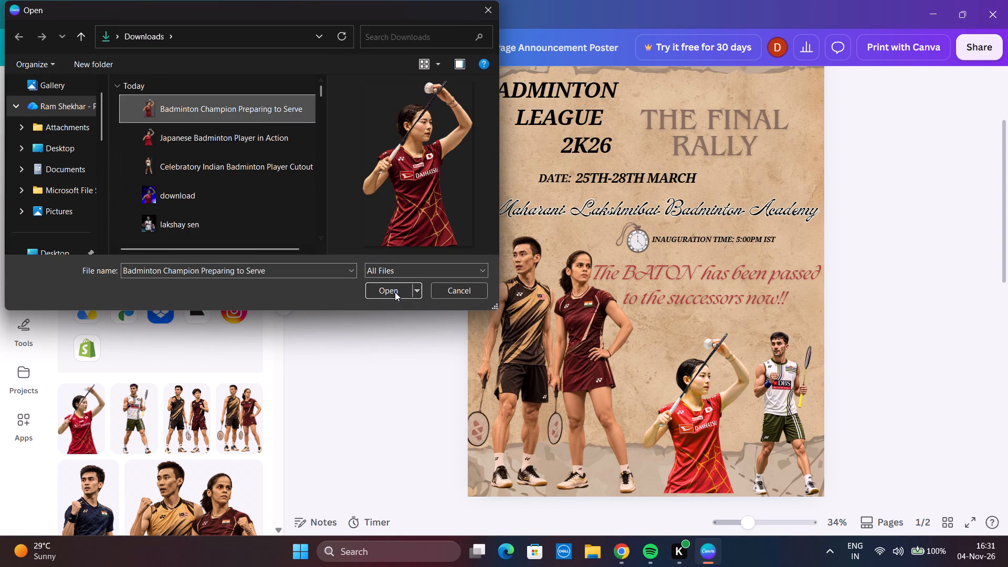
left_click(395, 293)
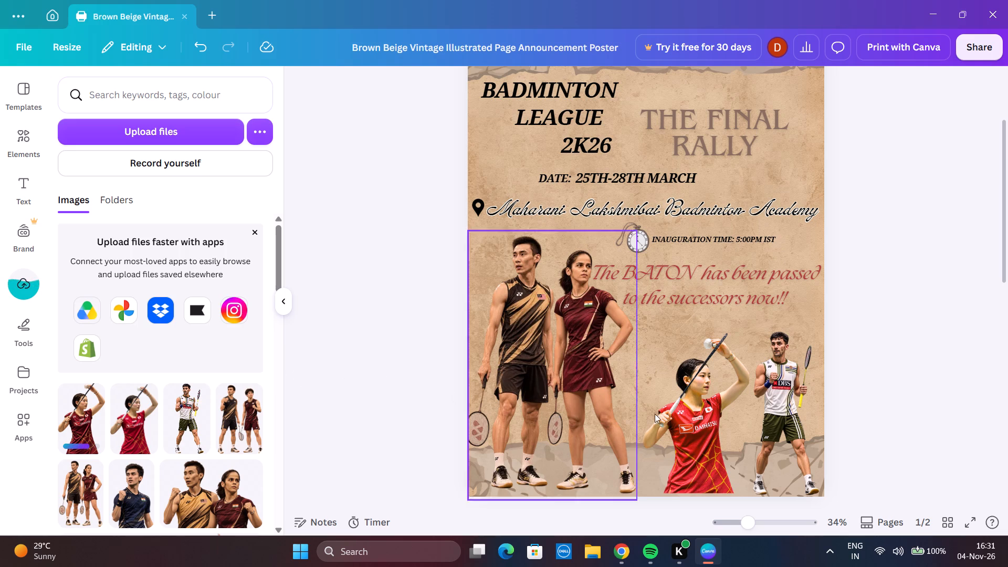
Move the recoloured red-jersey player cutout off the poster onto page 2.
left_click(690, 415)
scroll(690, 416, "down", 4)
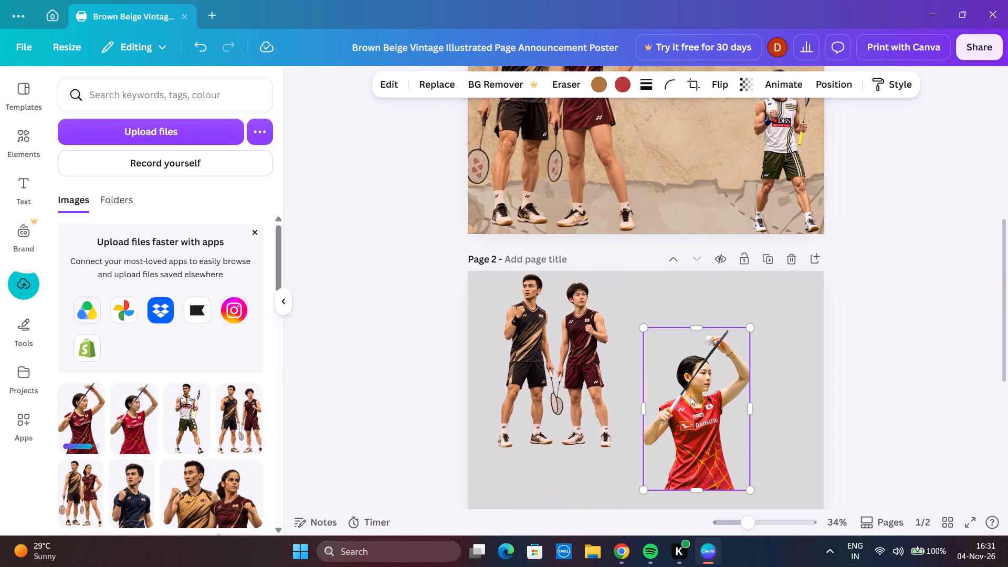
scroll(522, 371, "up", 2)
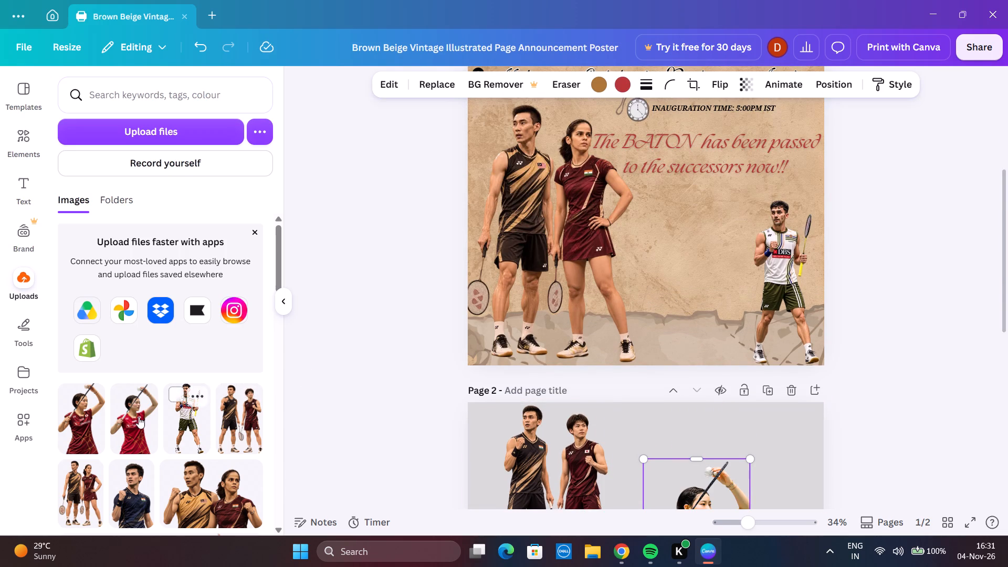
Add the uploaded maroon-jersey player to the poster, scale her down and place her at the bottom edge between the duo and the white-jersey player.
left_click(73, 415)
left_click_drag(678, 209, 700, 258)
left_click_drag(789, 341, 670, 214)
left_click_drag(640, 190, 697, 326)
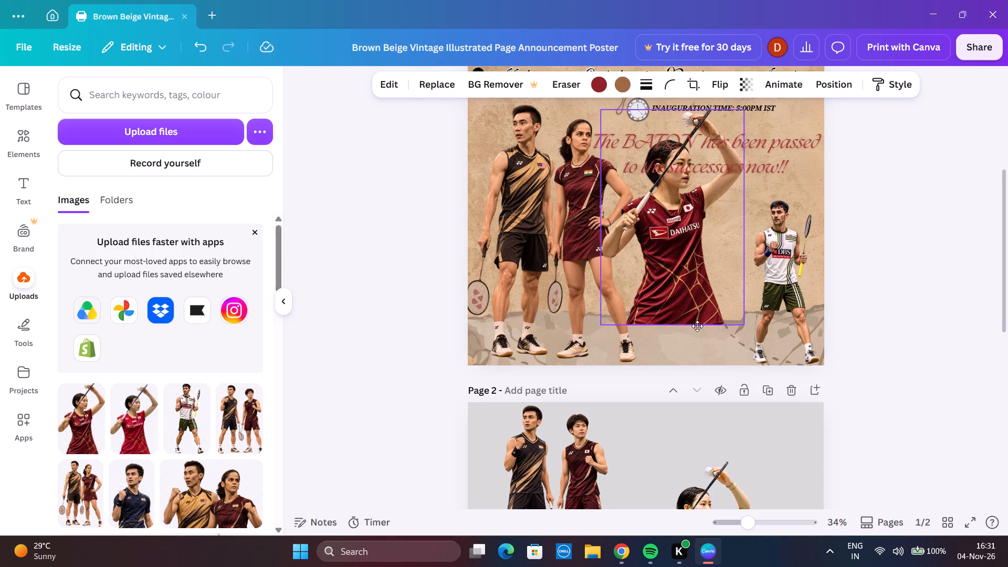
left_click_drag(697, 326, 705, 358)
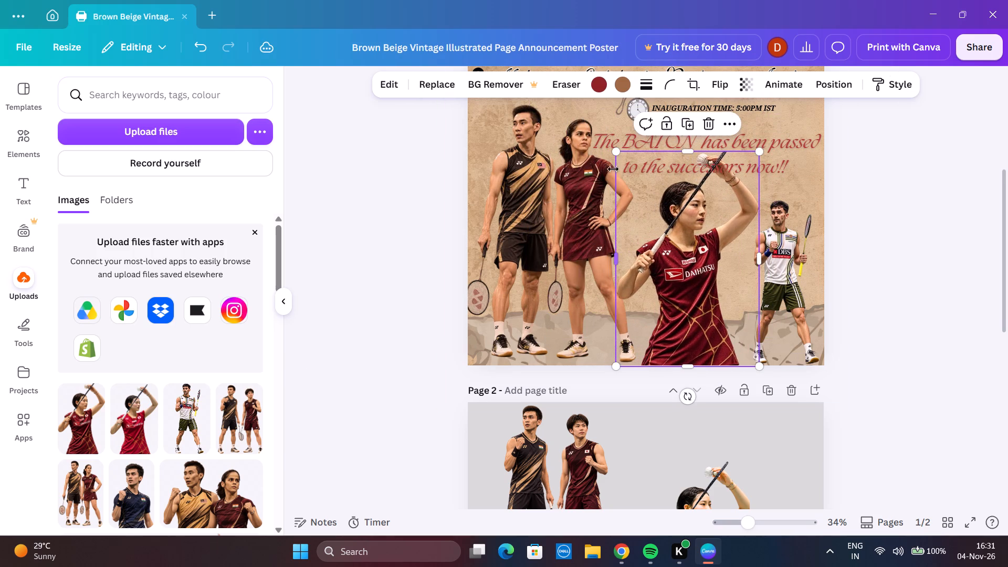
left_click_drag(613, 153, 636, 191)
left_click_drag(723, 291, 718, 291)
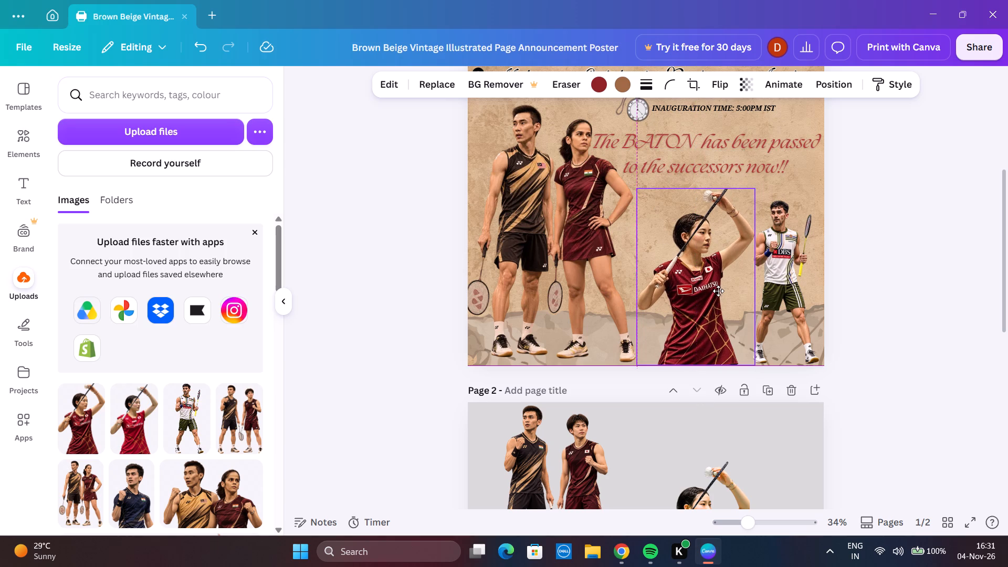
left_click_drag(718, 291, 717, 291)
left_click(408, 257)
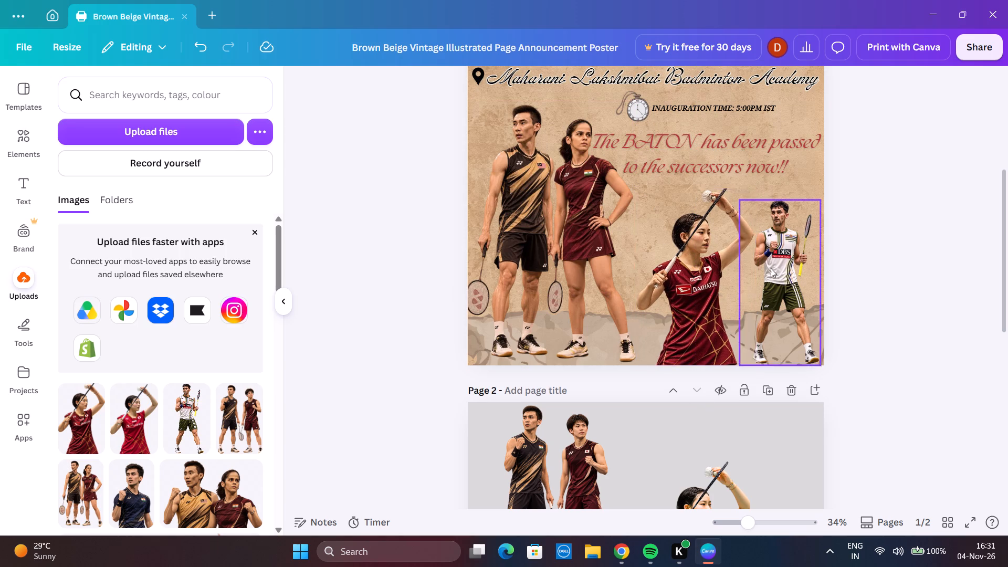
Shrink the maroon-jersey player to about 12 by 18 and shift her slightly towards the duo.
left_click(687, 255)
left_click_drag(633, 186, 649, 208)
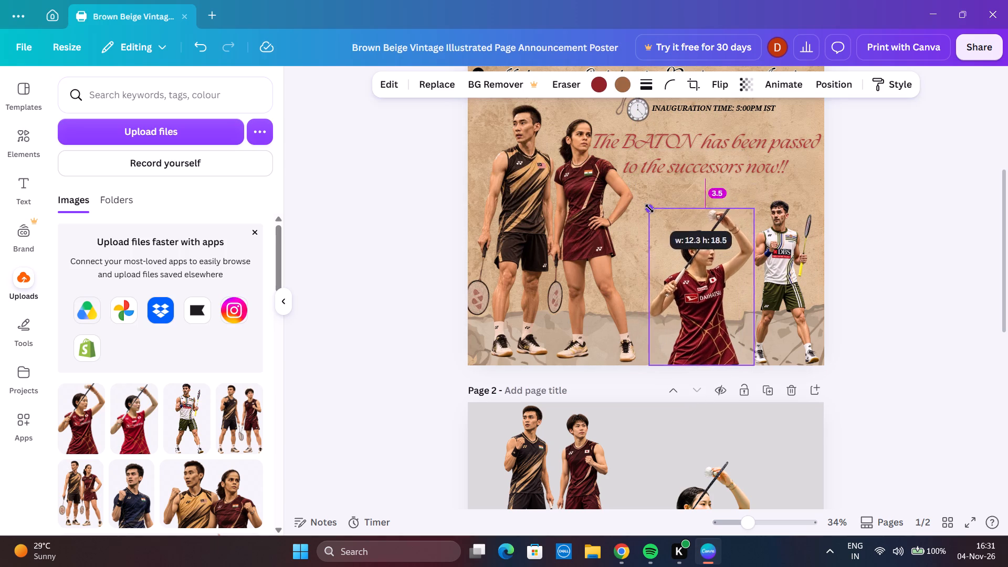
left_click_drag(649, 208, 650, 209)
left_click_drag(699, 288, 688, 287)
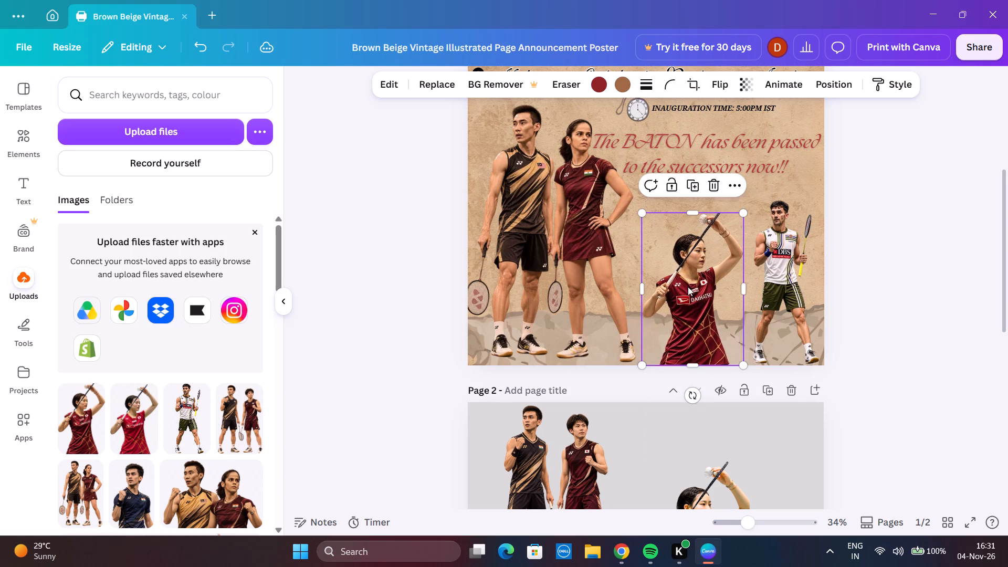
Enlarge the white-jersey player to about 11 by 22, keeping his feet at the poster's bottom edge.
left_click(778, 292)
left_click_drag(737, 201, 724, 178)
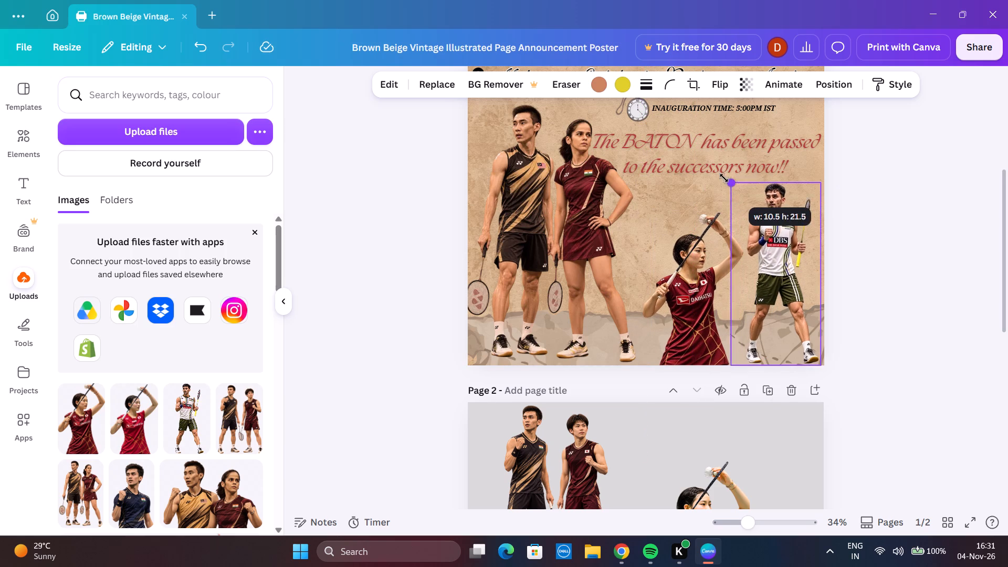
left_click_drag(724, 178, 724, 181)
left_click(678, 245)
left_click(374, 236)
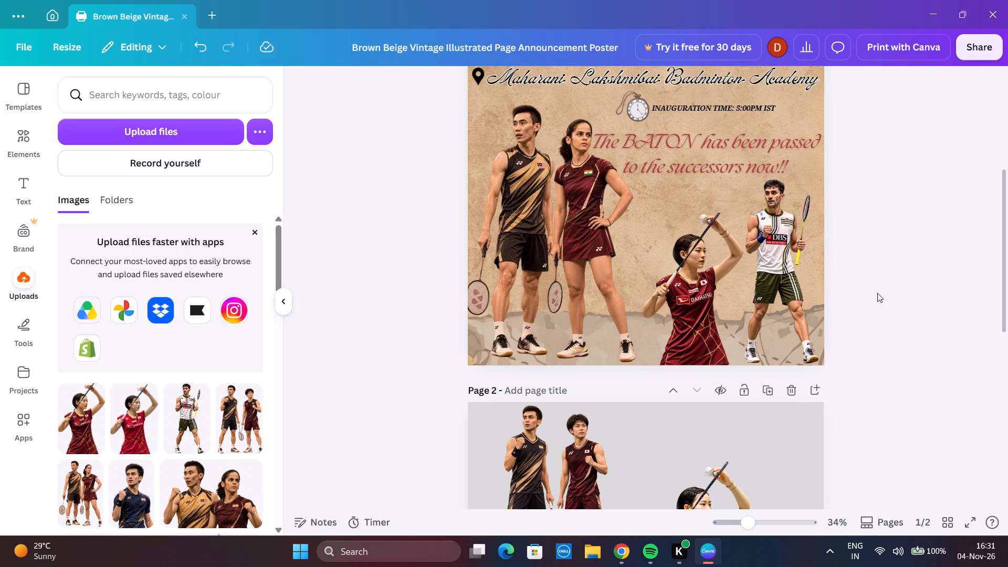
Review the poster's layout from the header text down to the players' feet.
scroll(867, 300, "up", 2)
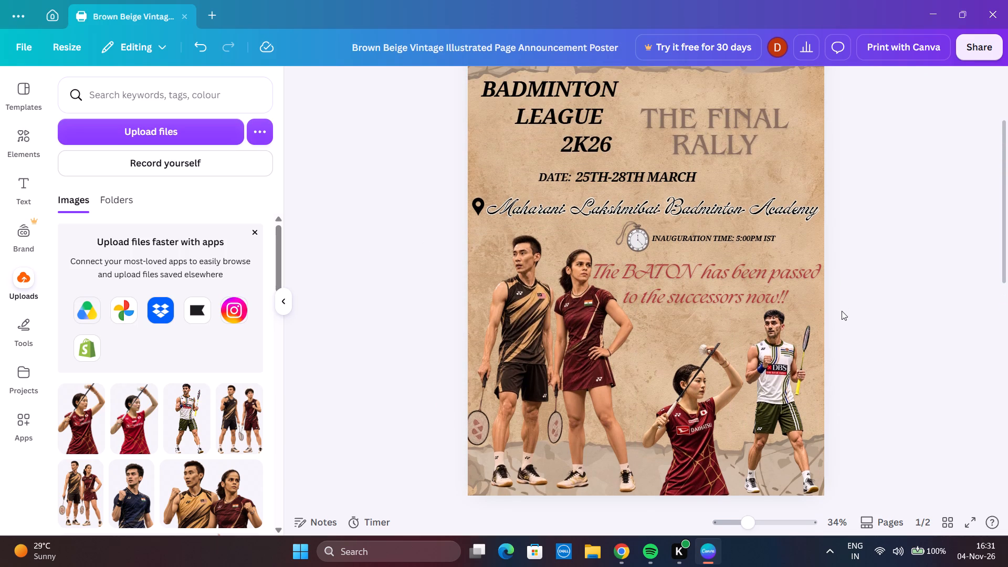
scroll(840, 311, "up", 1)
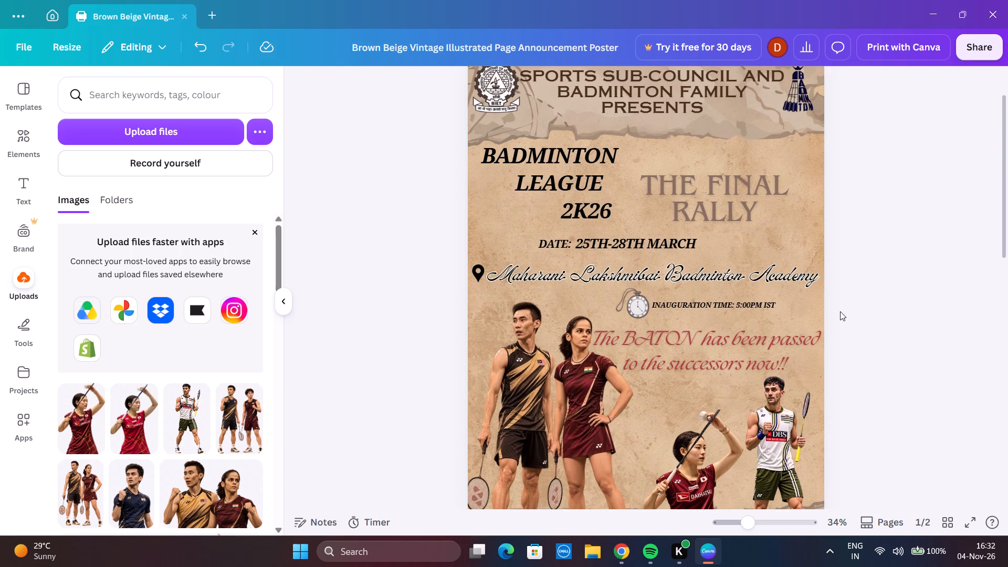
left_click(755, 210)
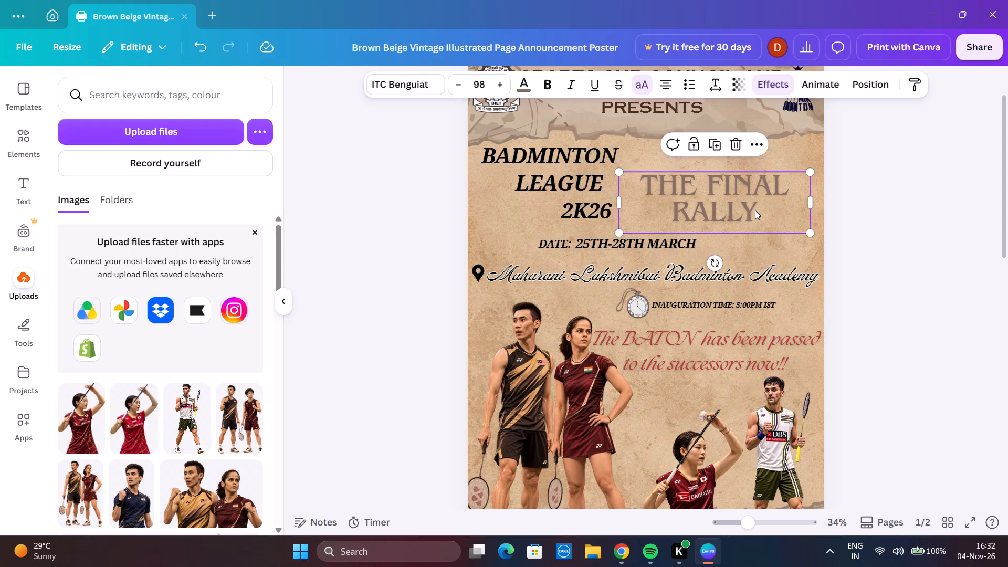
left_click(902, 244)
scroll(871, 265, "up", 1)
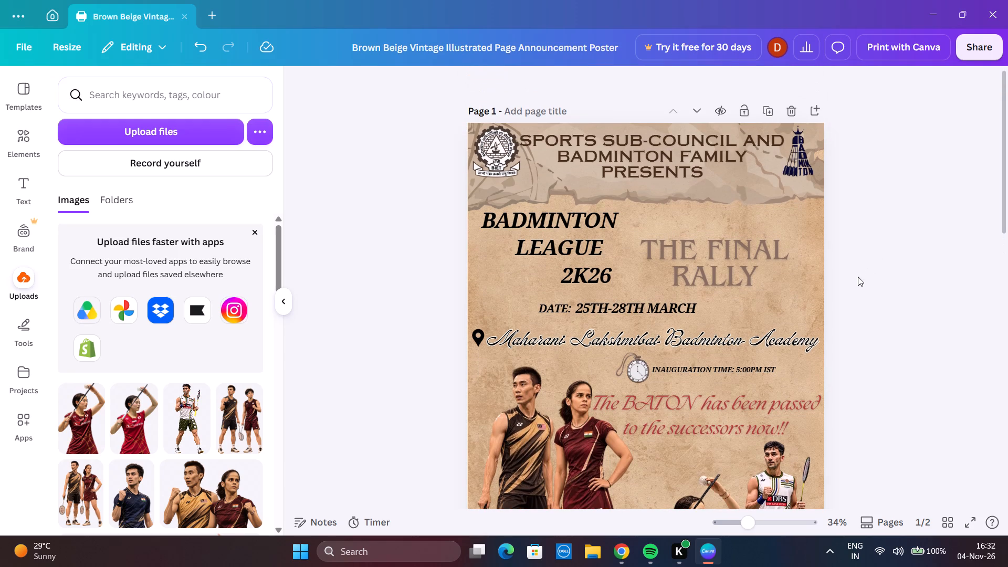
scroll(840, 291, "down", 1)
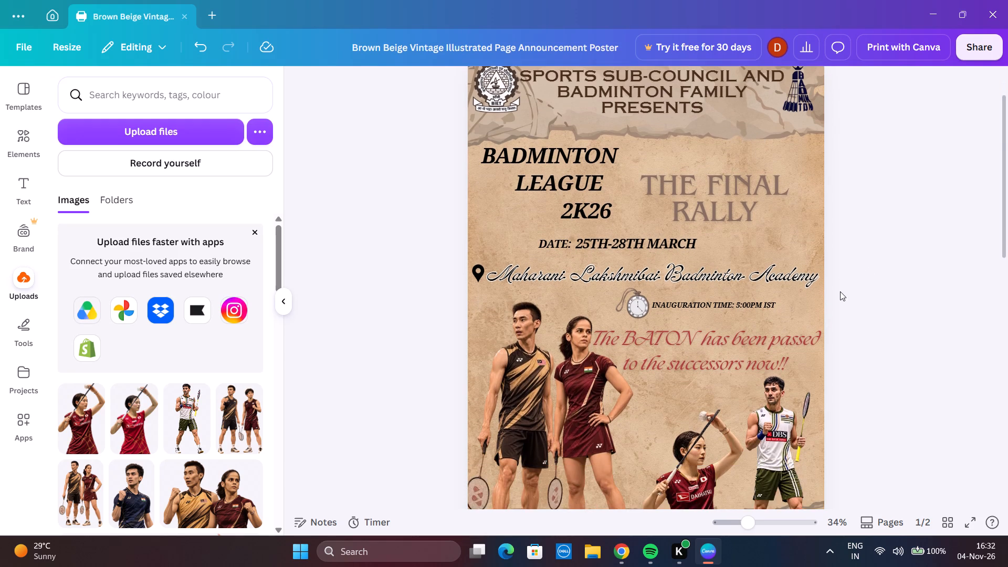
scroll(840, 291, "down", 2)
scroll(840, 291, "up", 1)
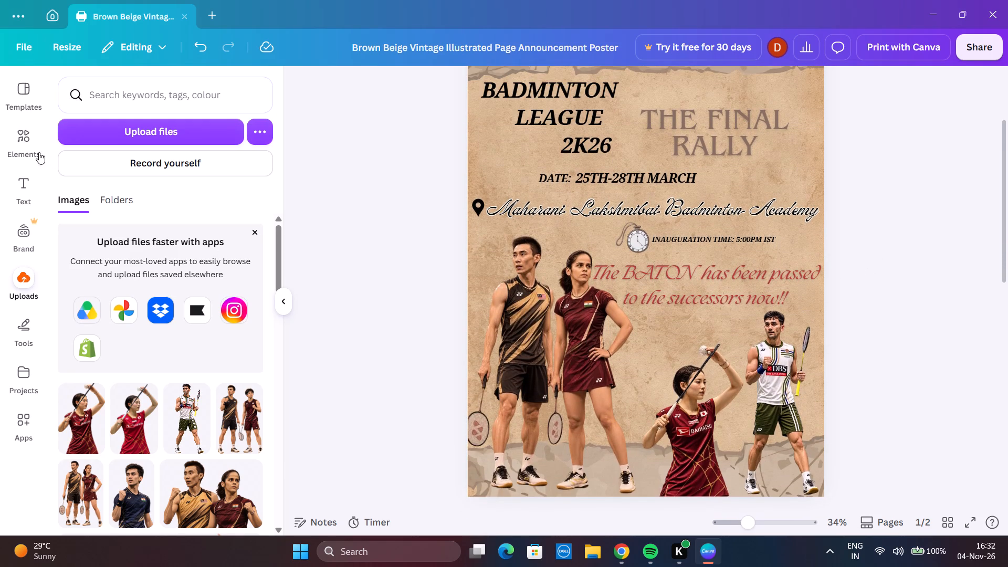
Add the beige torn-paper graphic, scale it to about 19 by 13 and place it behind the BATON tagline.
left_click(15, 149)
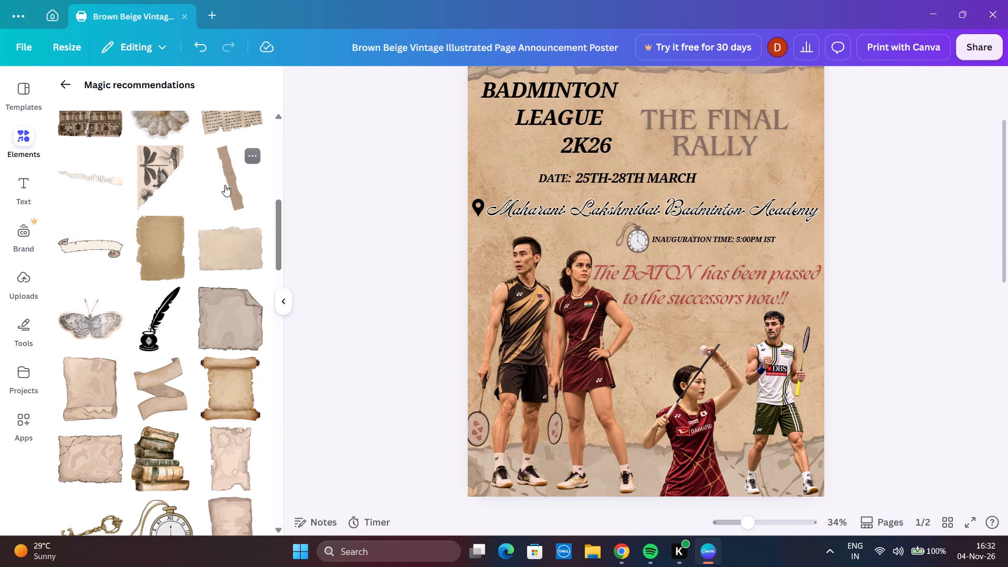
left_click(231, 246)
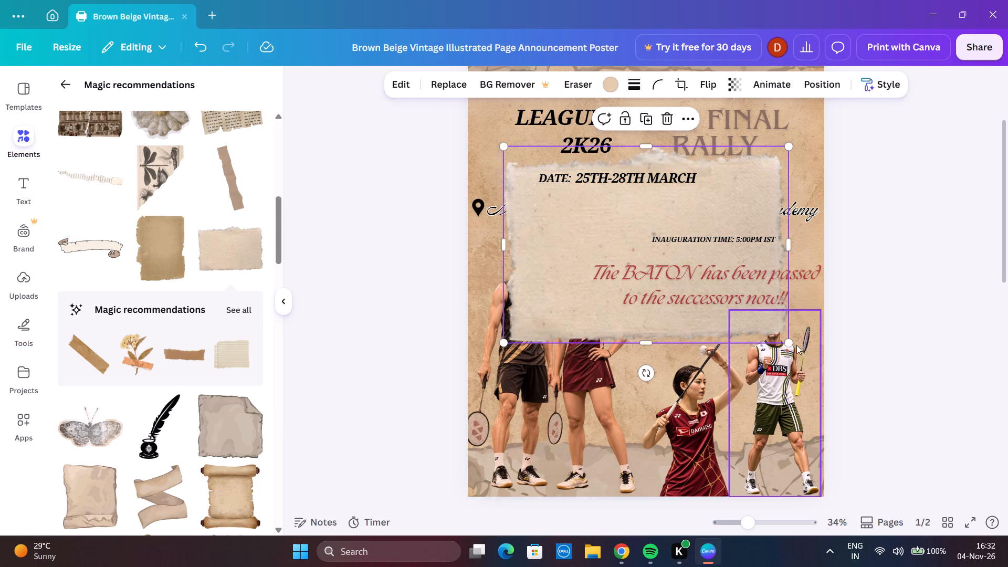
left_click_drag(791, 345, 668, 261)
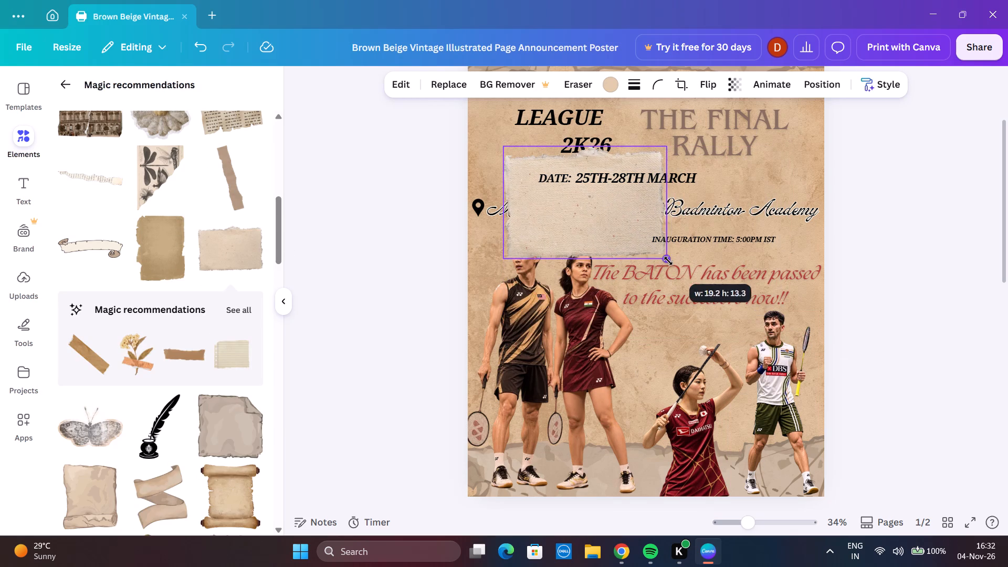
left_click_drag(668, 261, 668, 261)
left_click_drag(553, 200, 639, 269)
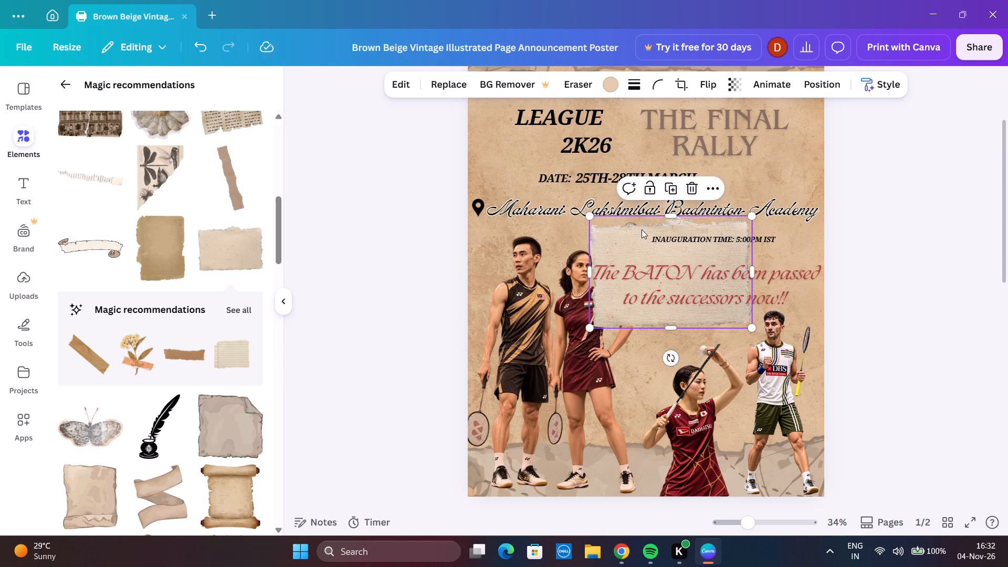
Trim the torn paper's height and widen it to about 27 by 7 so it backs both lines of the BATON tagline.
left_click_drag(668, 216, 665, 250)
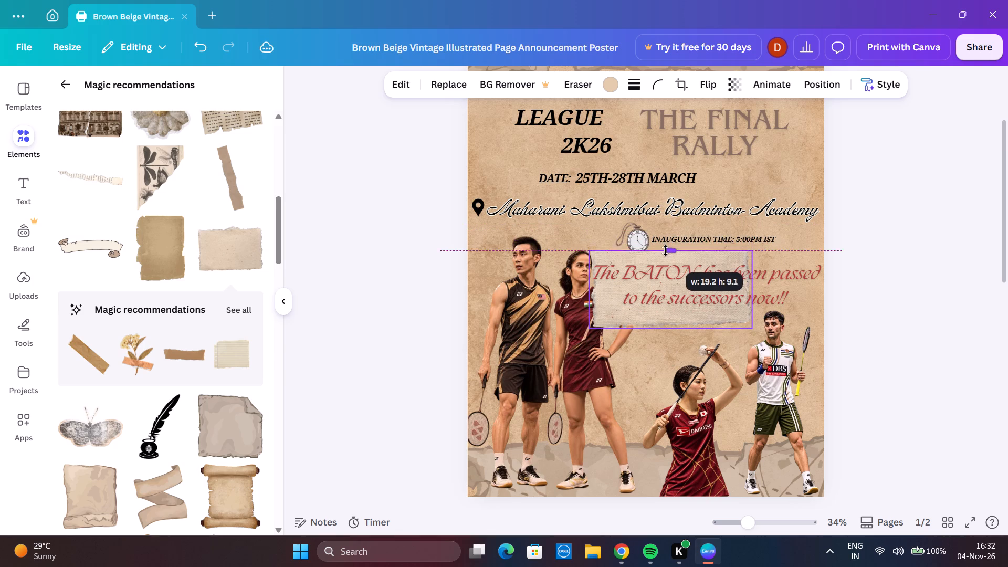
left_click_drag(665, 250, 665, 252)
left_click_drag(656, 294, 723, 303)
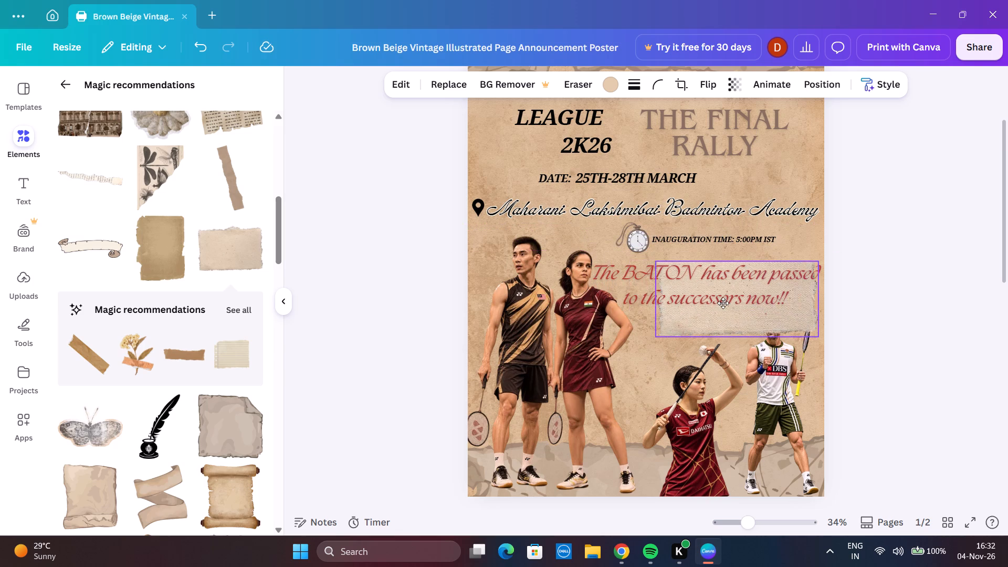
left_click_drag(723, 303, 659, 282)
left_click_drag(756, 280, 823, 285)
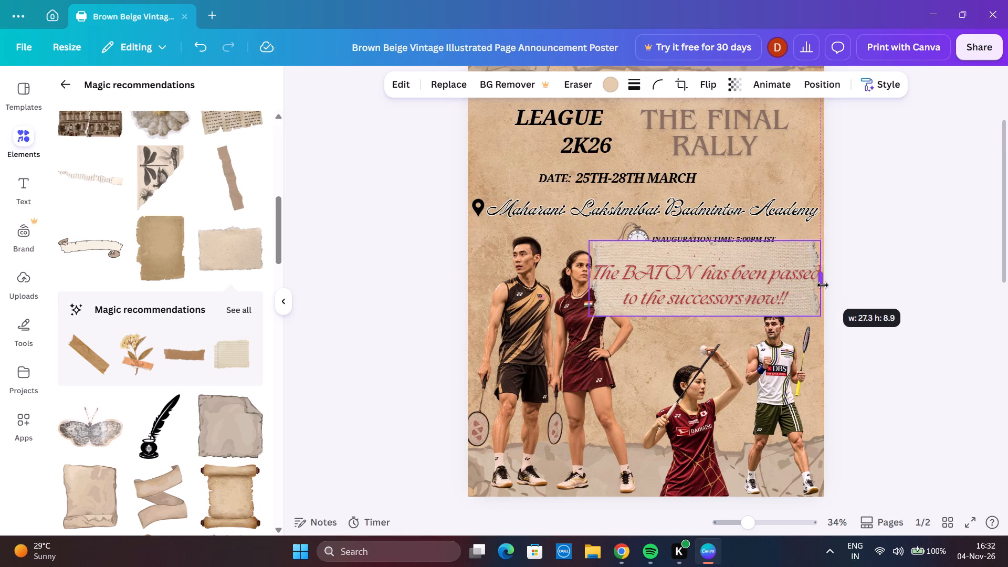
left_click_drag(823, 285, 825, 286)
left_click_drag(703, 241, 703, 249)
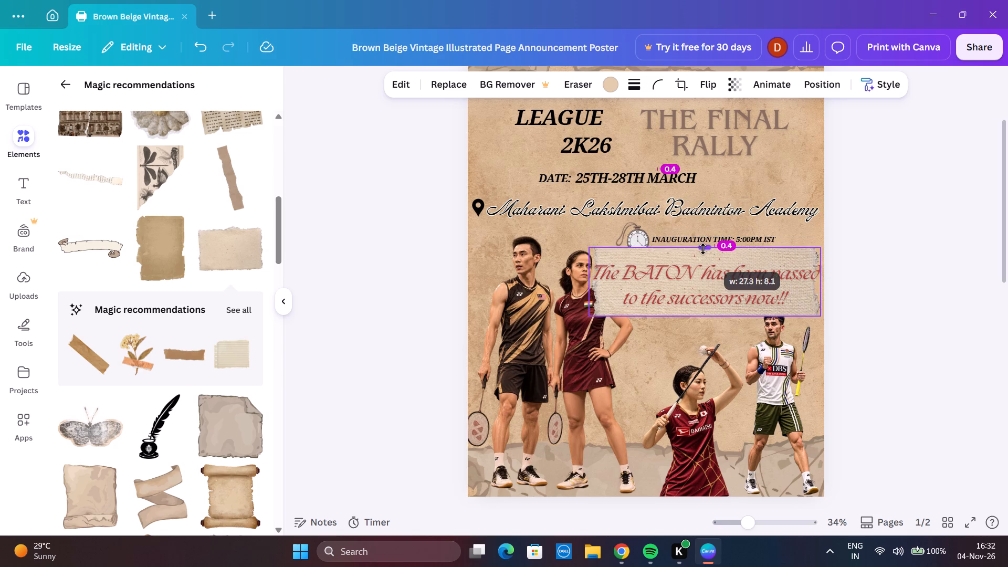
left_click_drag(703, 249, 703, 257)
Reorder the layers so the veteran duo cutout sits directly above the torn-paper strip.
key("alt+1")
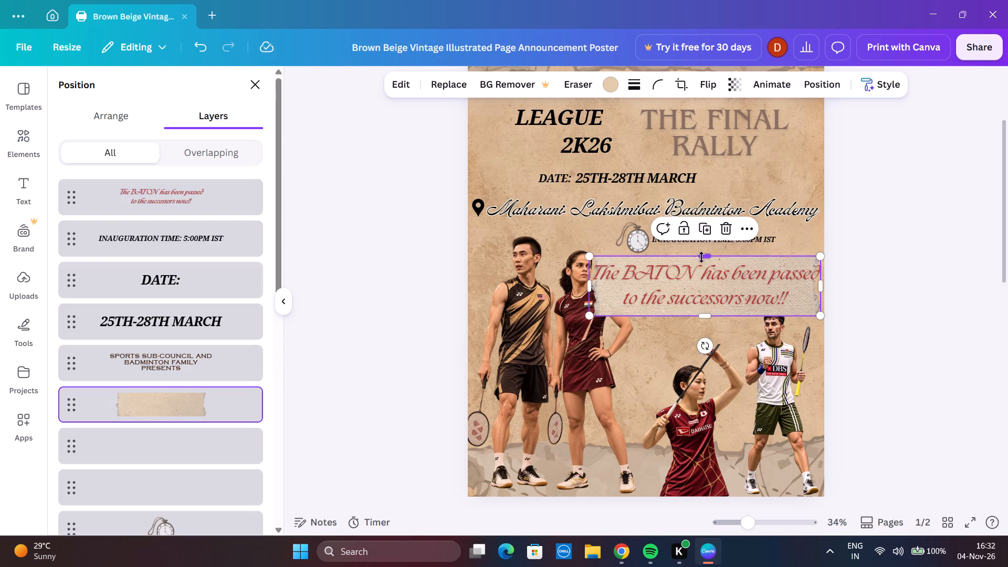
scroll(224, 439, "down", 3)
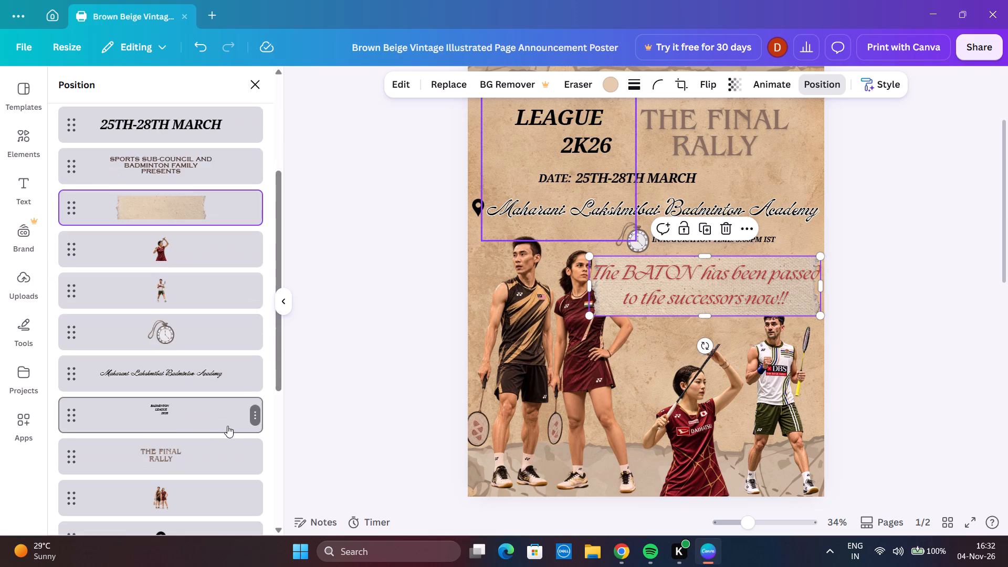
scroll(215, 432, "down", 1)
left_click_drag(204, 434, 213, 169)
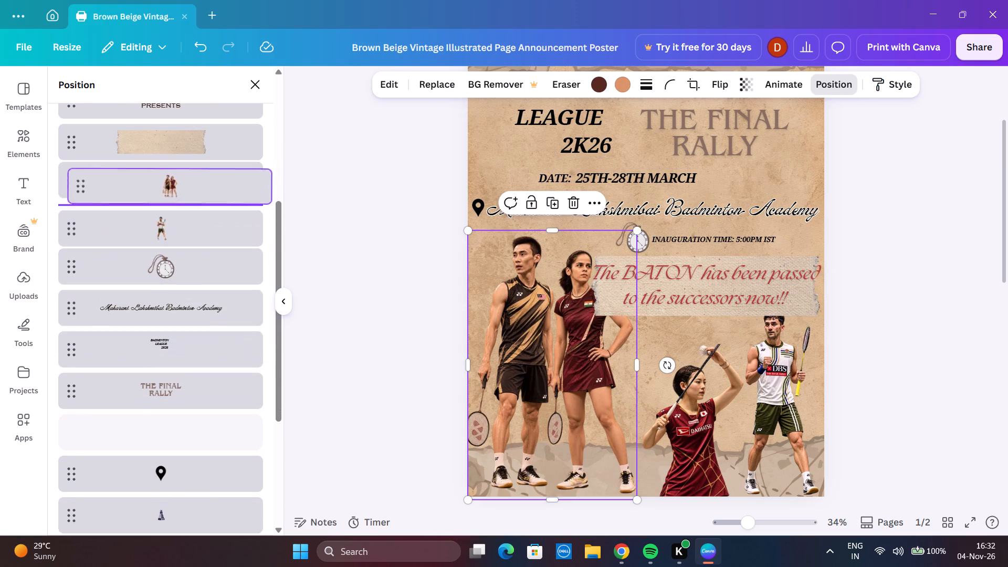
left_click_drag(213, 169, 209, 133)
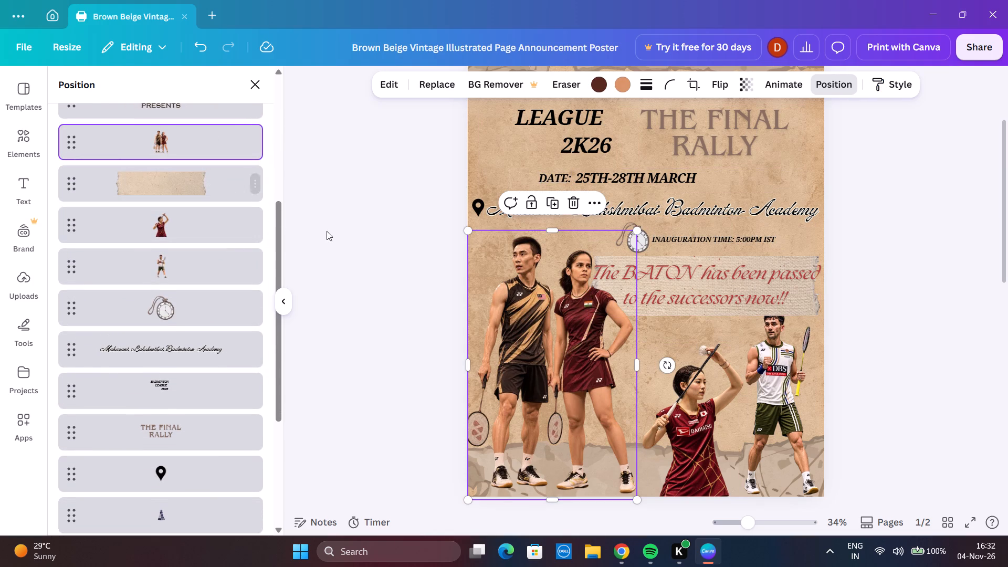
left_click(381, 219)
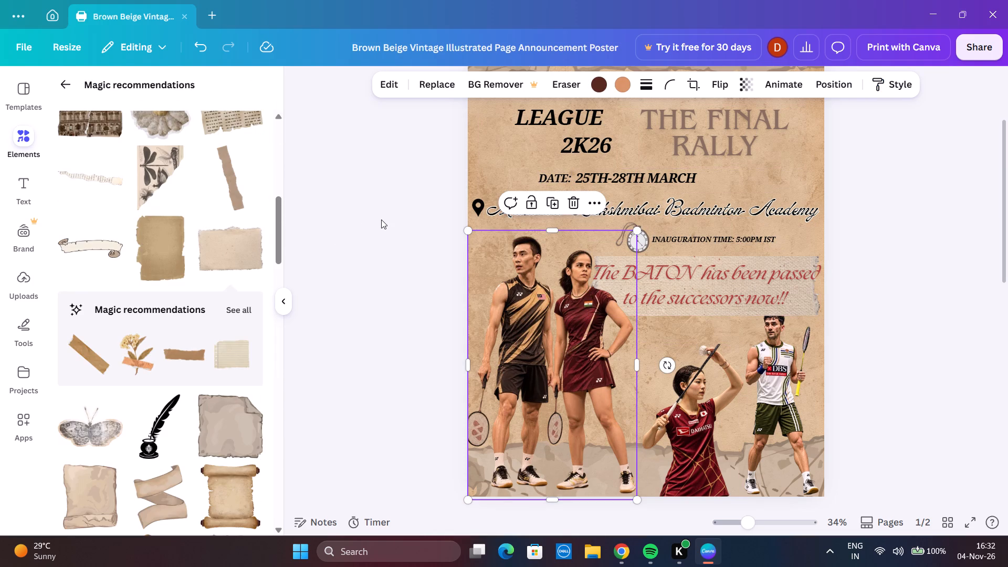
Widen the torn-paper strip to about 28 by 7 so it runs past the poster's edge at the tagline's end.
left_click(784, 291)
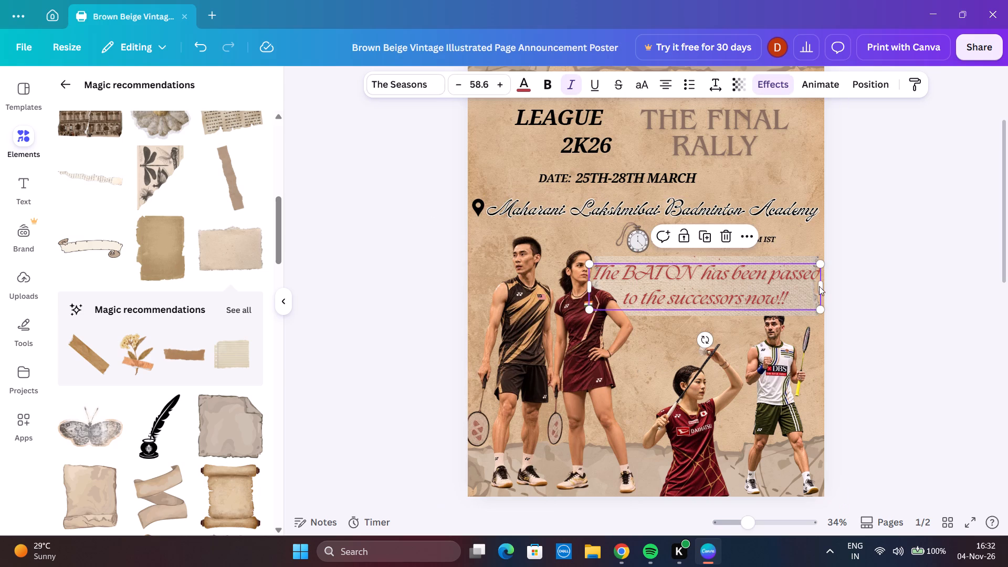
left_click(824, 285)
left_click(890, 287)
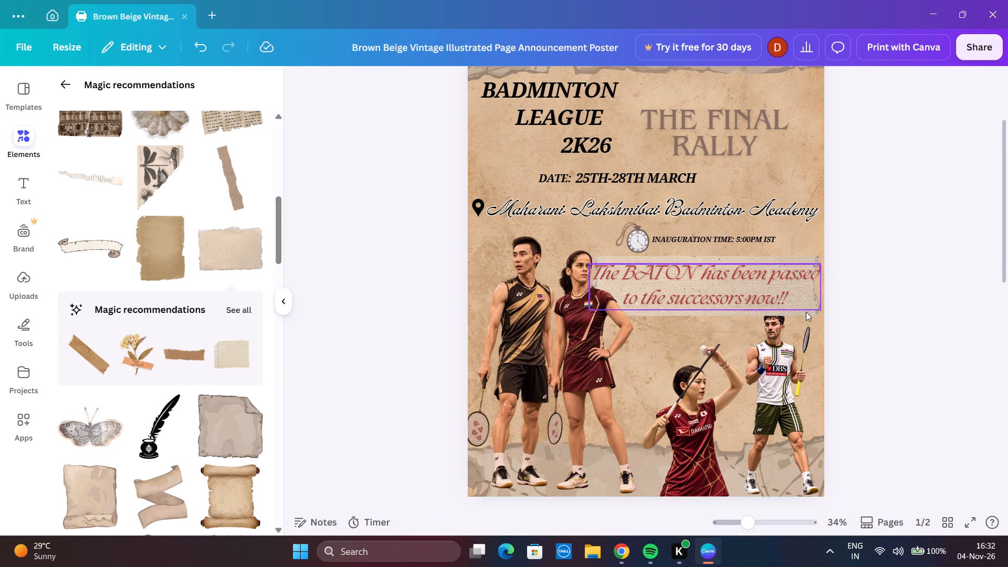
left_click(807, 313)
left_click_drag(824, 289, 833, 289)
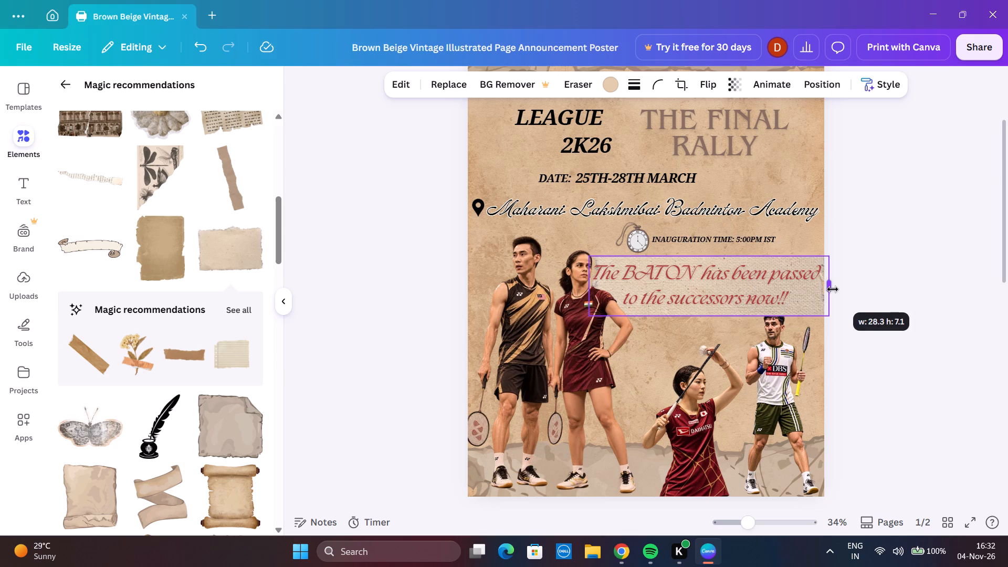
left_click_drag(833, 289, 832, 289)
left_click(397, 237)
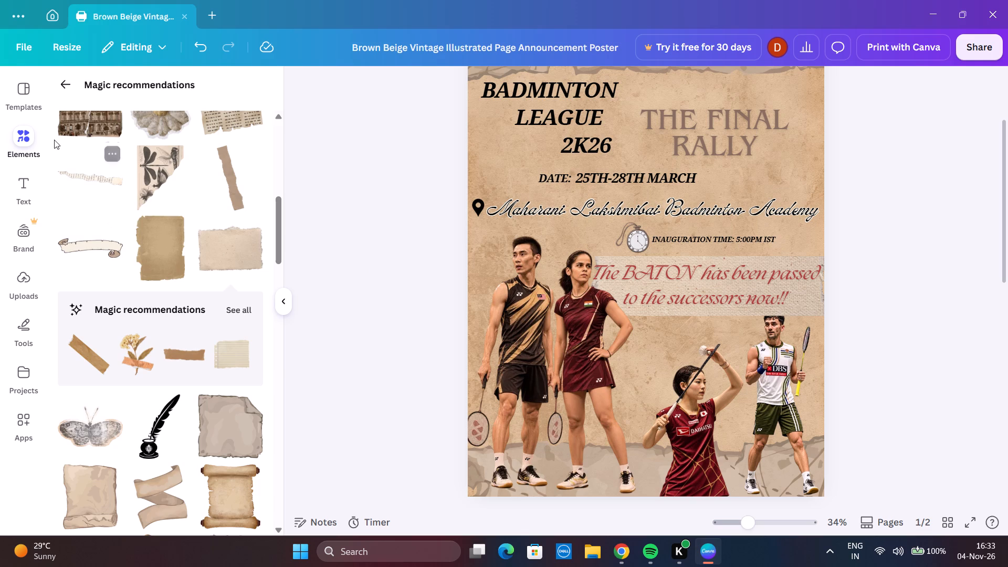
Reorder the layers so the white-jersey player sits above the torn-paper strip and below the duo.
key("alt+1")
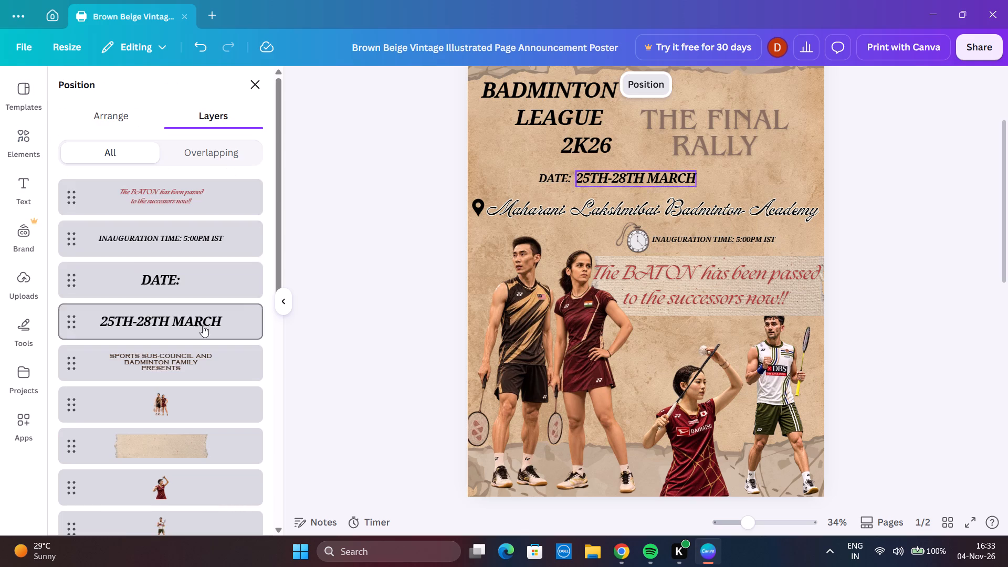
scroll(214, 364, "down", 2)
left_click_drag(210, 398, 201, 317)
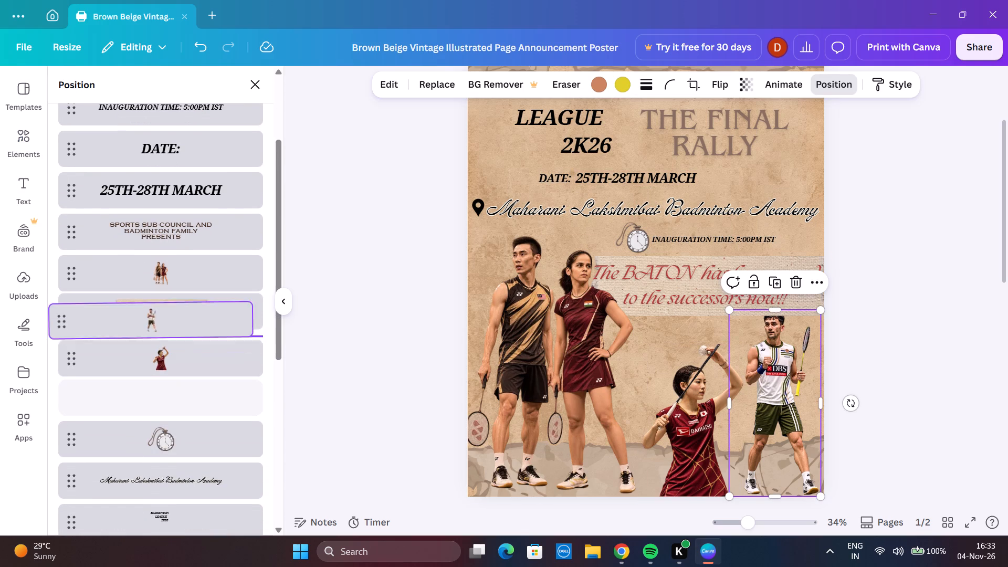
left_click_drag(201, 317, 201, 304)
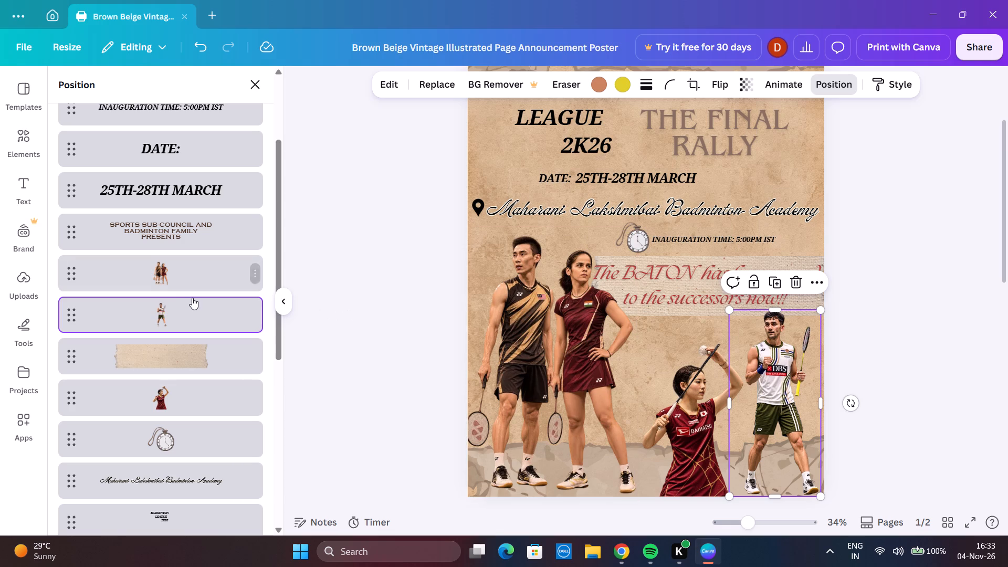
left_click_drag(197, 306, 477, 243)
scroll(203, 177, "up", 2)
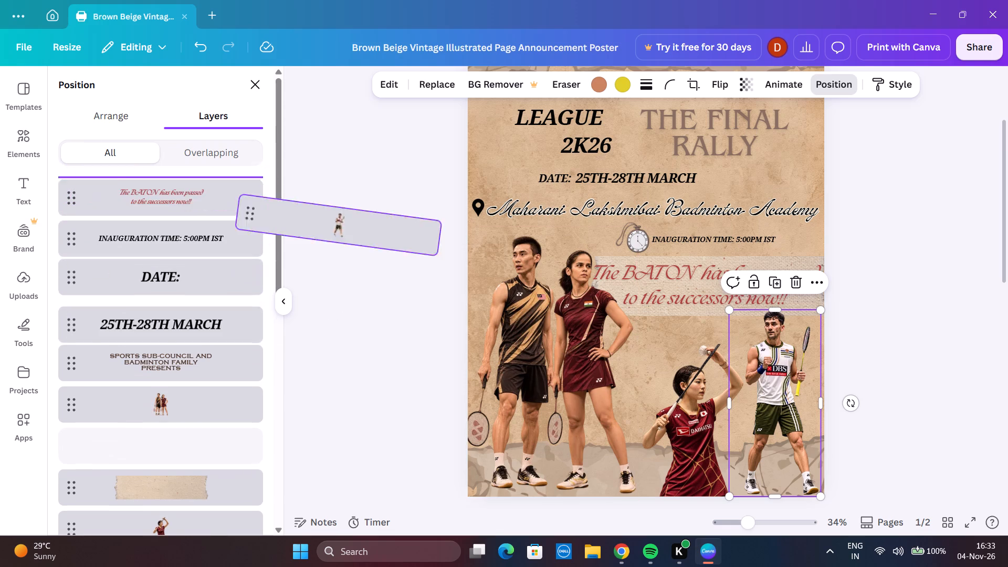
left_click_drag(477, 243, 212, 166)
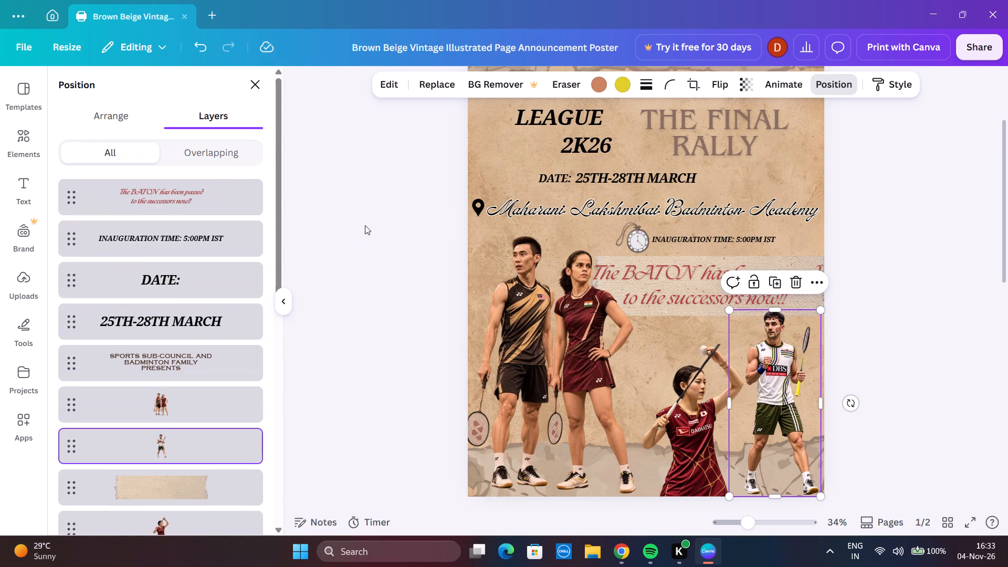
Extend the white-jersey player's frame upward to about 10.8 by 26.2, keeping his feet at the poster's bottom edge.
left_click_drag(771, 310, 772, 279)
left_click(920, 321)
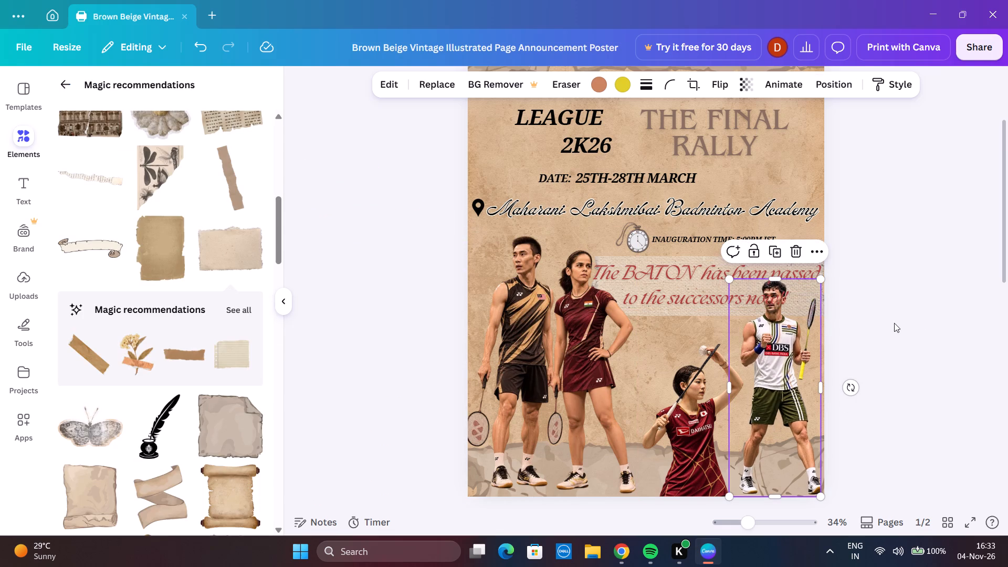
left_click(372, 308)
left_click(731, 358)
left_click(773, 280)
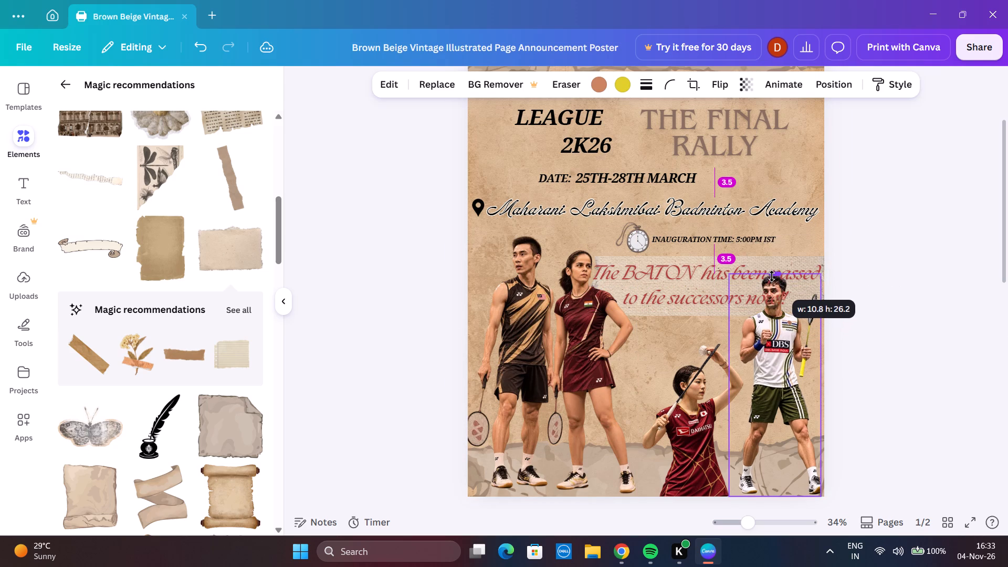
Scale the white-jersey player down proportionally until his head reaches only the lower edge of the tagline's paper strip.
left_click_drag(726, 274, 727, 277)
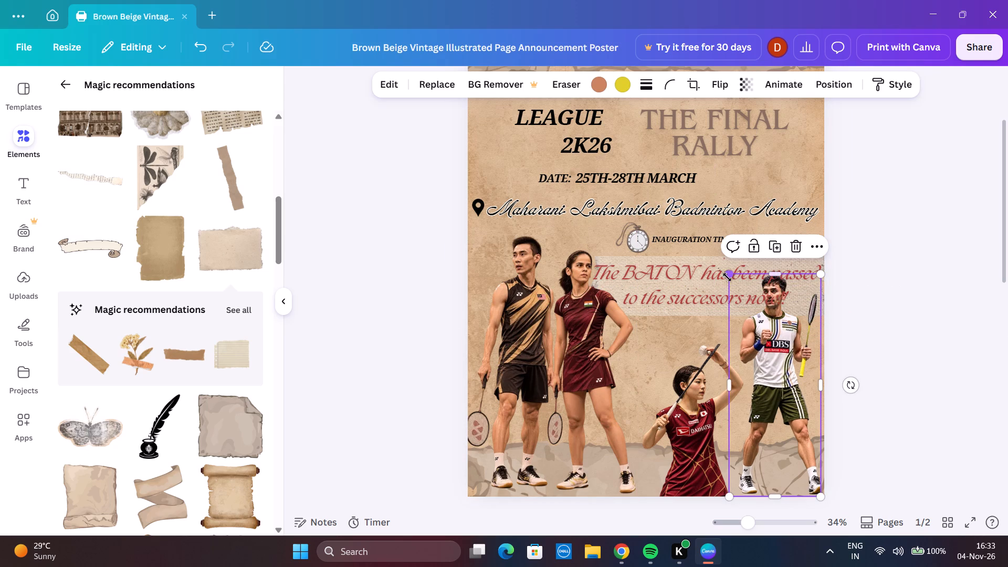
left_click_drag(727, 277, 731, 302)
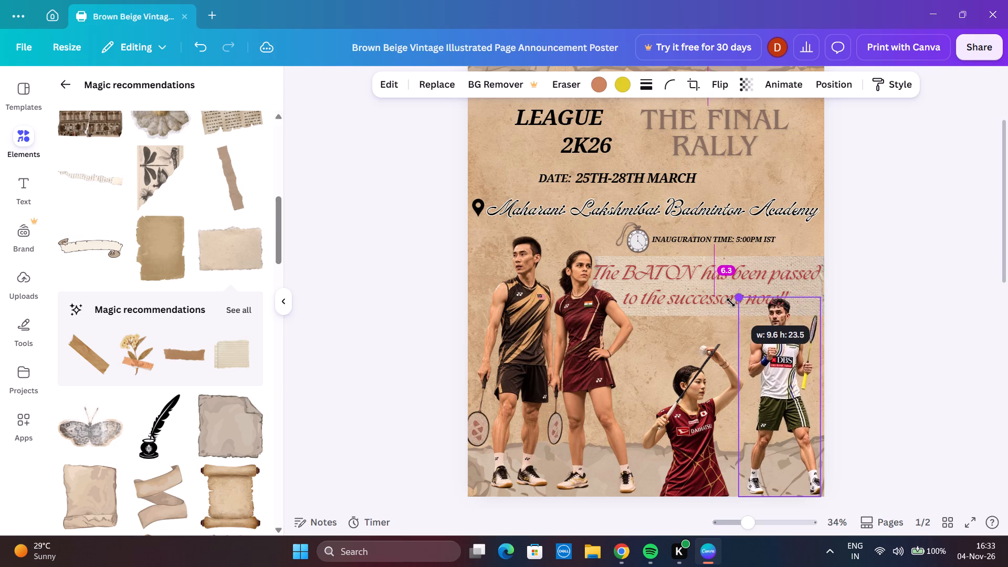
left_click_drag(731, 302, 731, 309)
left_click(403, 297)
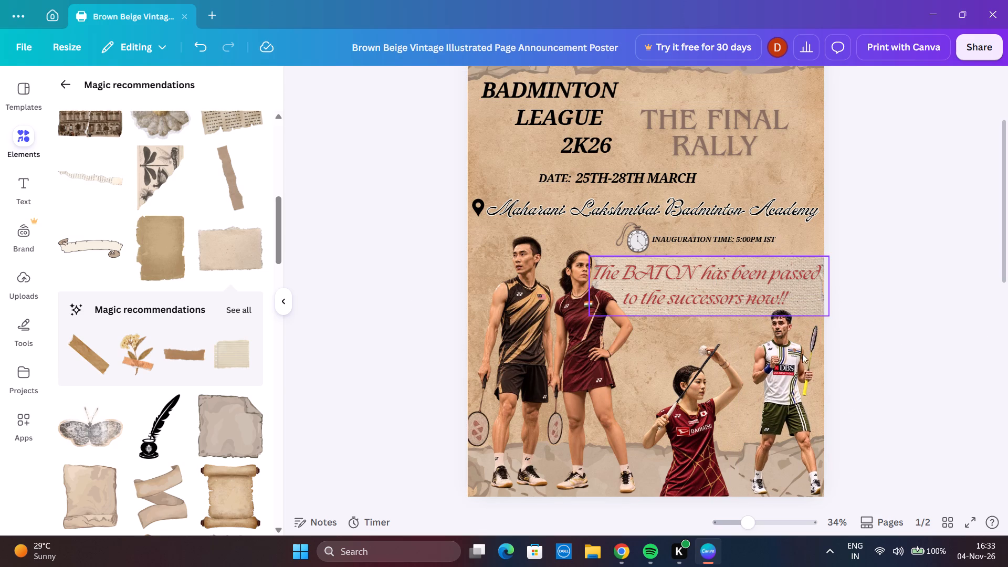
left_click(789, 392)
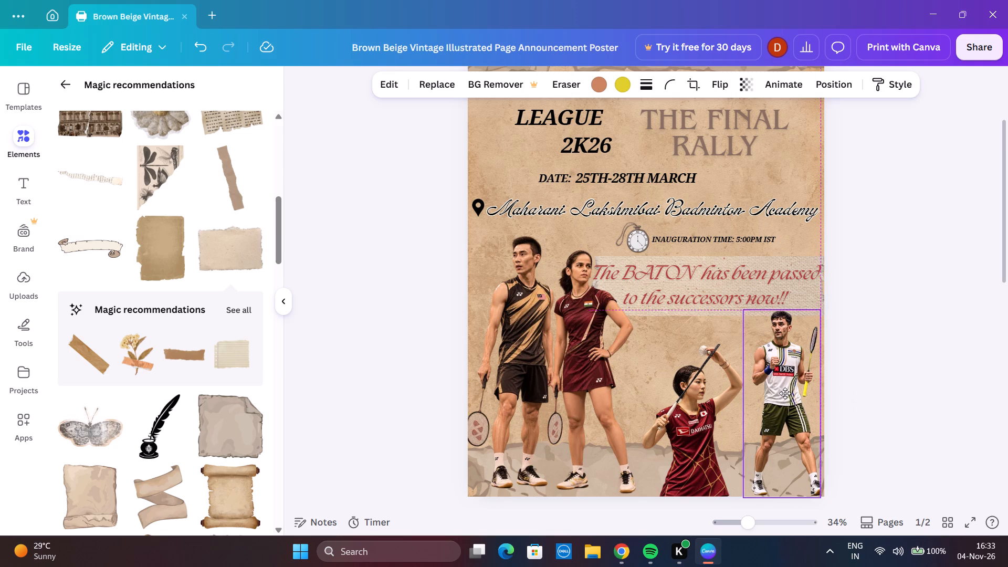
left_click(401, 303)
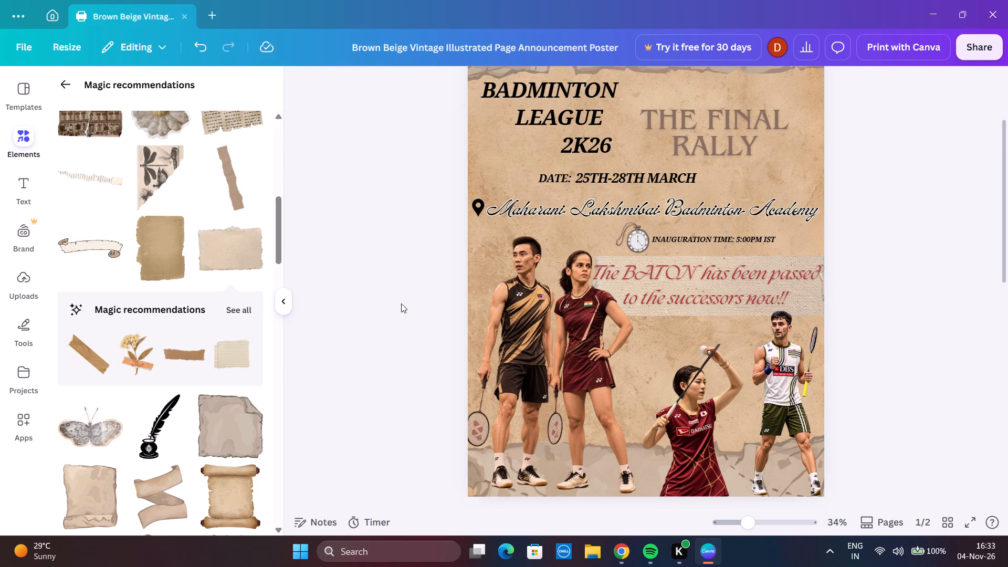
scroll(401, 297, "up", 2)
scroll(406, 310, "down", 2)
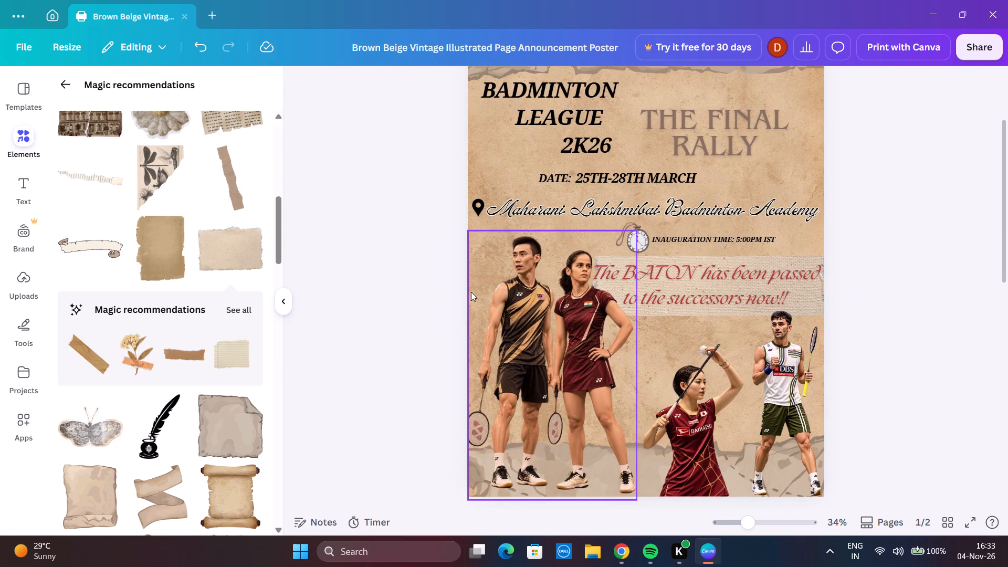
Trim the duo's image frame slightly from the top, to about 19.9 by 31.6, keeping both players' heads inside it.
left_click(529, 319)
left_click_drag(546, 232, 546, 234)
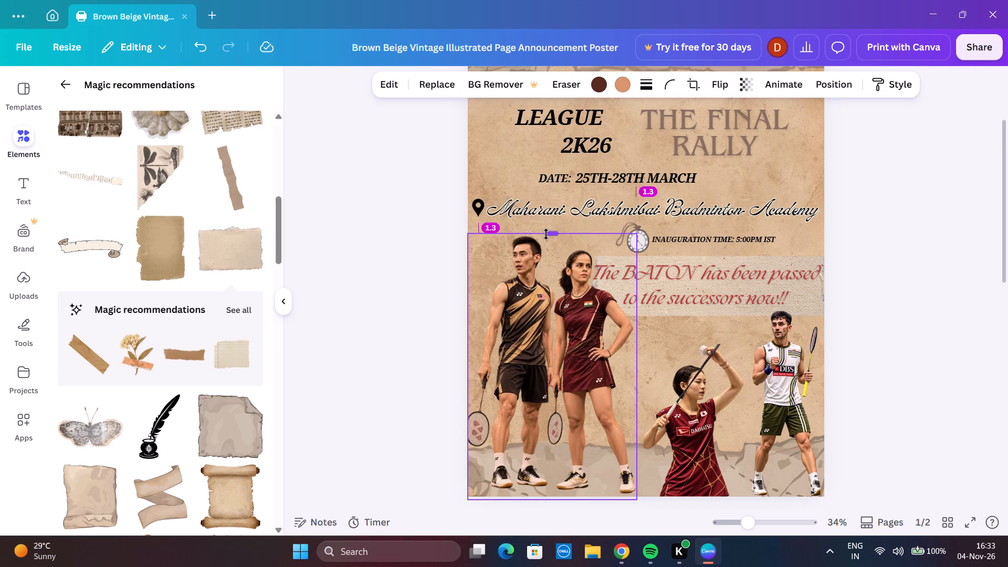
left_click_drag(546, 234, 538, 329)
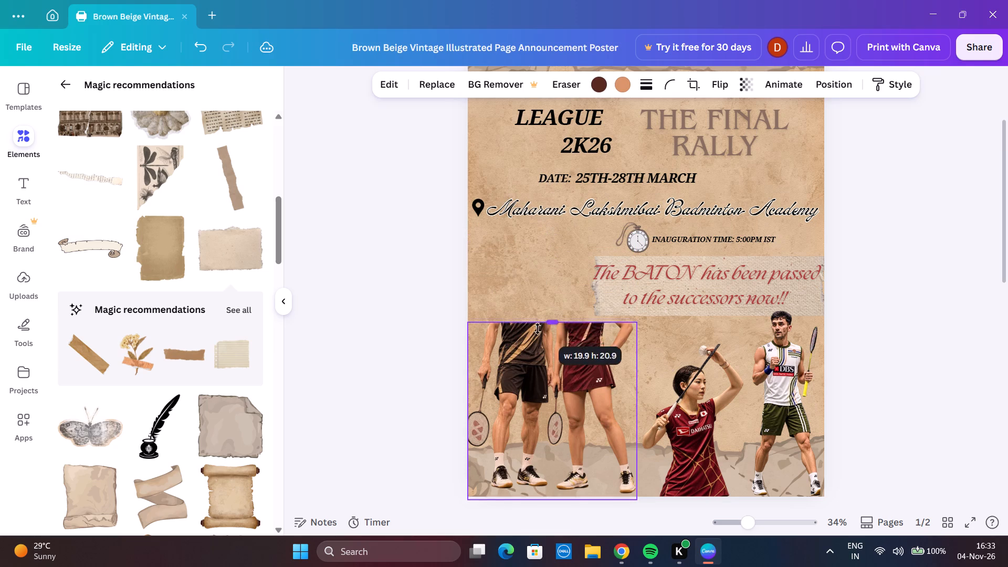
left_click_drag(538, 329, 539, 245)
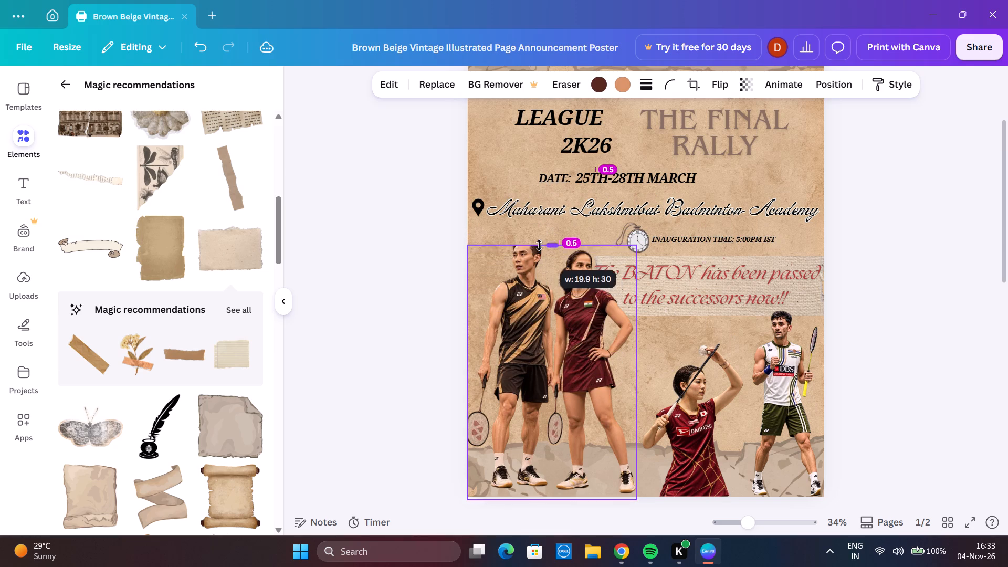
left_click_drag(539, 245, 539, 233)
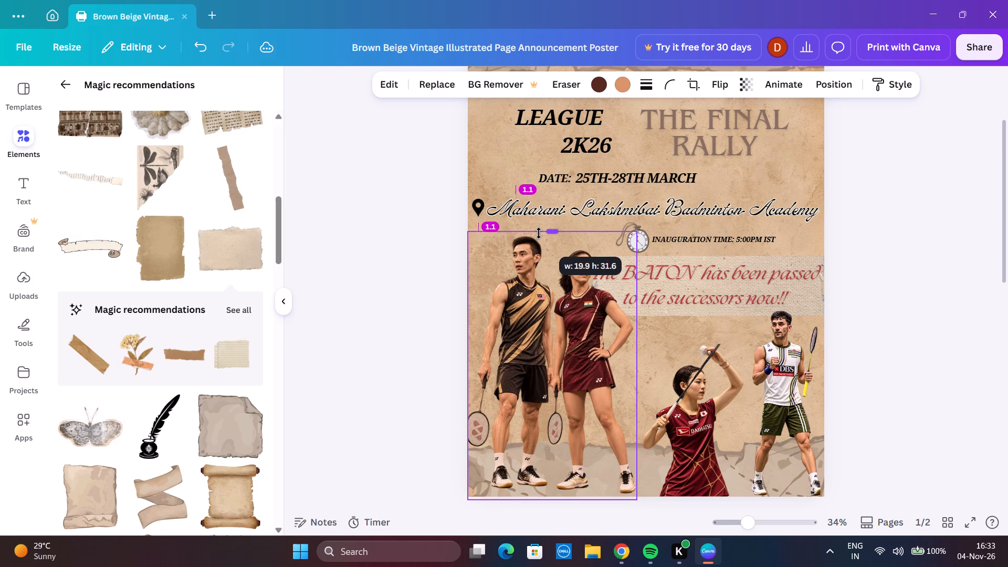
left_click_drag(539, 233, 538, 235)
left_click(382, 244)
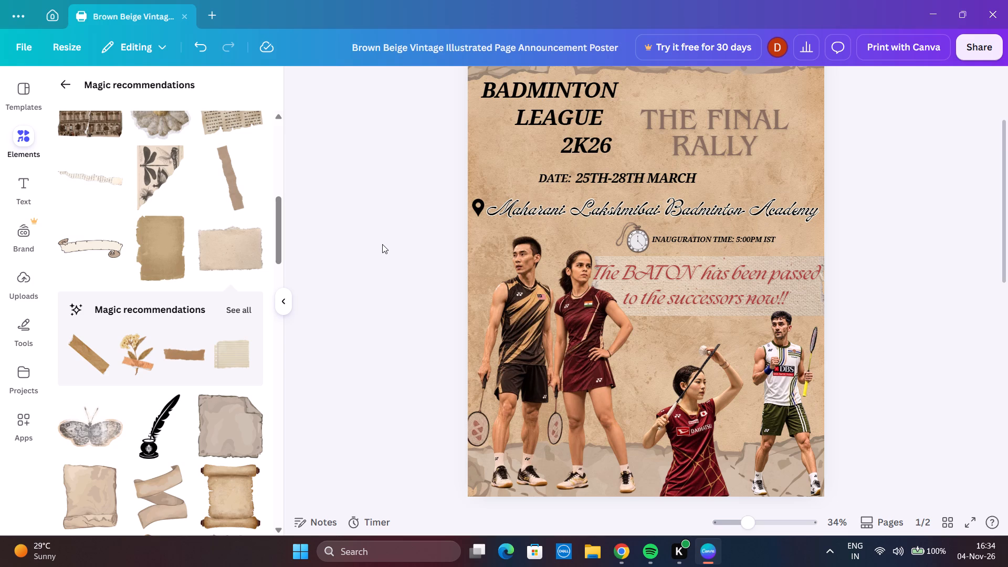
Change the year in the poster's Badminton League title to 2K27.
left_click(614, 142)
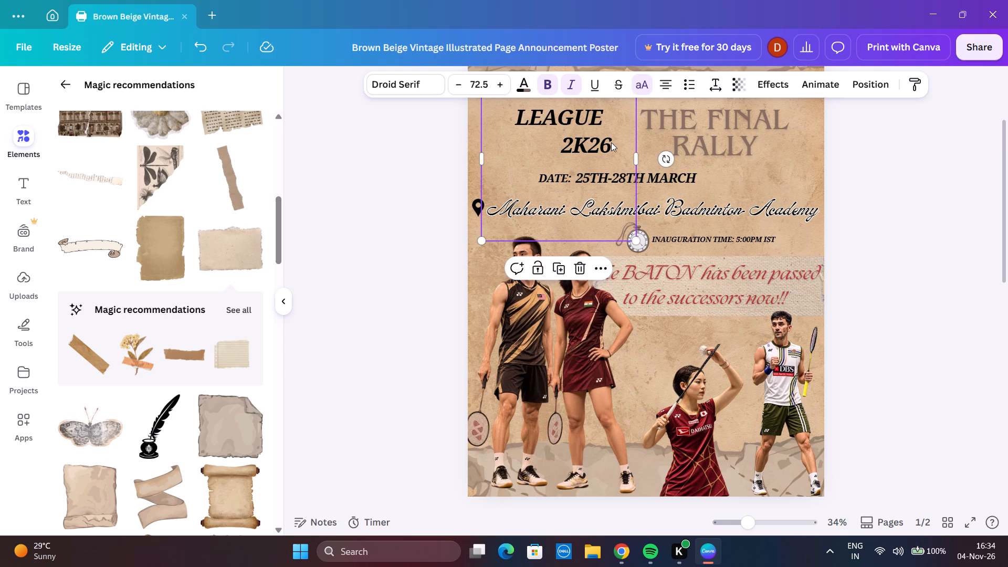
left_click(611, 142)
key("BackSpace")
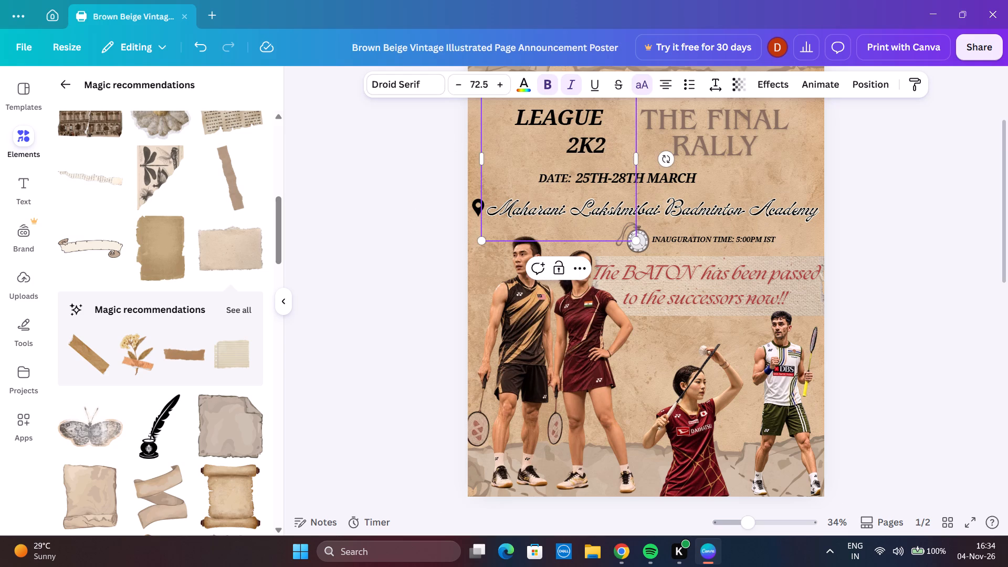
key("7")
left_click(413, 195)
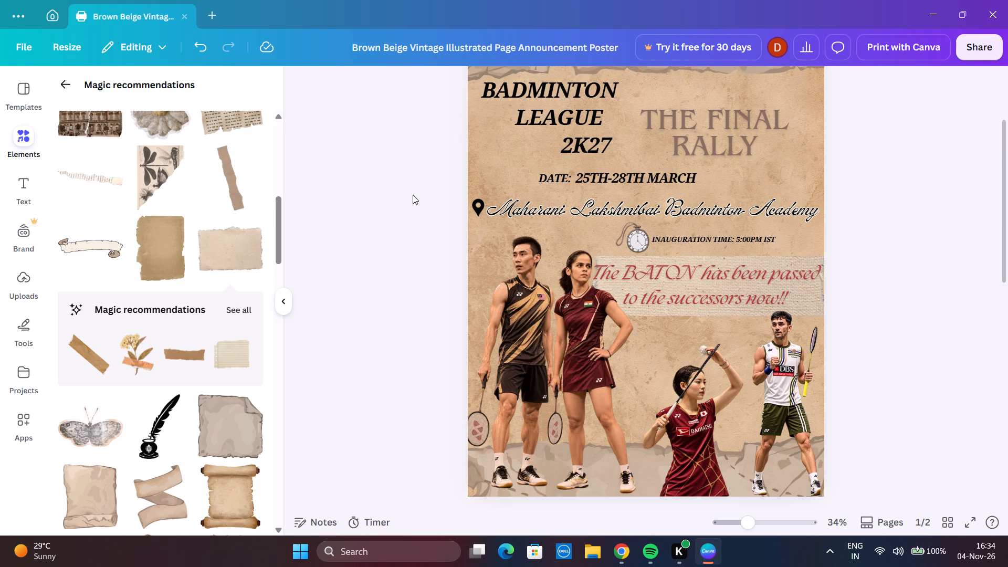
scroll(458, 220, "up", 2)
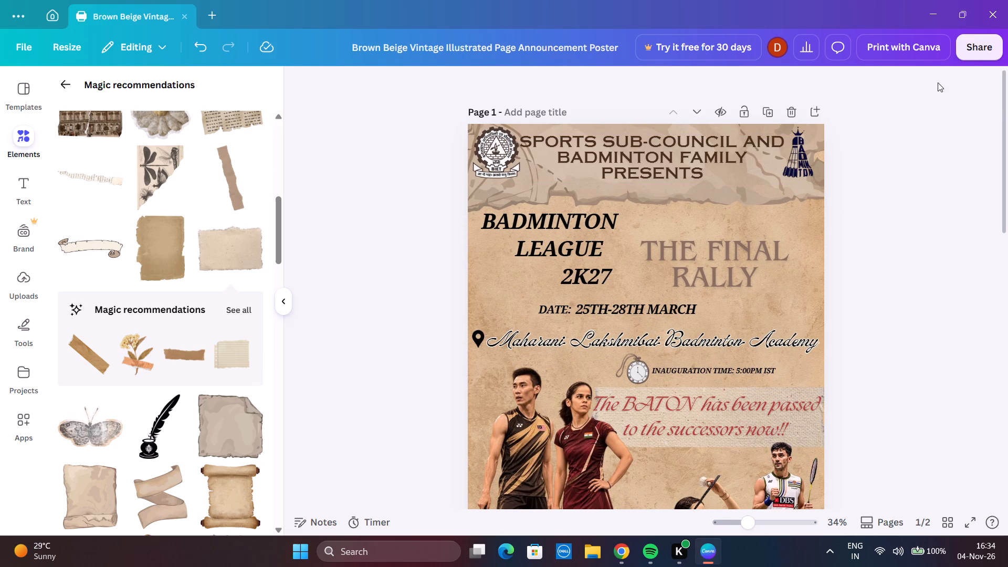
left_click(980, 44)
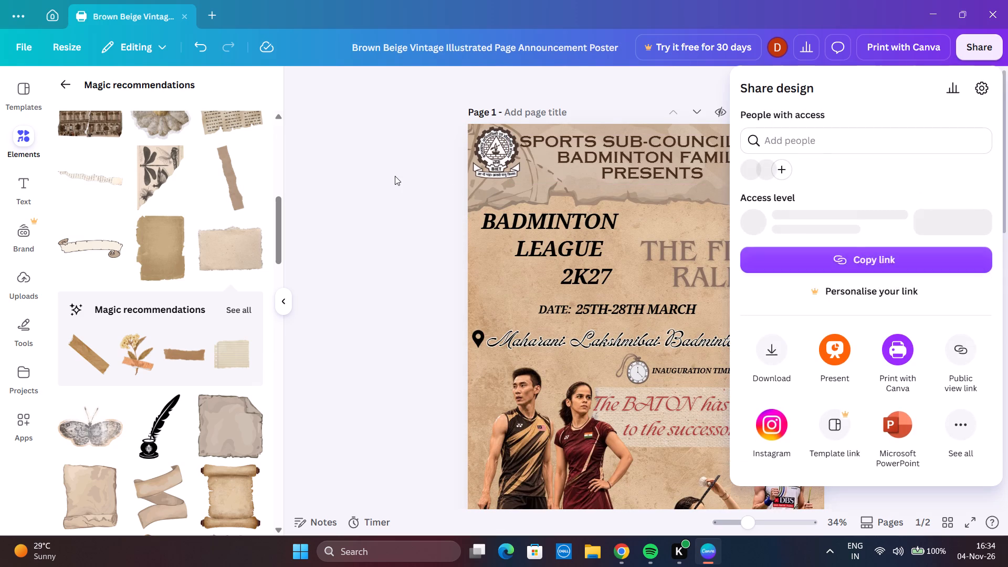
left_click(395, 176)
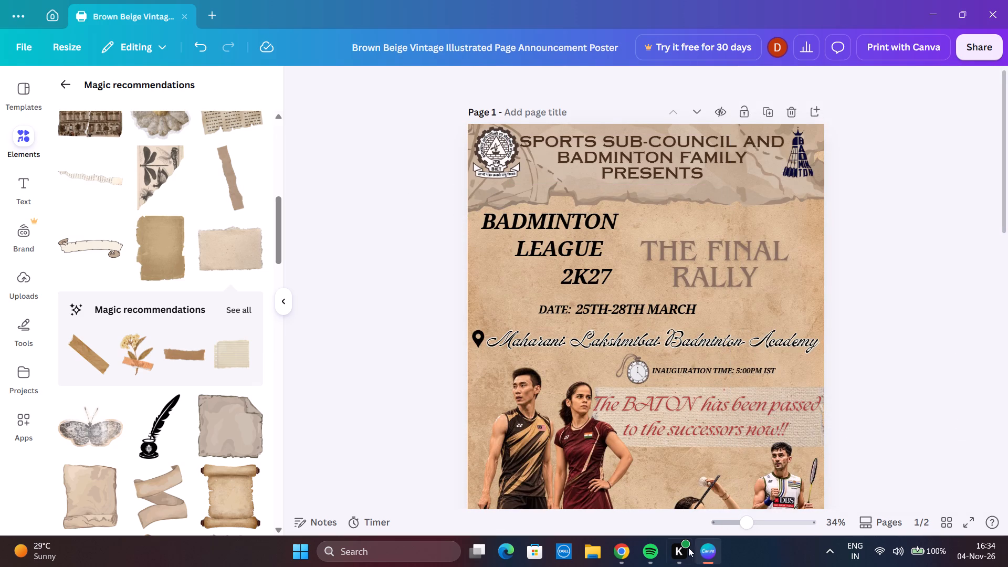